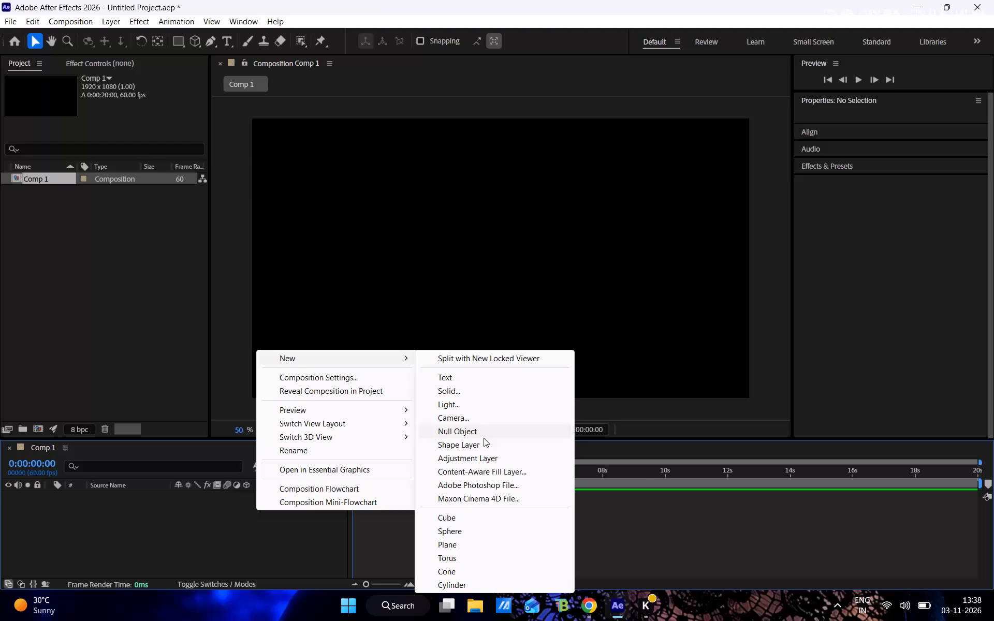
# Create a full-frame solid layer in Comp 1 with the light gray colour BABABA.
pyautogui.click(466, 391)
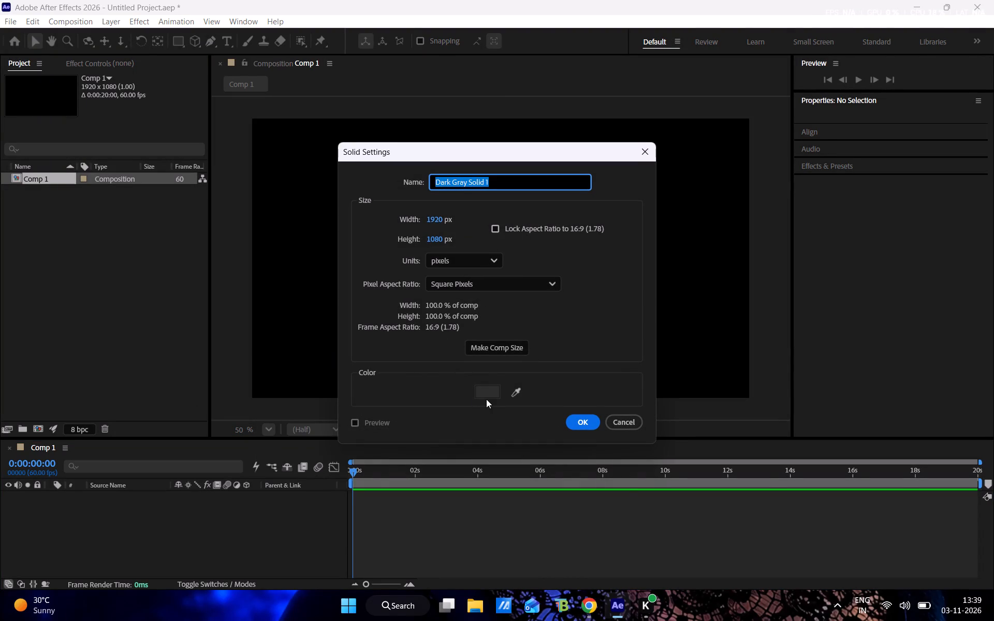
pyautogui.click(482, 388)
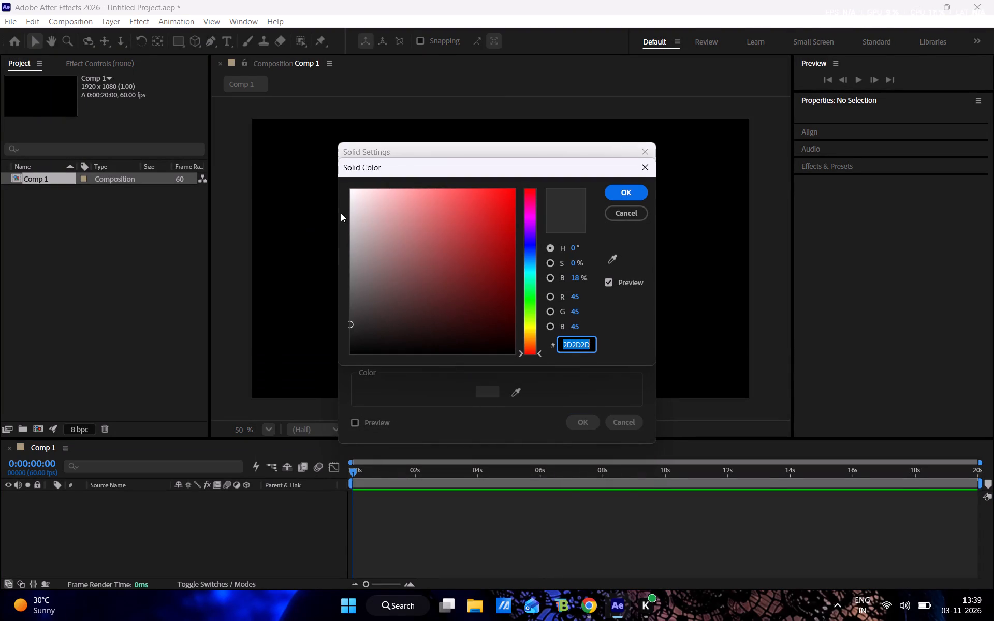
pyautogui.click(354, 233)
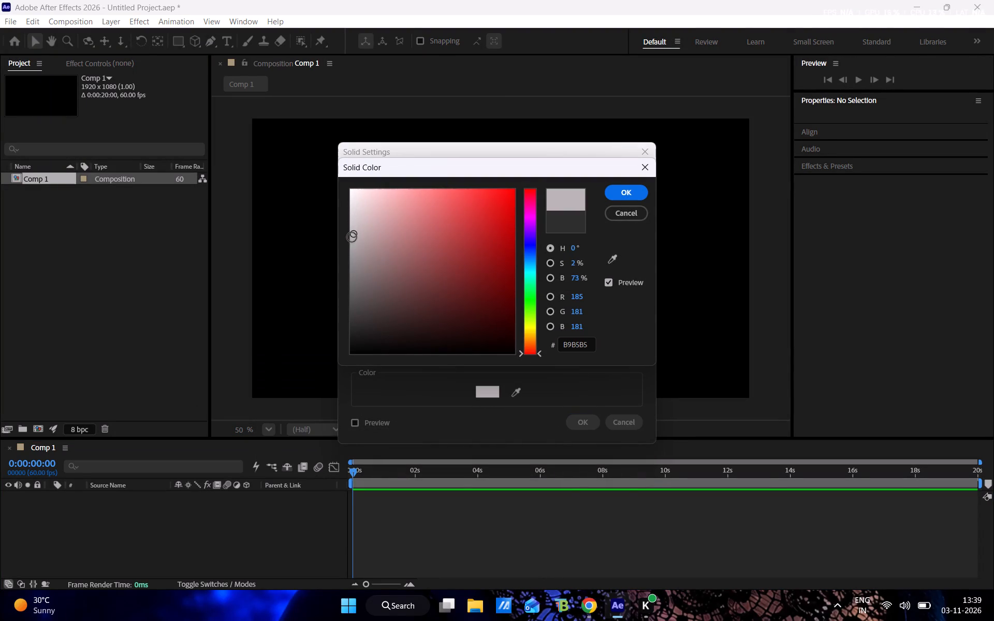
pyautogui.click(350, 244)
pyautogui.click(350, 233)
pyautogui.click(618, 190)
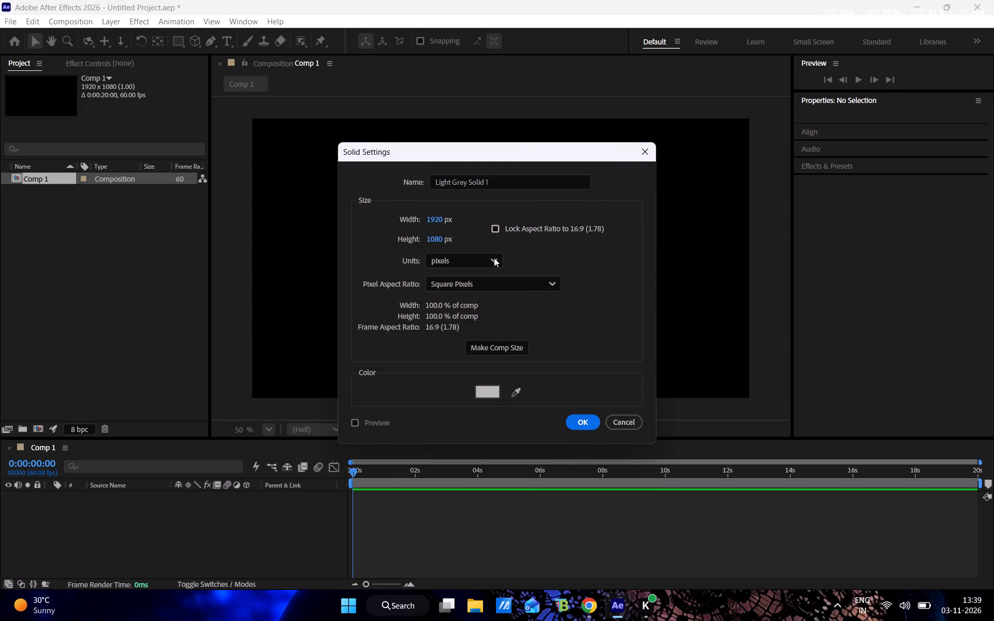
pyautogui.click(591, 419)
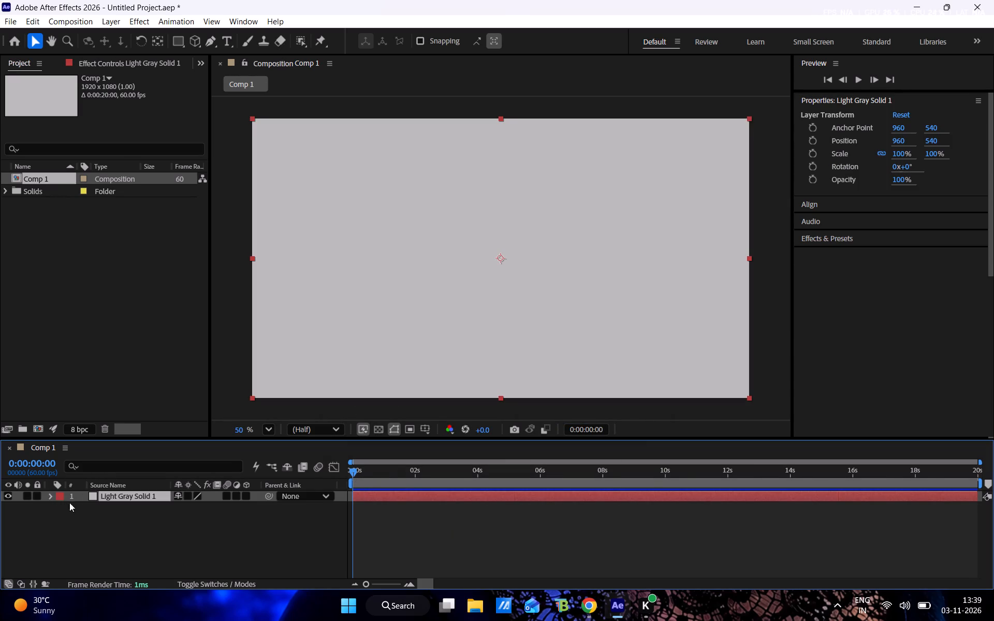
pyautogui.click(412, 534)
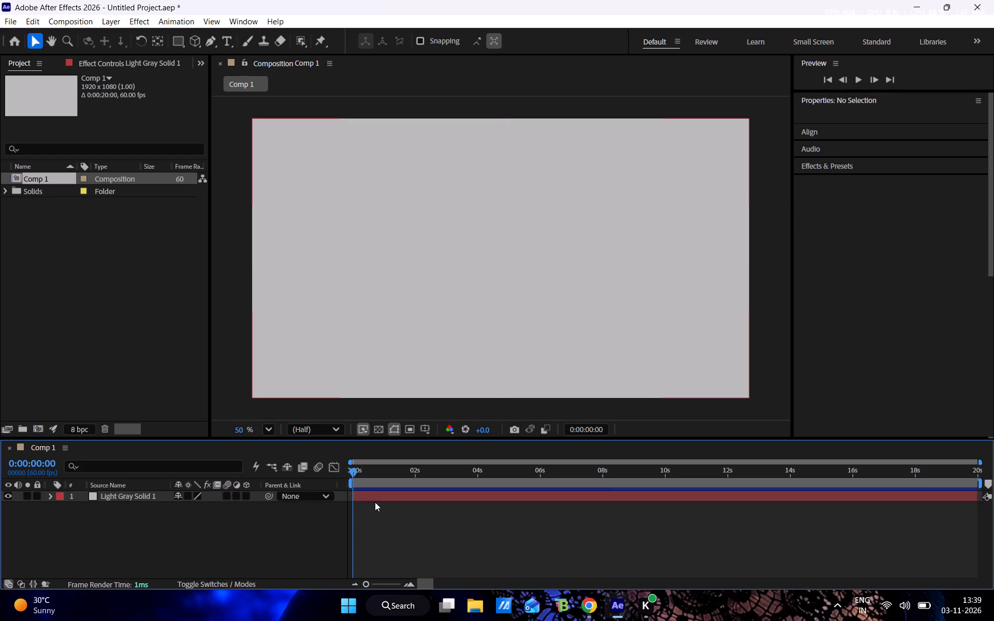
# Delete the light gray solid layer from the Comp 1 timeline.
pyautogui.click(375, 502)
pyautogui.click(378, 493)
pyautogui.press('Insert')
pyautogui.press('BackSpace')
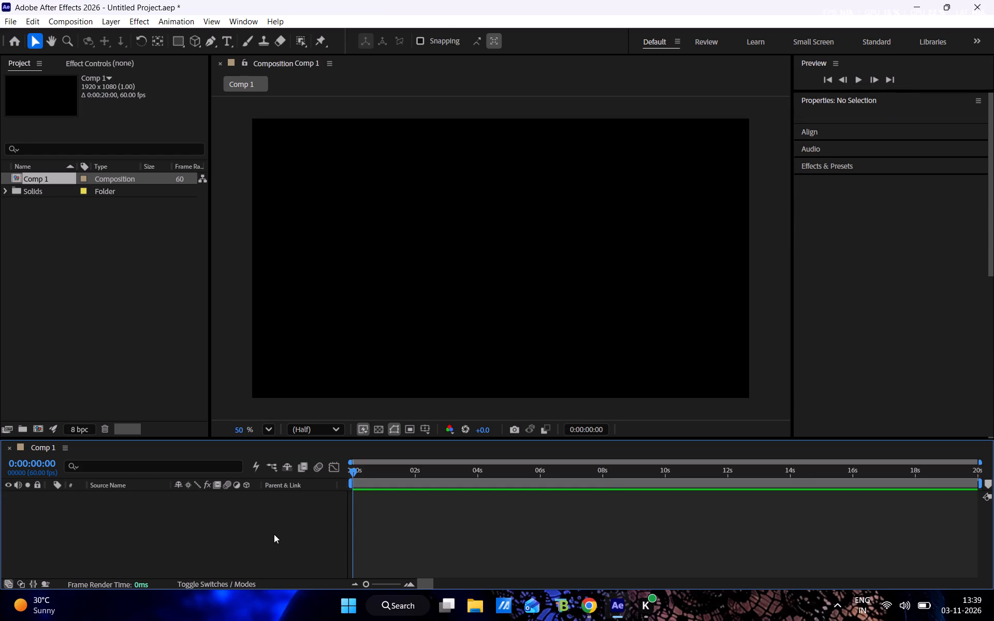
# Create a full-frame 1920 x 1080 px solid layer in Comp 1 with a very pale pinkish-gray colour.
pyautogui.rightClick(274, 534)
pyautogui.click(318, 380)
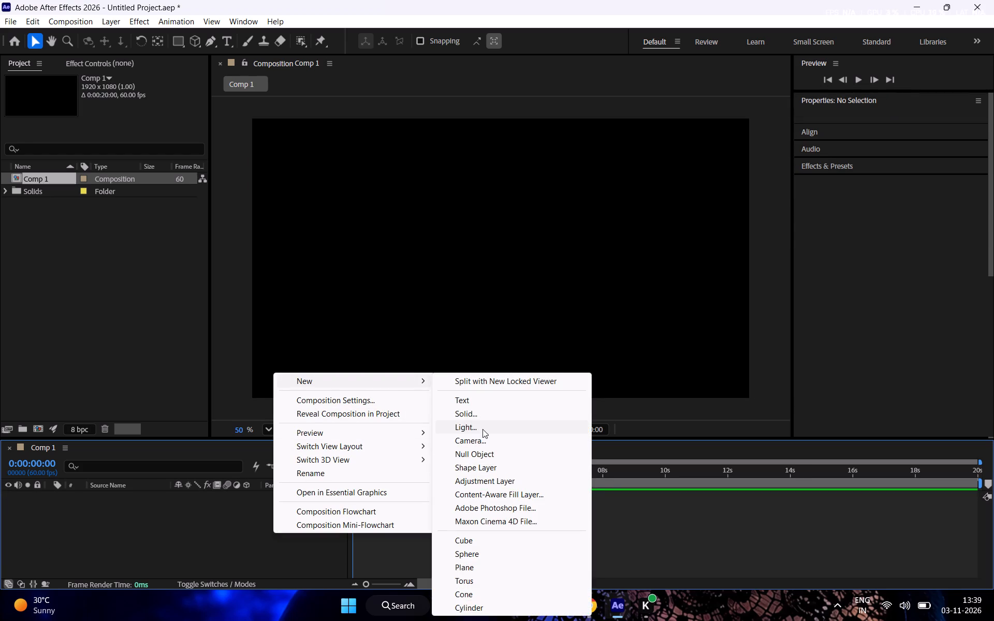
pyautogui.click(487, 415)
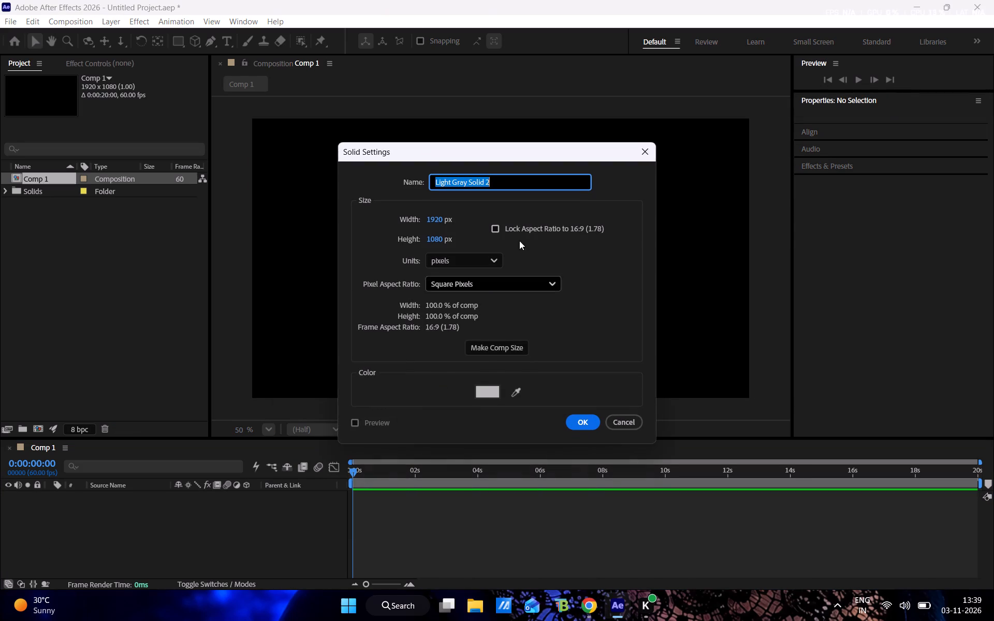
pyautogui.click(484, 394)
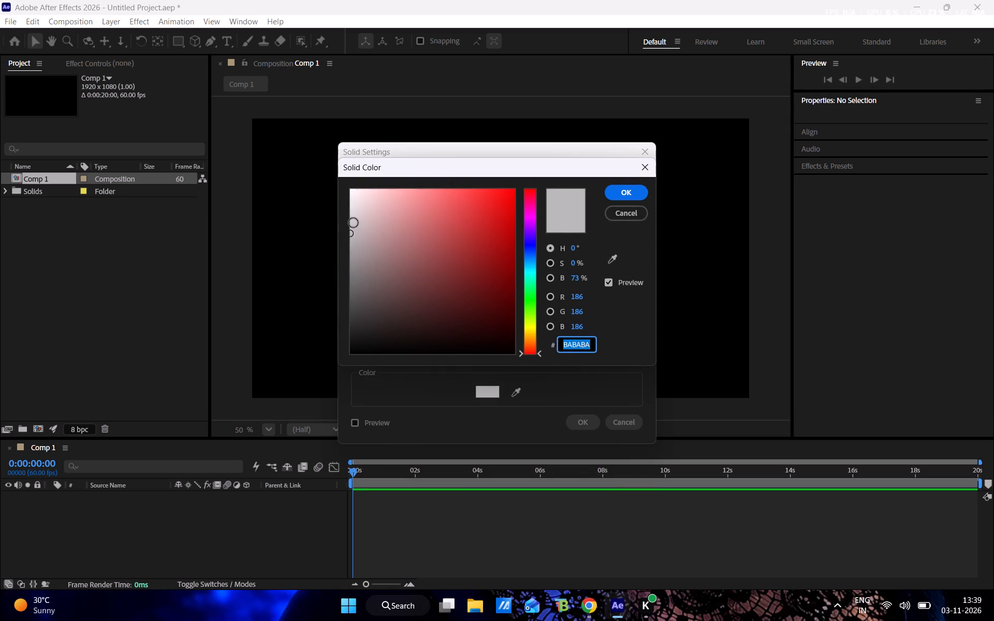
pyautogui.click(352, 214)
pyautogui.click(618, 193)
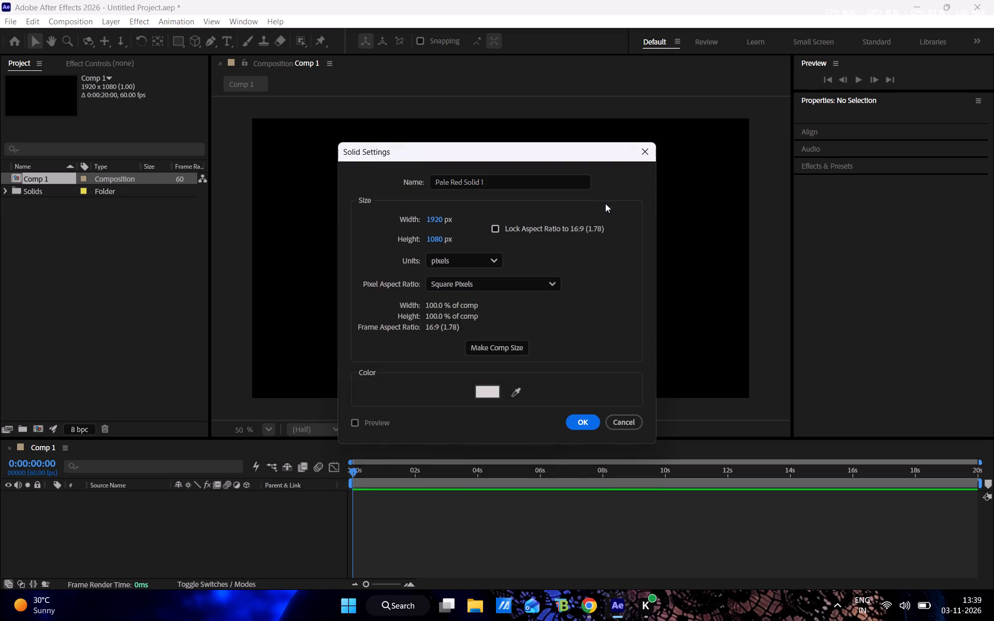
pyautogui.click(576, 419)
pyautogui.click(552, 528)
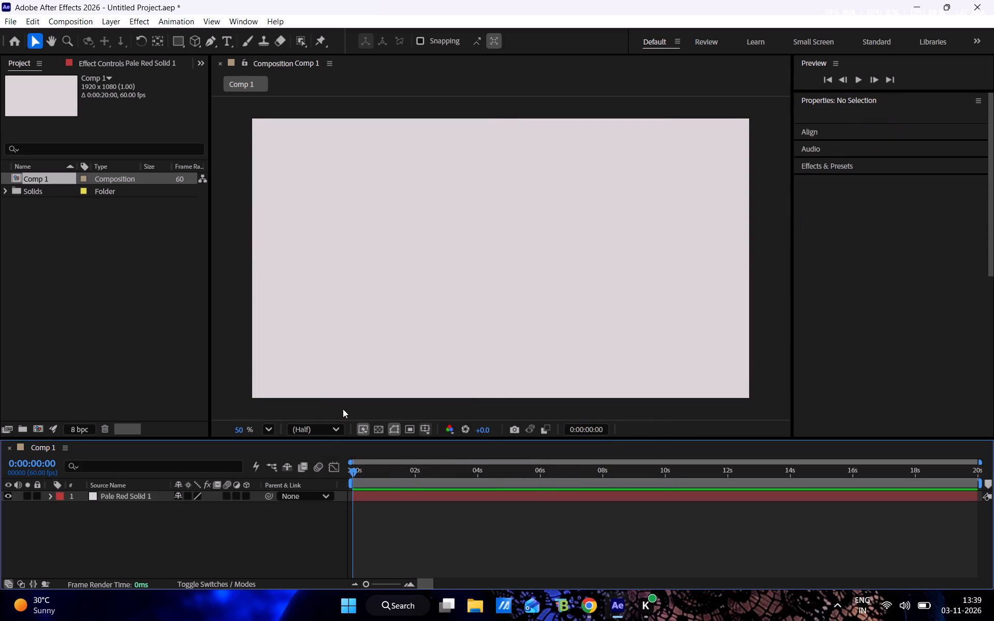
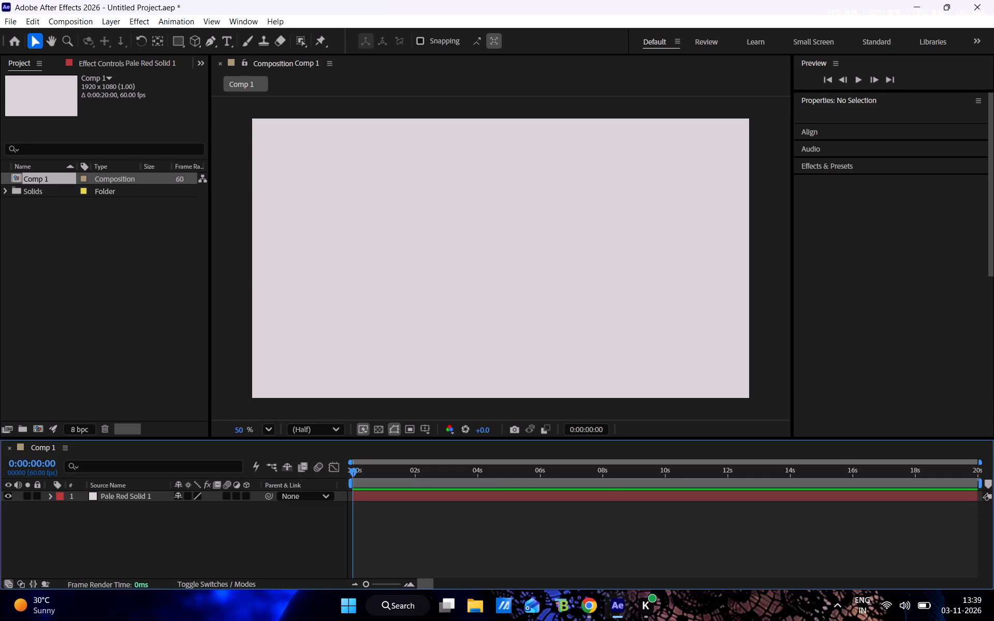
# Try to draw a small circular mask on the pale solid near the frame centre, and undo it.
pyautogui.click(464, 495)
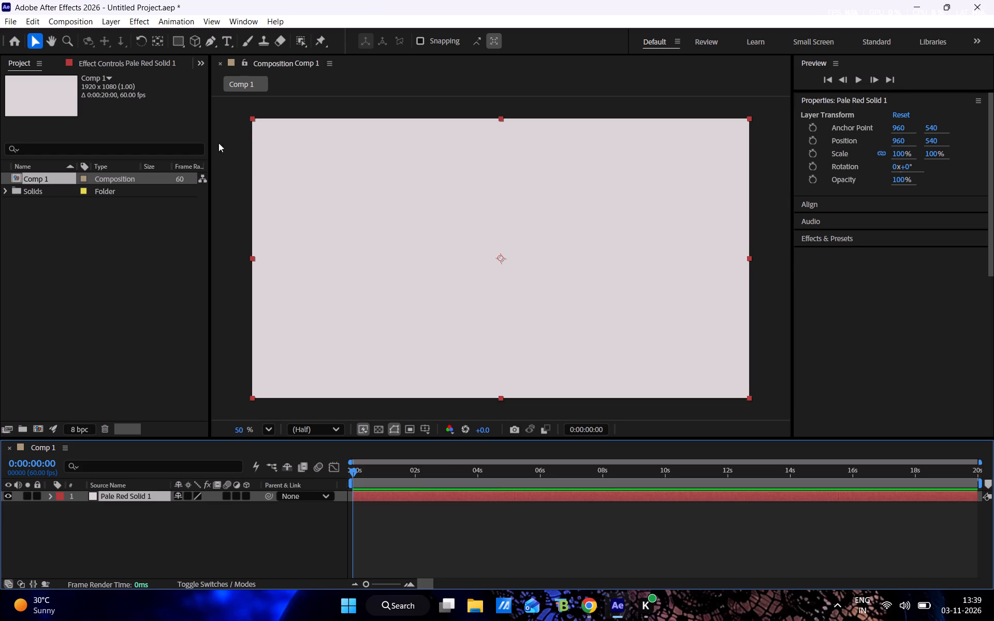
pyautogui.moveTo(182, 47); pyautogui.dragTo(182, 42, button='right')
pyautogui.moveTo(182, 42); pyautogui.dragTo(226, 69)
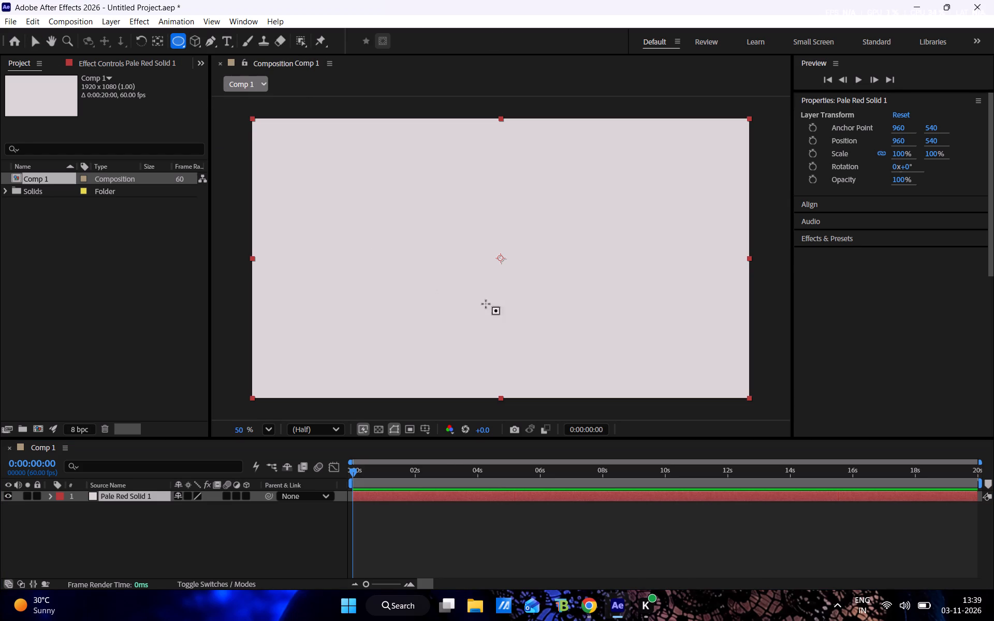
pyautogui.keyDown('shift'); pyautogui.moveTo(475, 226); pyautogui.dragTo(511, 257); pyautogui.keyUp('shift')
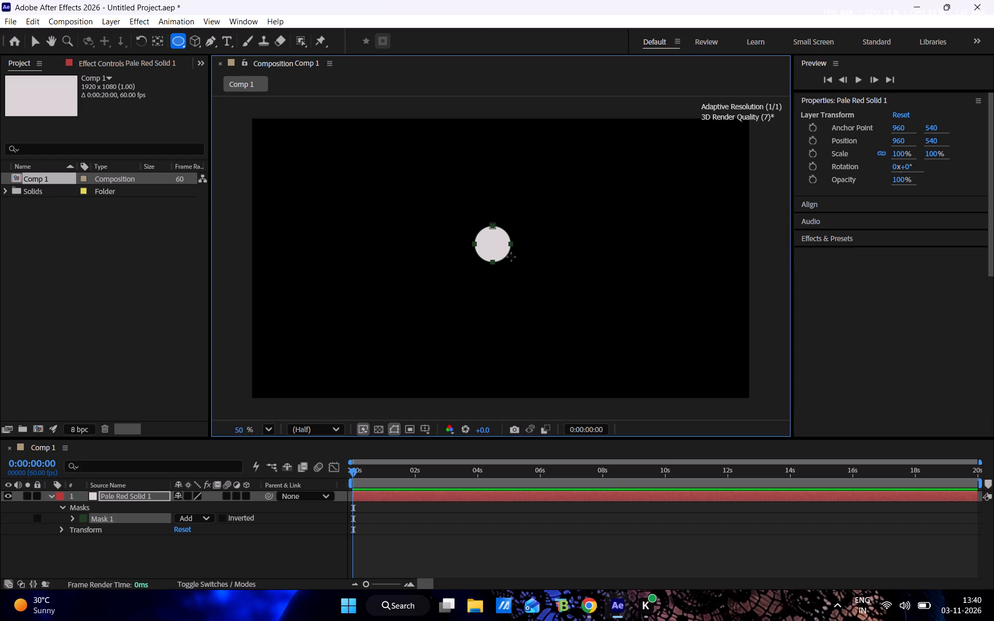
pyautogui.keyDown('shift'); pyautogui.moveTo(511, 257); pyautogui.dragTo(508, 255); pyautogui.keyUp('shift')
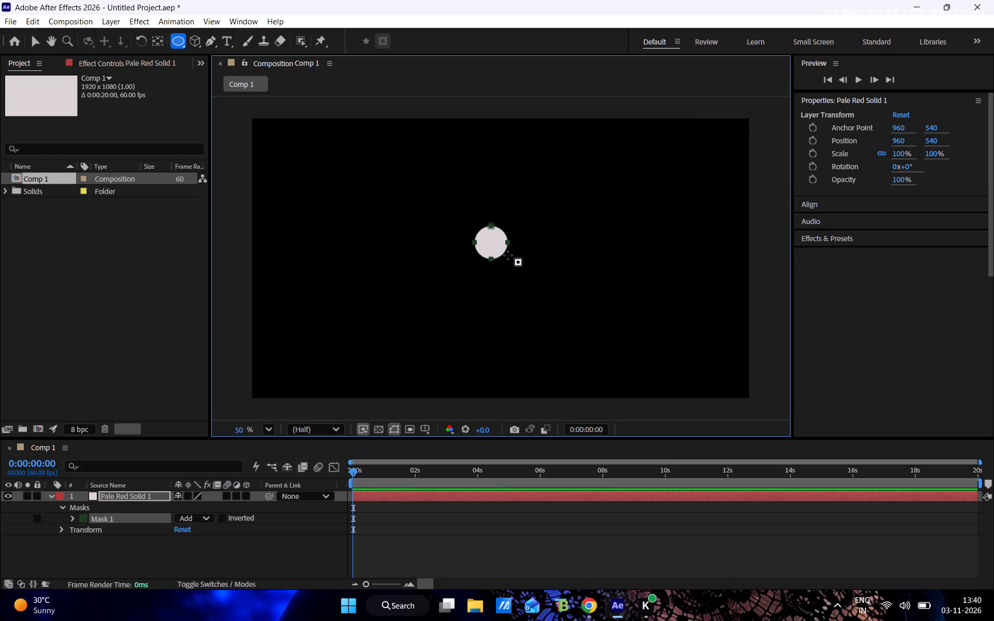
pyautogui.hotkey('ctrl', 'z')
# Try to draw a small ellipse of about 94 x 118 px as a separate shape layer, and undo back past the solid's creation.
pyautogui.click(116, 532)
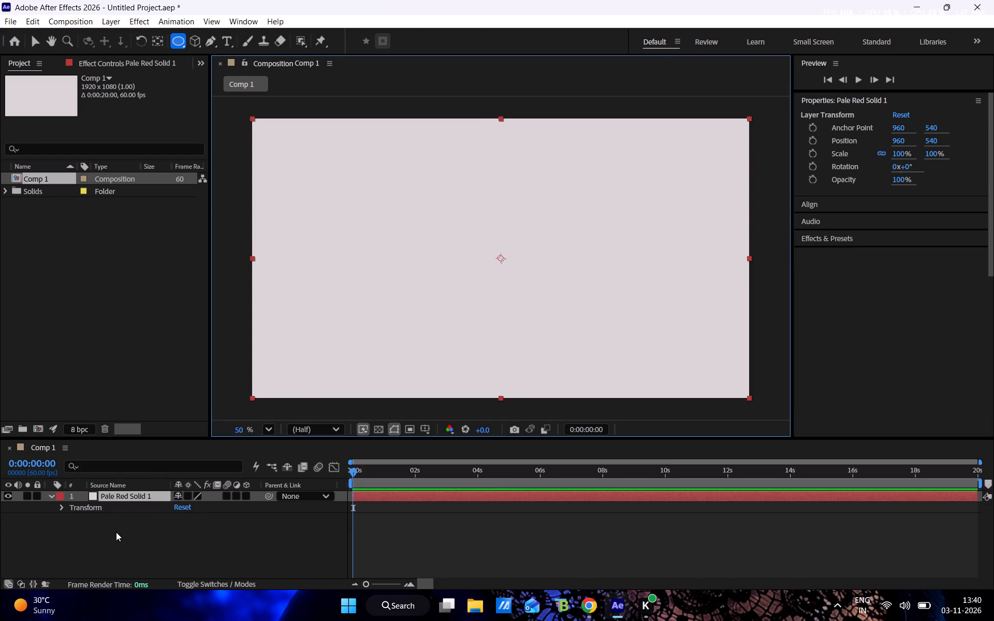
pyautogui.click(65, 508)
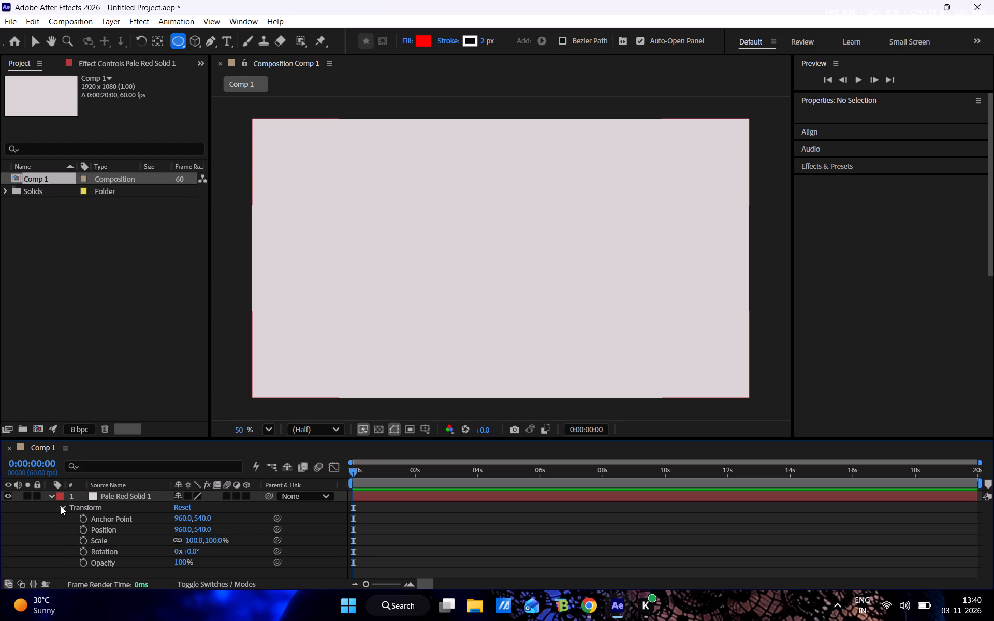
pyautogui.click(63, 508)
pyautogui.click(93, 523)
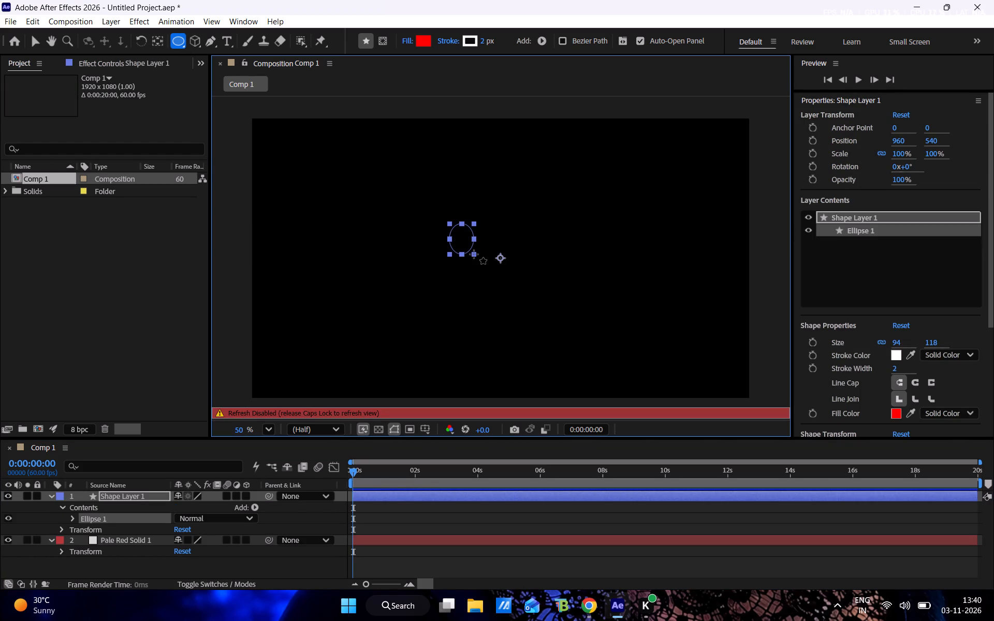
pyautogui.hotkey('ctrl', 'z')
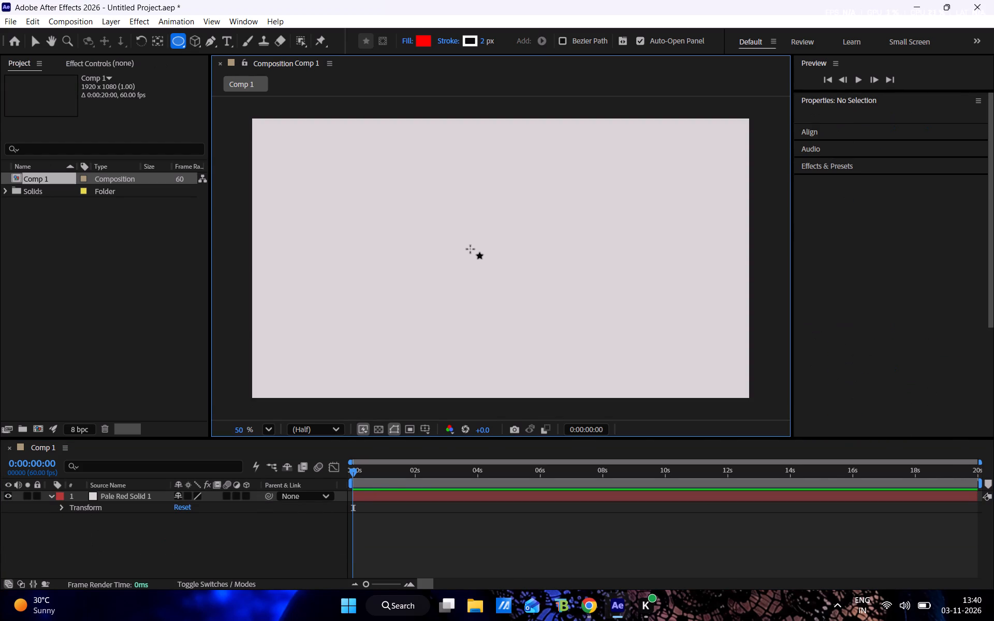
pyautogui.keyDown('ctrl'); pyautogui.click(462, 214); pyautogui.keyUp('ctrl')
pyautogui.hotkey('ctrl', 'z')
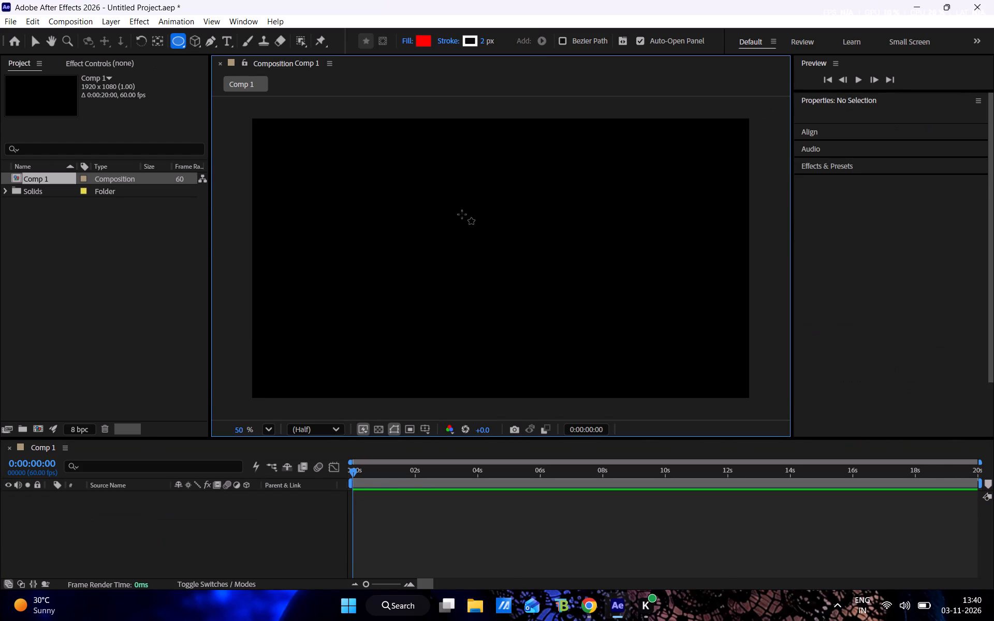
# Create a full-frame solid layer in Comp 1 again with the same very pale pinkish-gray colour.
pyautogui.rightClick(272, 513)
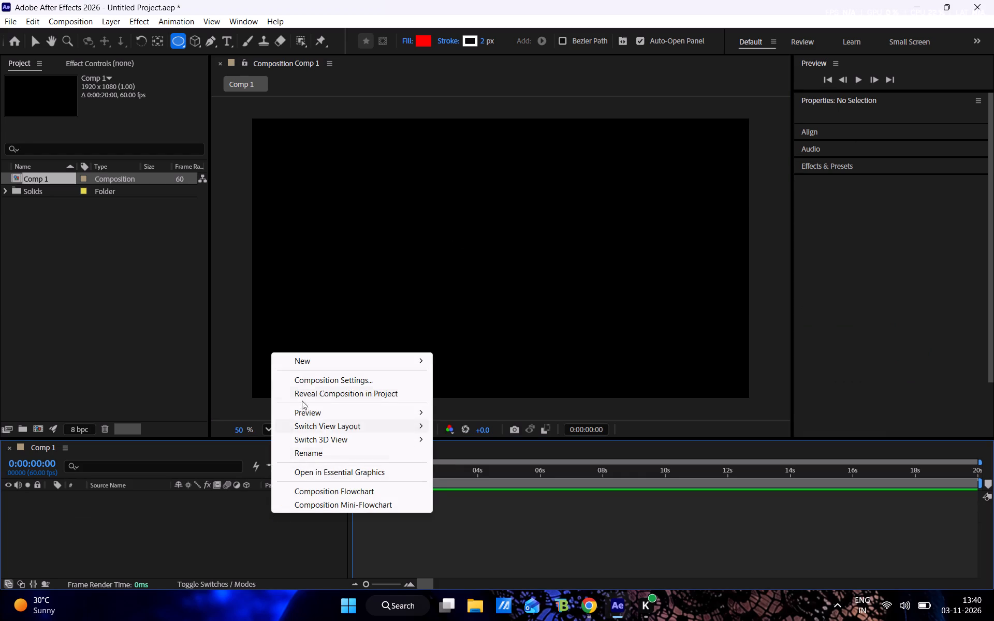
pyautogui.click(325, 367)
pyautogui.click(324, 356)
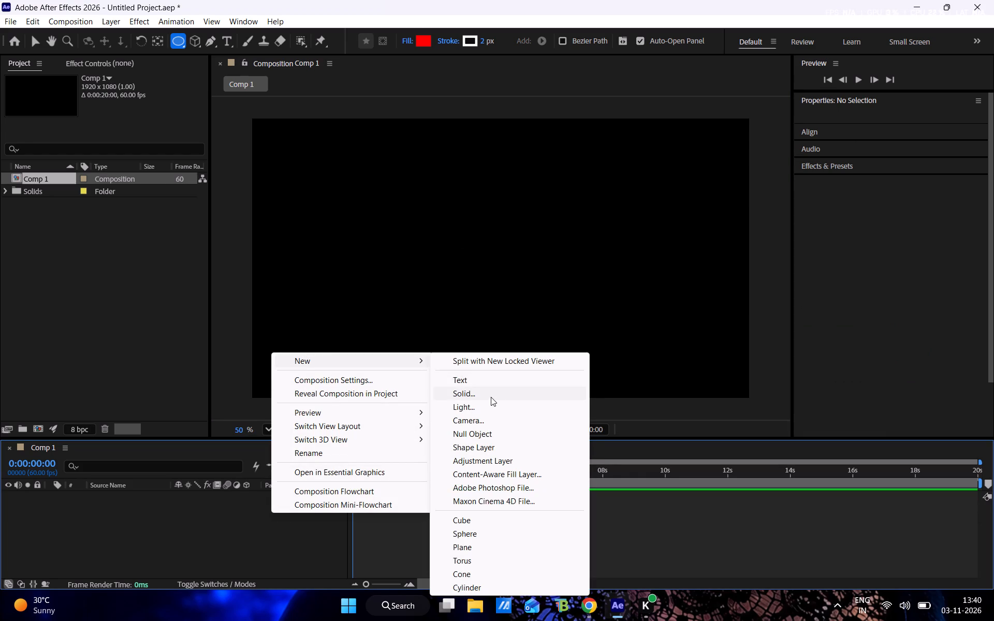
pyautogui.click(491, 397)
pyautogui.click(591, 423)
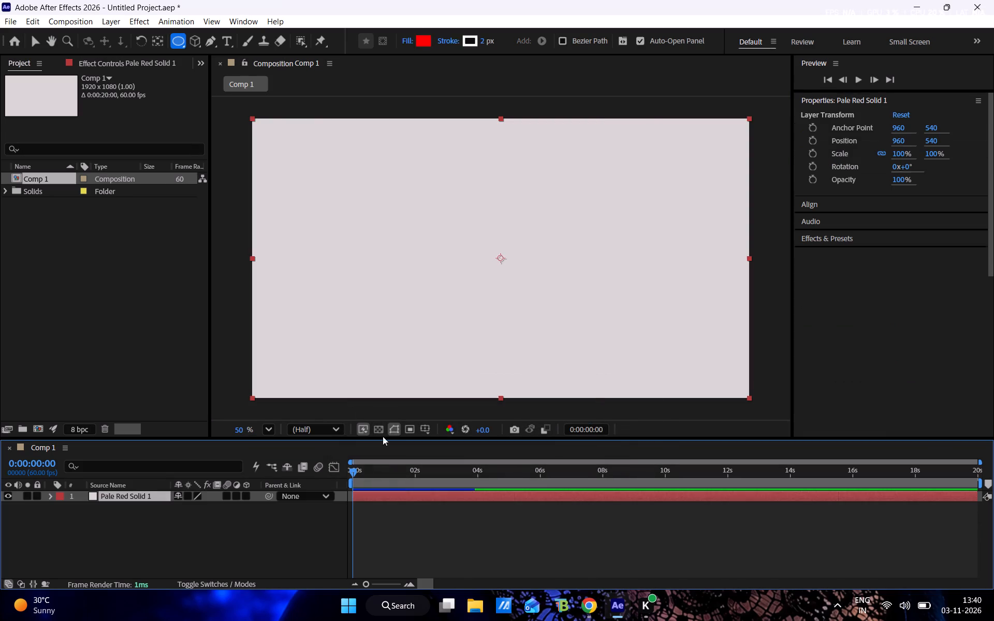
# Draw a circle about 138 px across on a new shape layer, slightly left of the composition's centre.
pyautogui.click(256, 523)
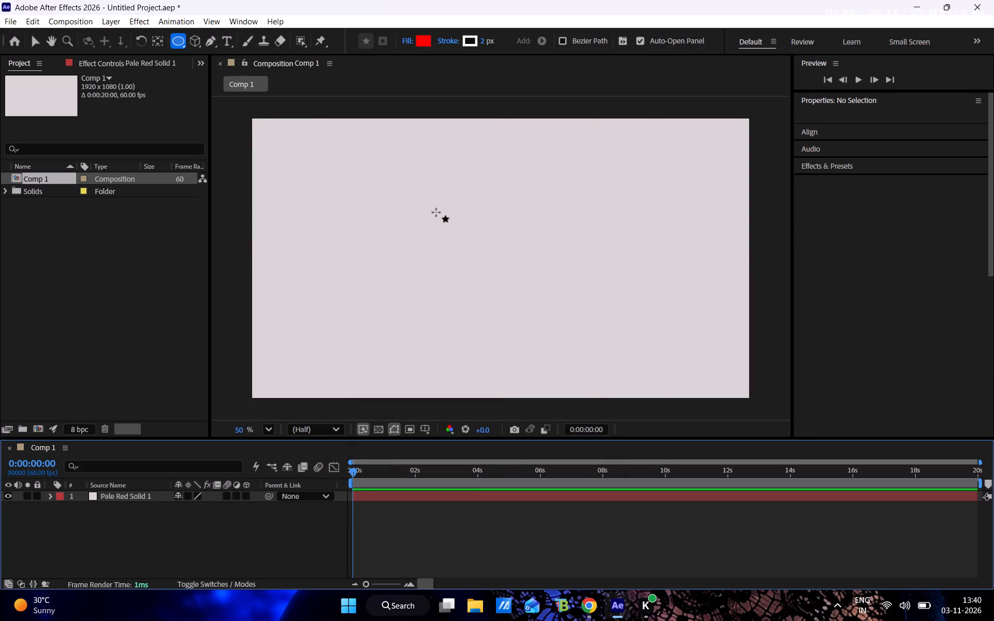
pyautogui.keyDown('shift'); pyautogui.moveTo(441, 225); pyautogui.dragTo(485, 268); pyautogui.keyUp('shift')
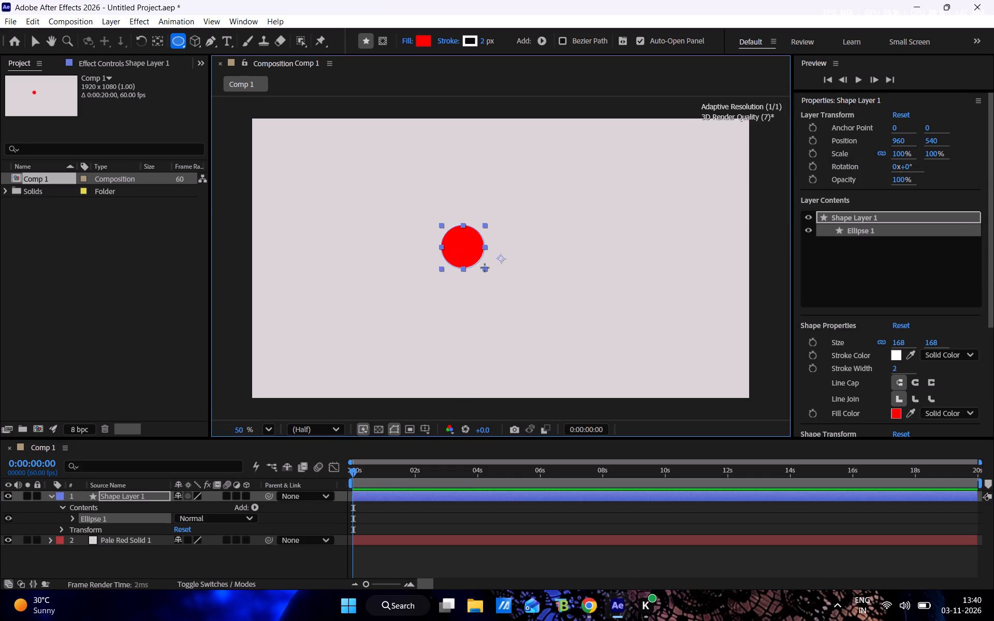
pyautogui.keyDown('shift'); pyautogui.moveTo(485, 268); pyautogui.dragTo(477, 259); pyautogui.keyUp('shift')
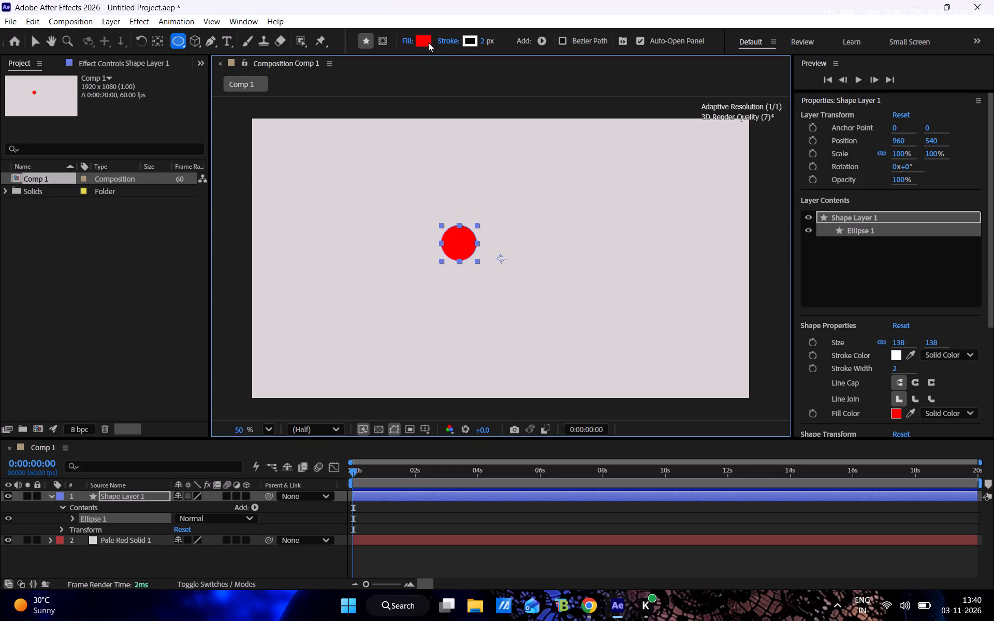
# Change the circle's fill to a very pale off-white, slightly lighter than the background.
pyautogui.click(427, 42)
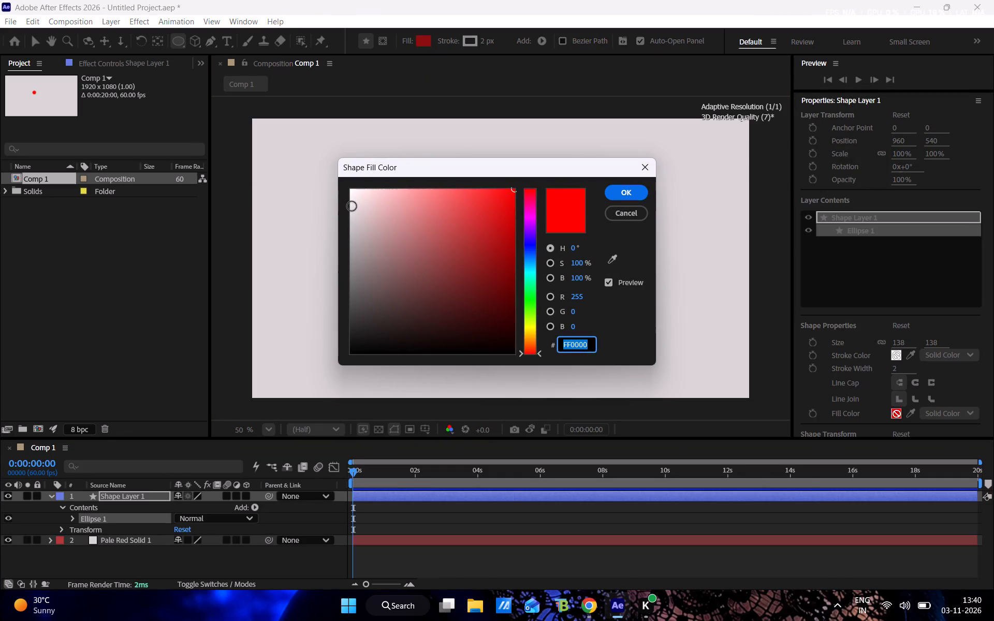
pyautogui.click(352, 206)
pyautogui.click(618, 195)
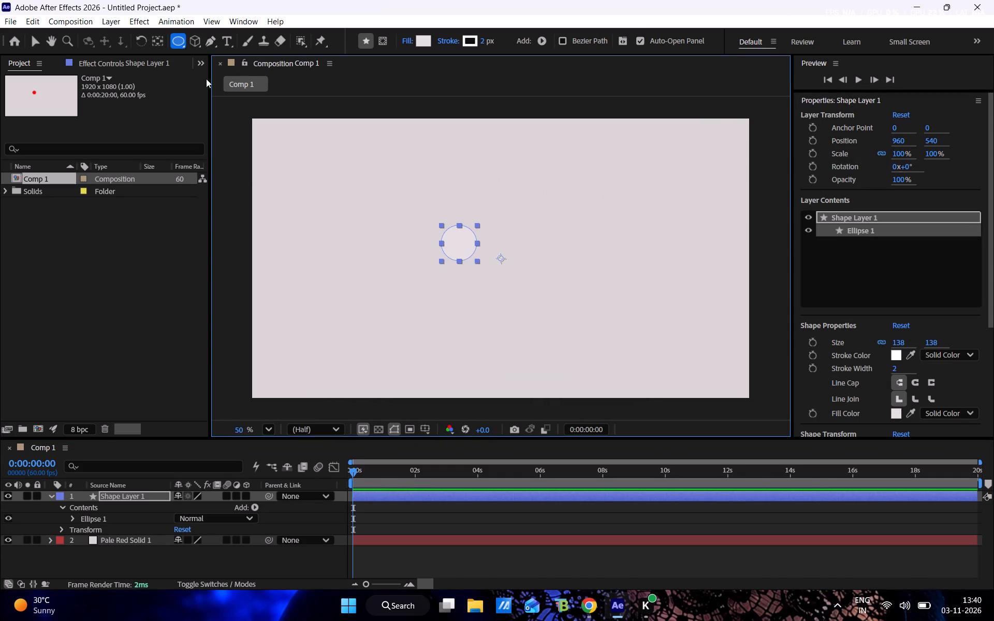
# Centre the shape layer's anchor point on the circle and place the circle at the exact centre of the composition.
pyautogui.click(34, 42)
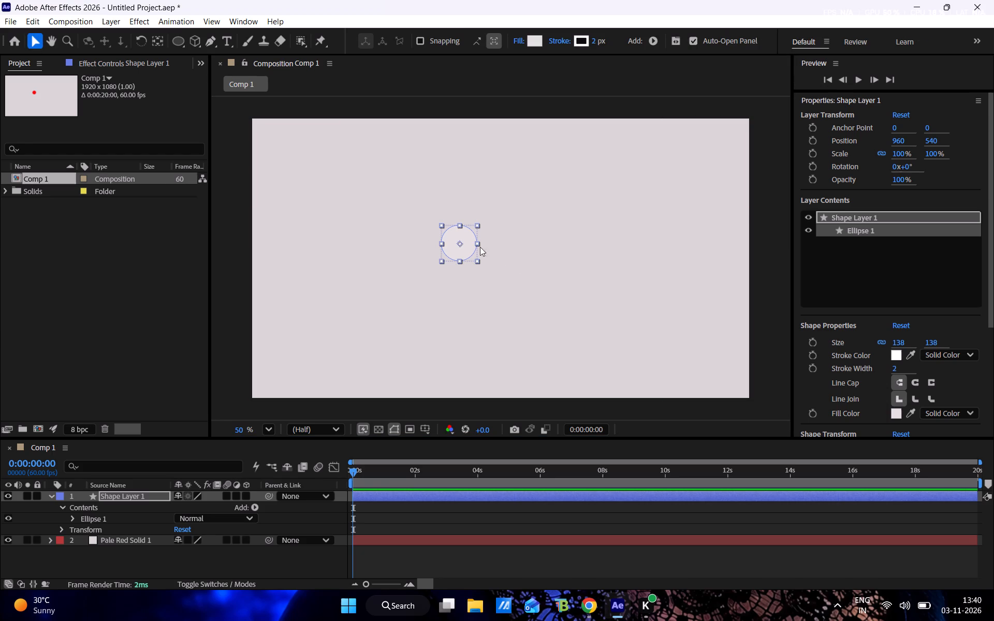
pyautogui.keyDown('shift'); pyautogui.moveTo(459, 242); pyautogui.dragTo(469, 244); pyautogui.keyUp('shift')
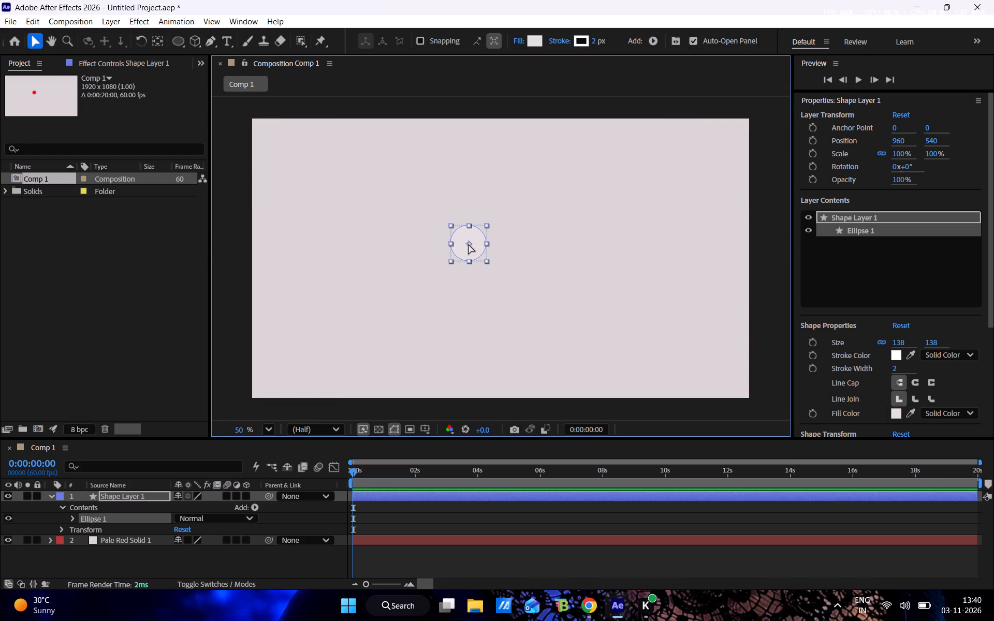
pyautogui.hotkey('ctrl', 'alt', 'Home')
pyautogui.hotkey('ctrl', 'Home')
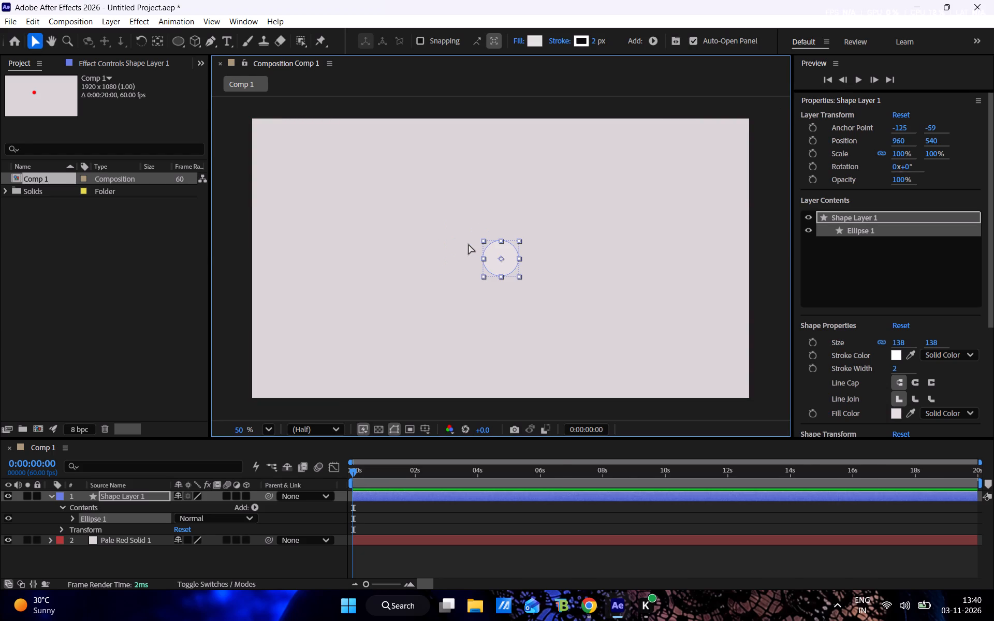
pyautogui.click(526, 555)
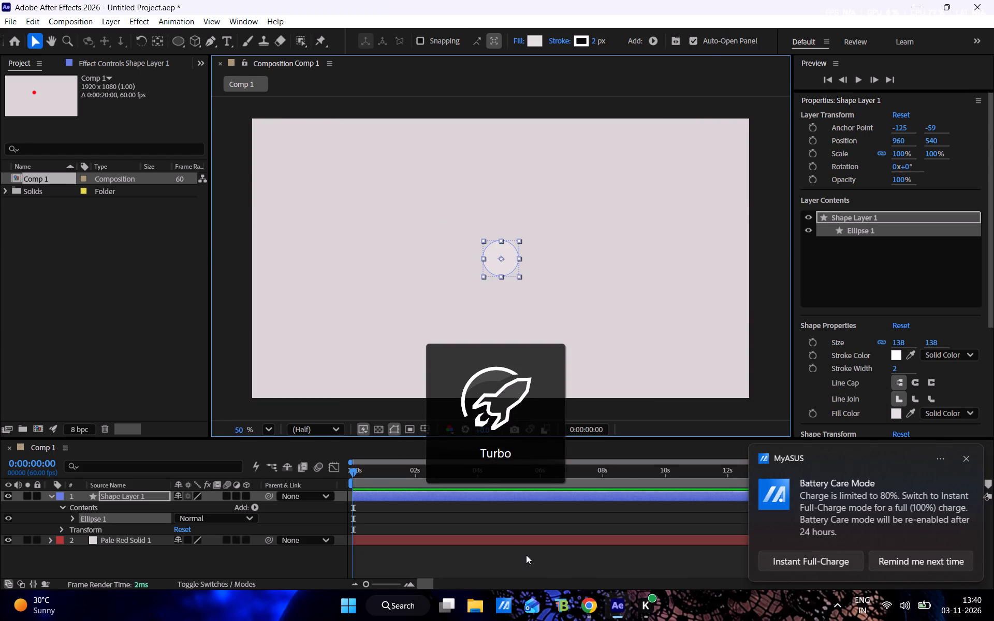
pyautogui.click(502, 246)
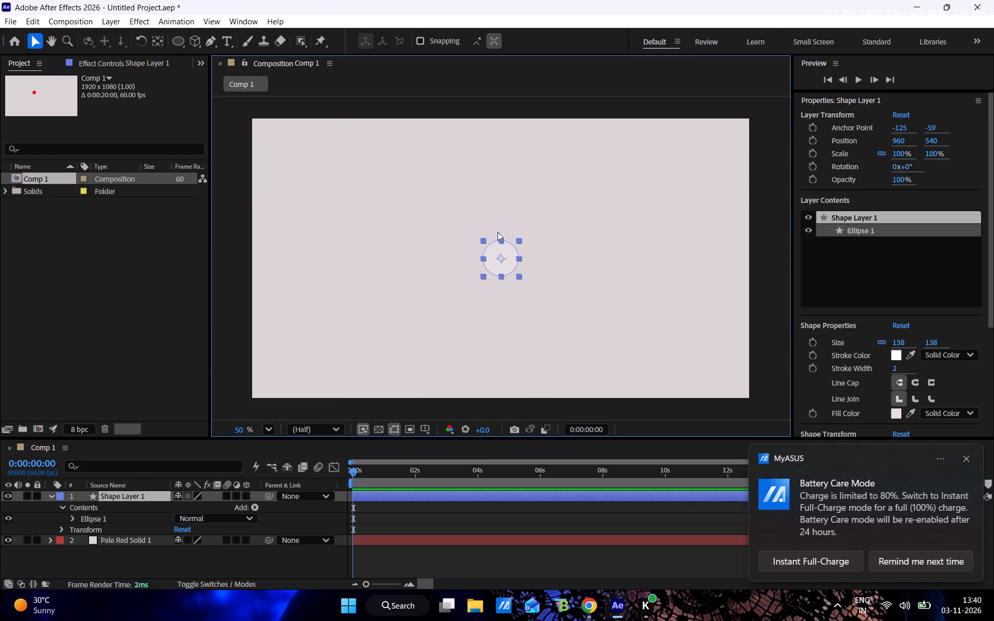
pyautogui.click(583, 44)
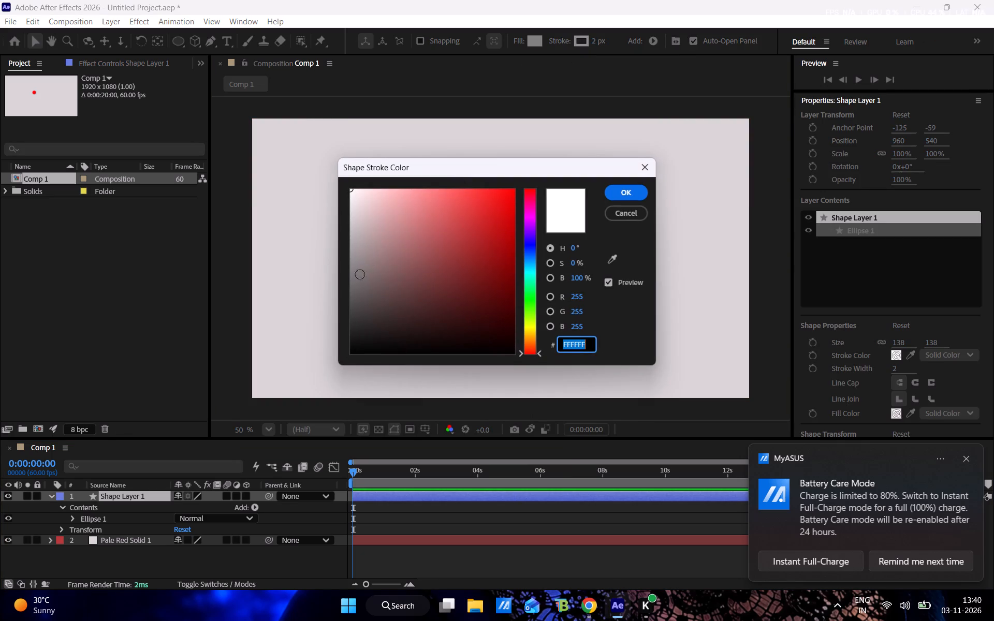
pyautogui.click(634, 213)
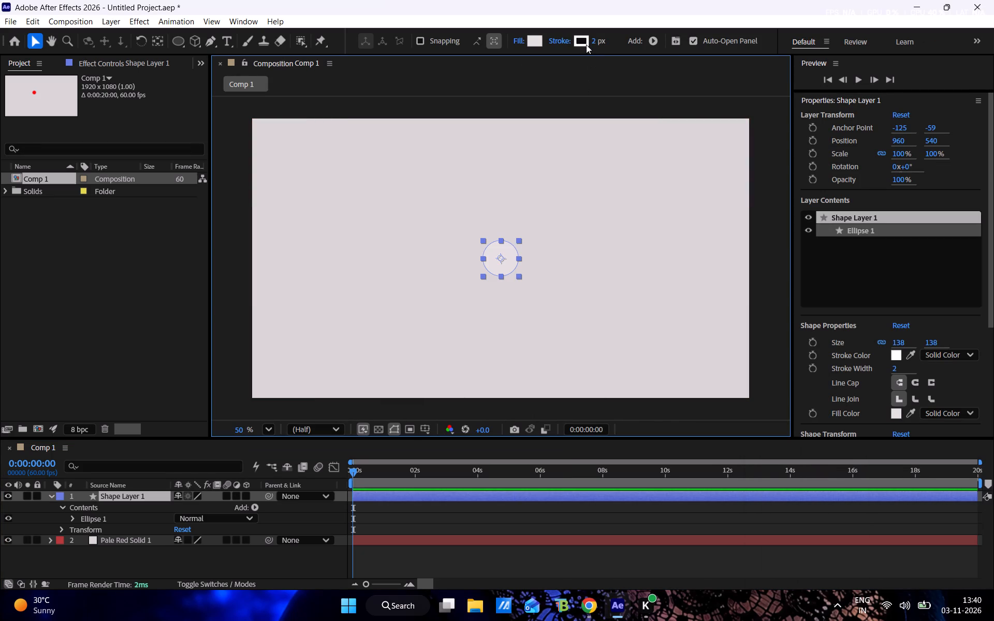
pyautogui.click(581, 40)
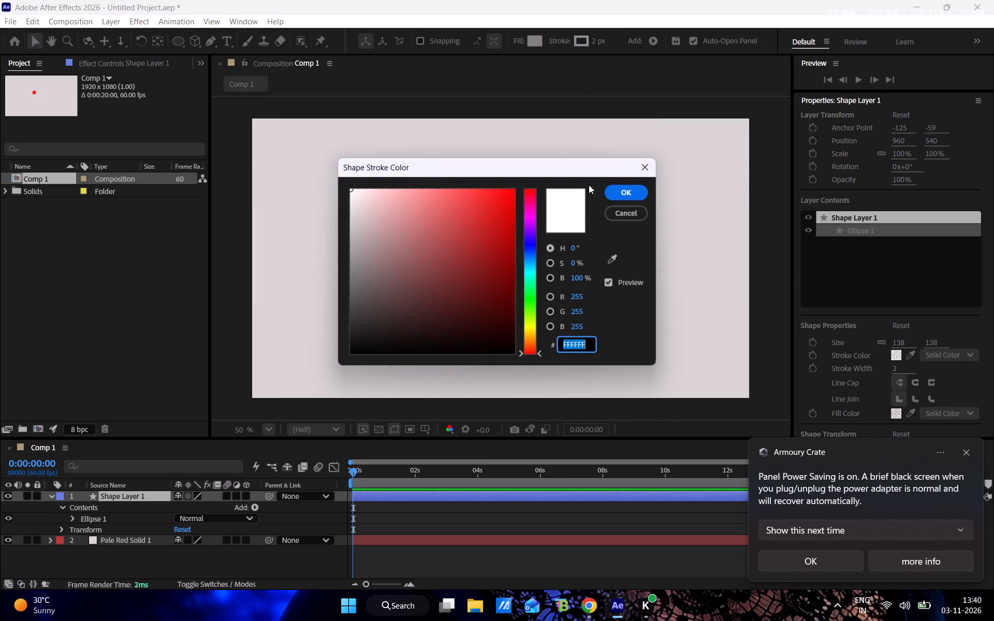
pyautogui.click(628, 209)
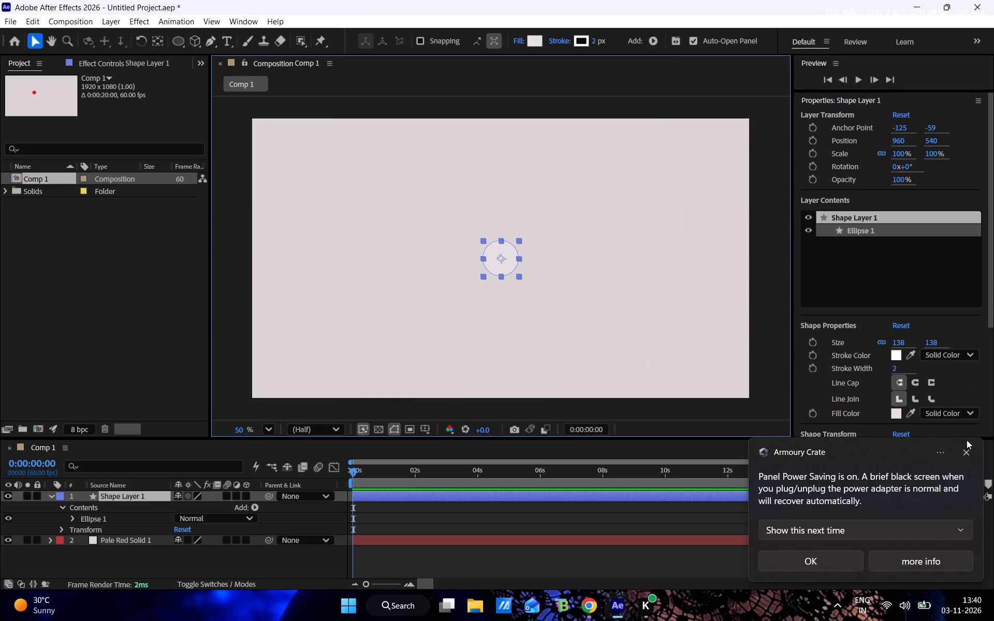
# Remove the circle's stroke by setting its stroke colour to None.
pyautogui.click(962, 454)
pyautogui.click(953, 357)
pyautogui.click(956, 377)
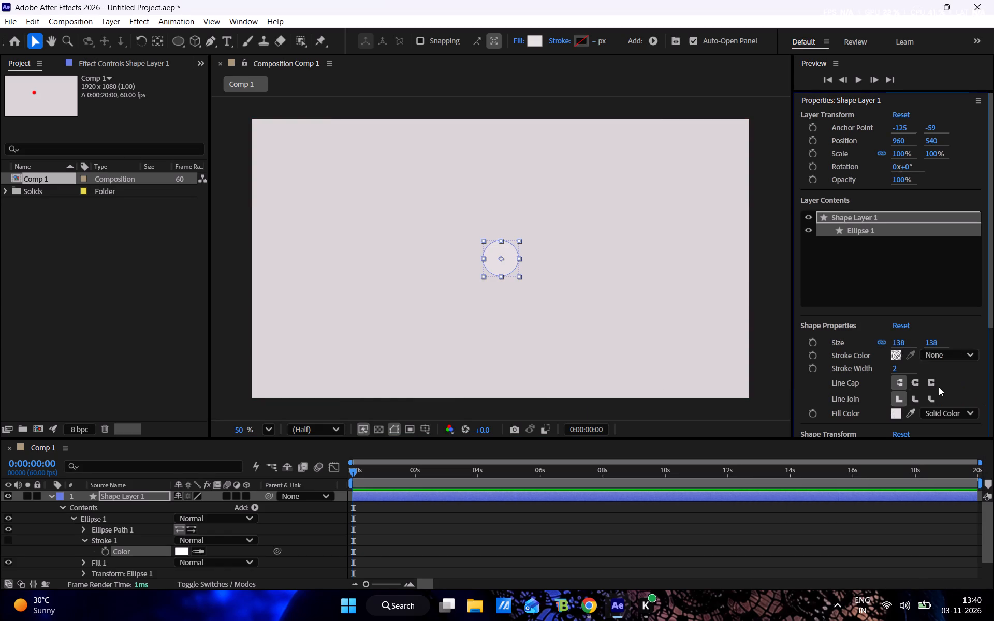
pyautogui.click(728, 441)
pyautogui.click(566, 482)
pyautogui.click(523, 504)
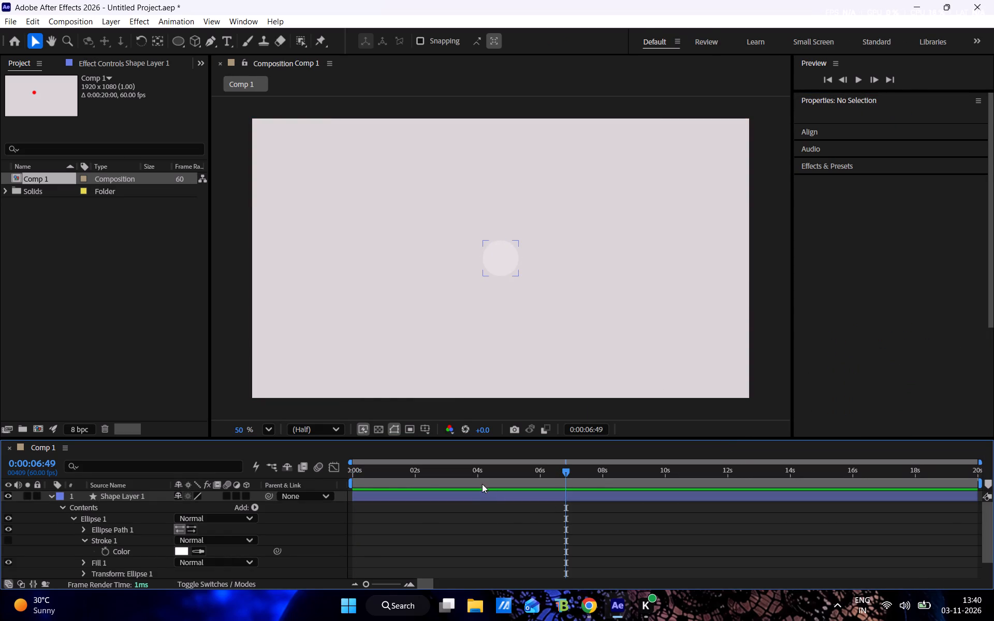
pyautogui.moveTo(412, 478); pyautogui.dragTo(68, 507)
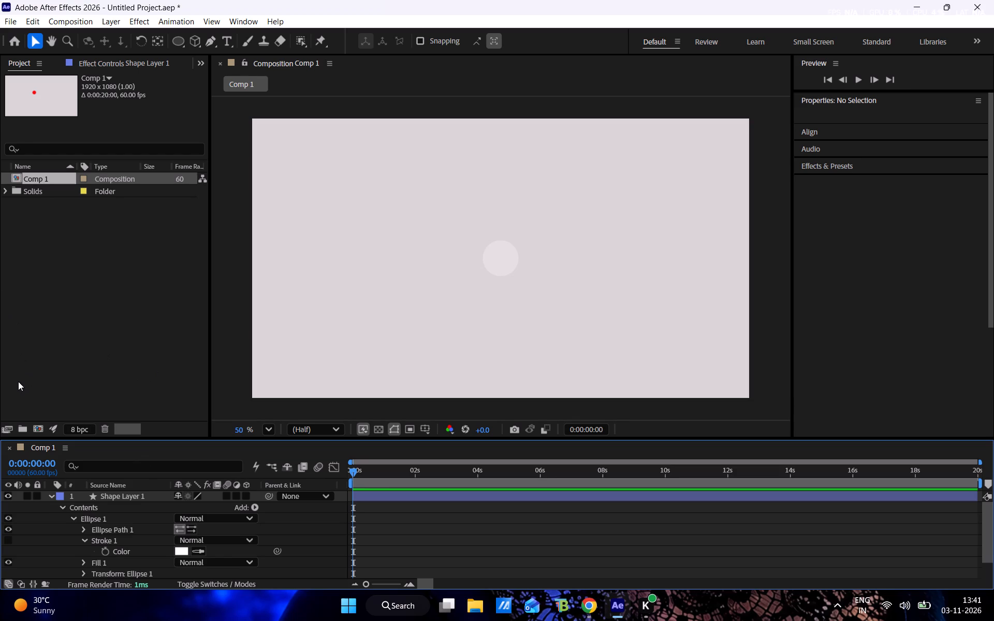
# In Chrome, go to the 'Learn Apple Style Motion Graphics in 20 minutes' tutorial and expand its pinned comment with the expressions.
pyautogui.click(581, 610)
pyautogui.click(202, 7)
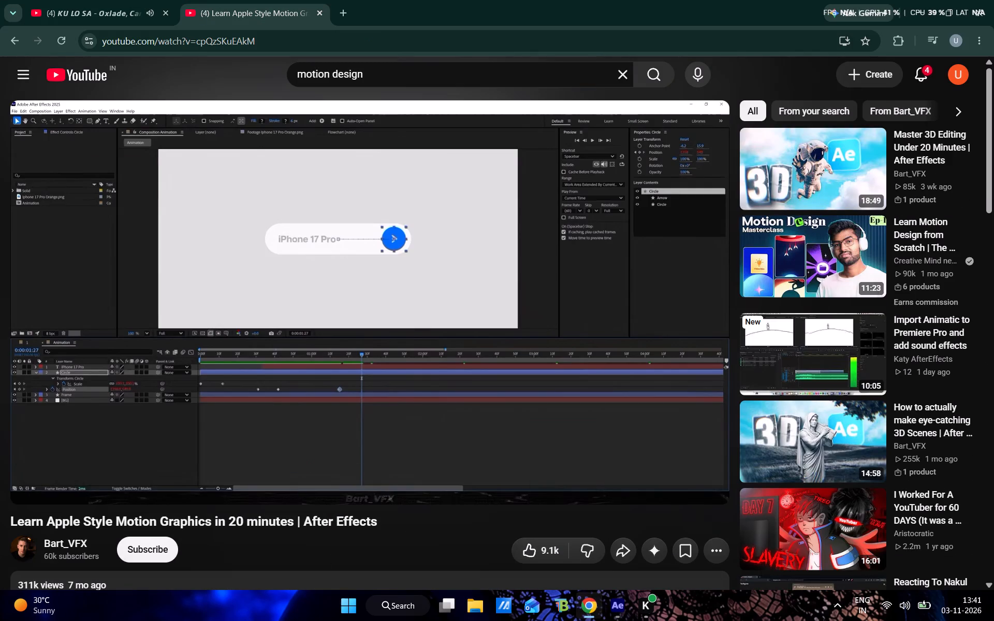
pyautogui.scroll(-2, 151, 517)
pyautogui.click(210, 490)
pyautogui.scroll(-2, 209, 495)
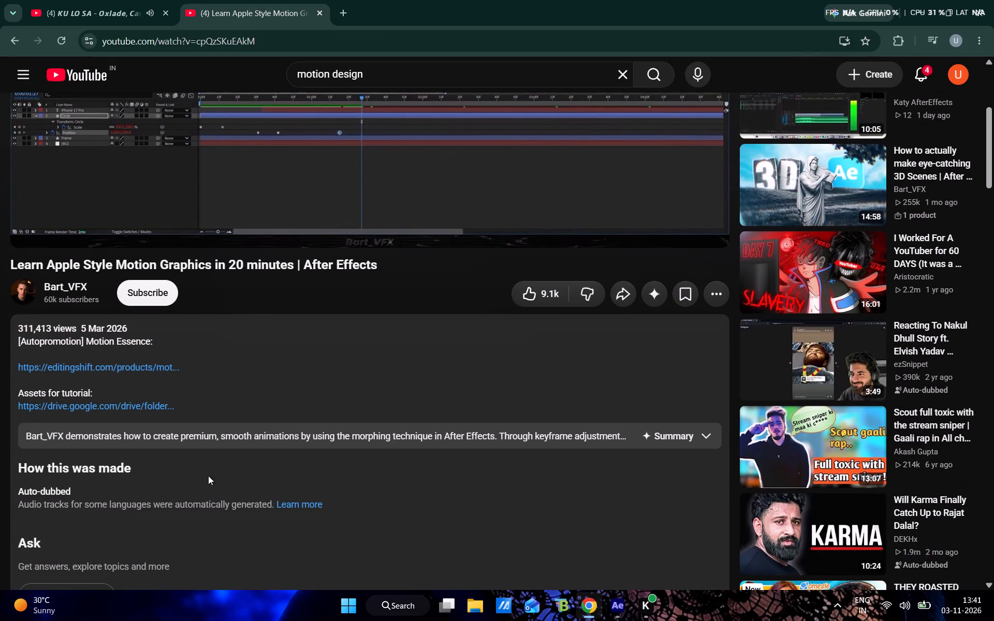
pyautogui.click(270, 364)
pyautogui.scroll(-3, 269, 365)
pyautogui.scroll(-10, 257, 433)
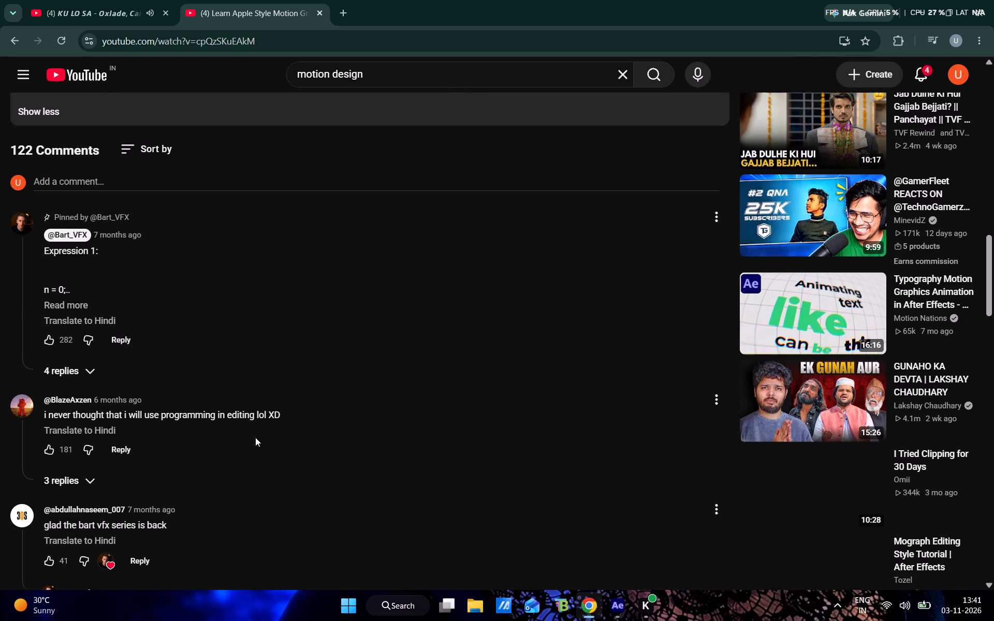
pyautogui.click(128, 348)
pyautogui.click(123, 341)
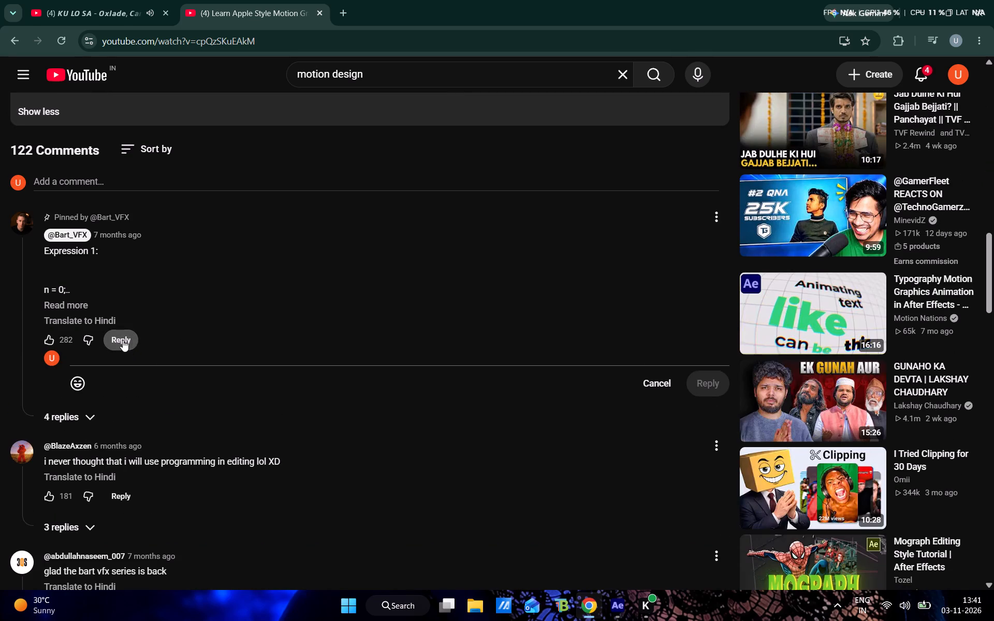
pyautogui.click(76, 307)
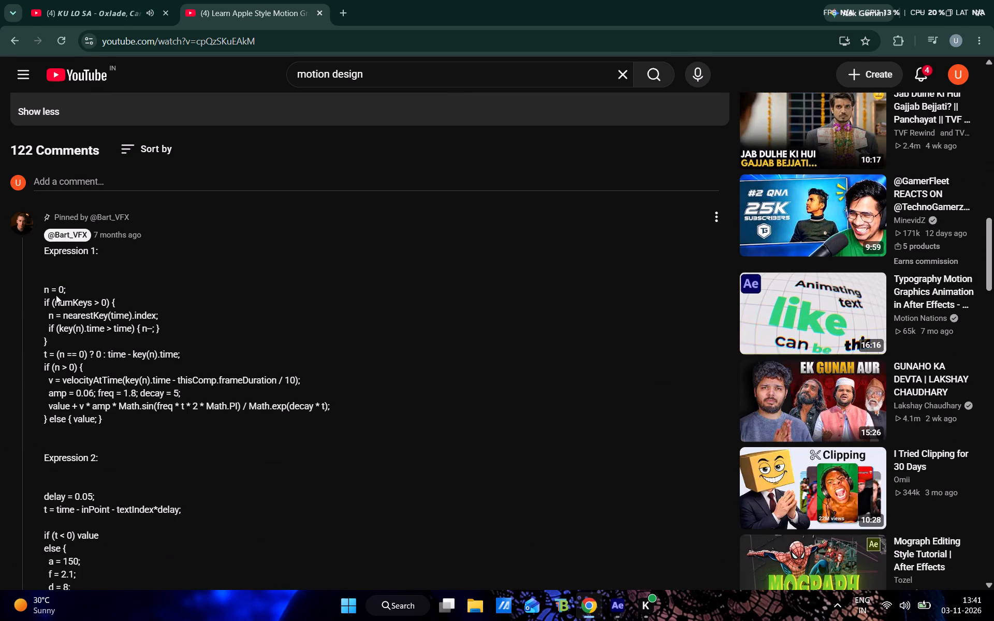
# Copy the complete Expression 1 code from the pinned comment and switch back to After Effects.
pyautogui.moveTo(45, 288); pyautogui.dragTo(101, 428)
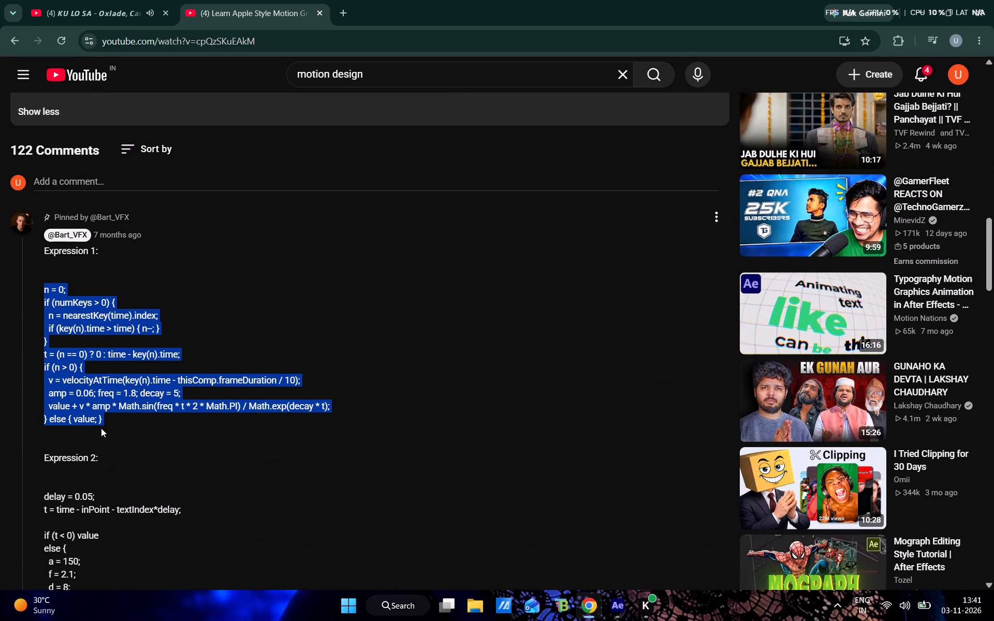
pyautogui.moveTo(101, 428); pyautogui.dragTo(110, 433)
pyautogui.hotkey('ctrl', 'c')
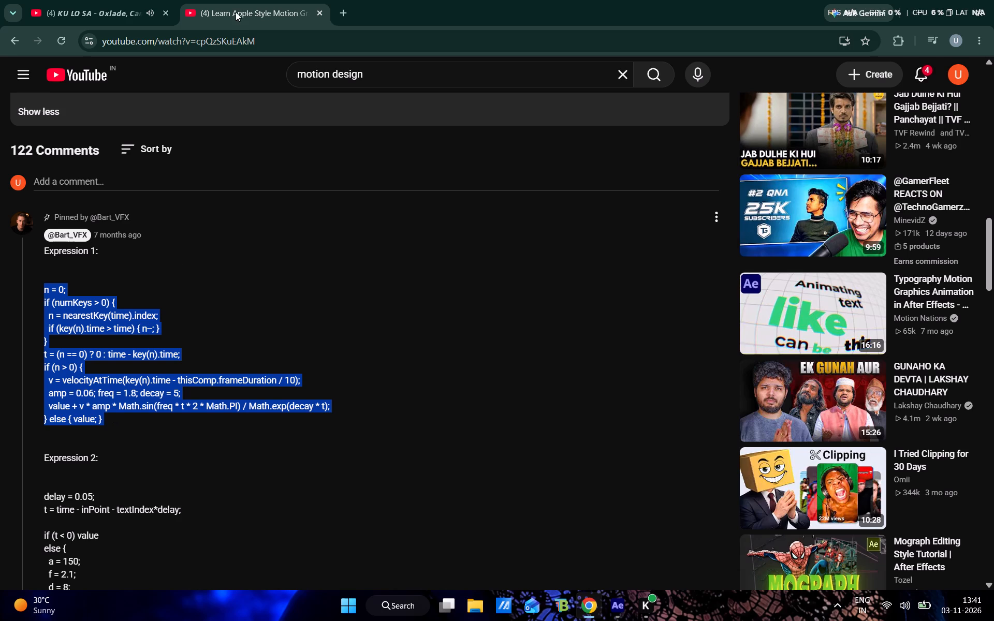
pyautogui.click(613, 614)
pyautogui.click(621, 606)
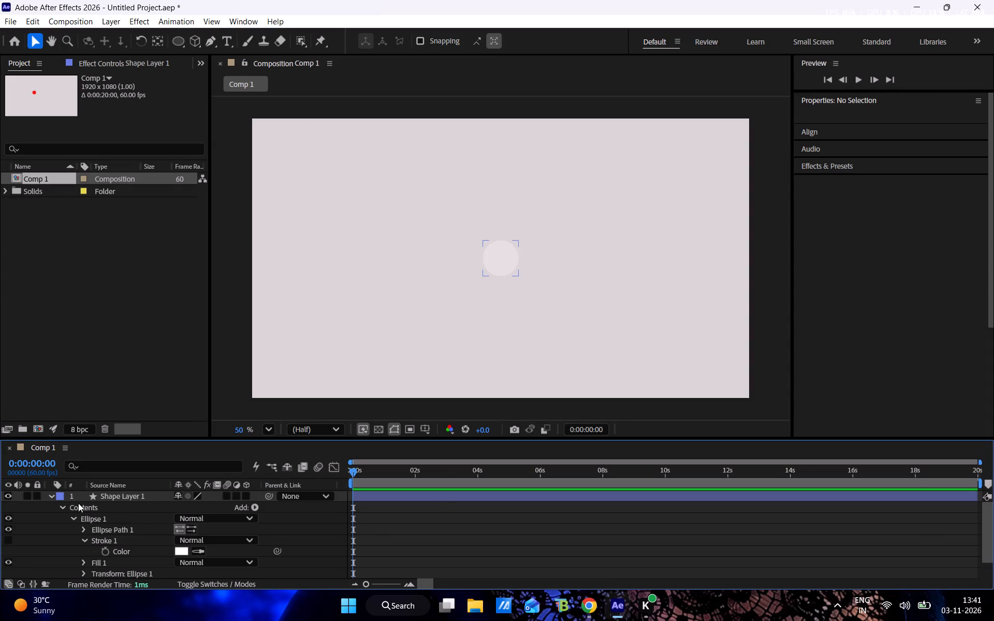
# Add an expression to the Ellipse Path 1 Size property of Shape Layer 1, using the copied Expression 1 code.
pyautogui.click(59, 506)
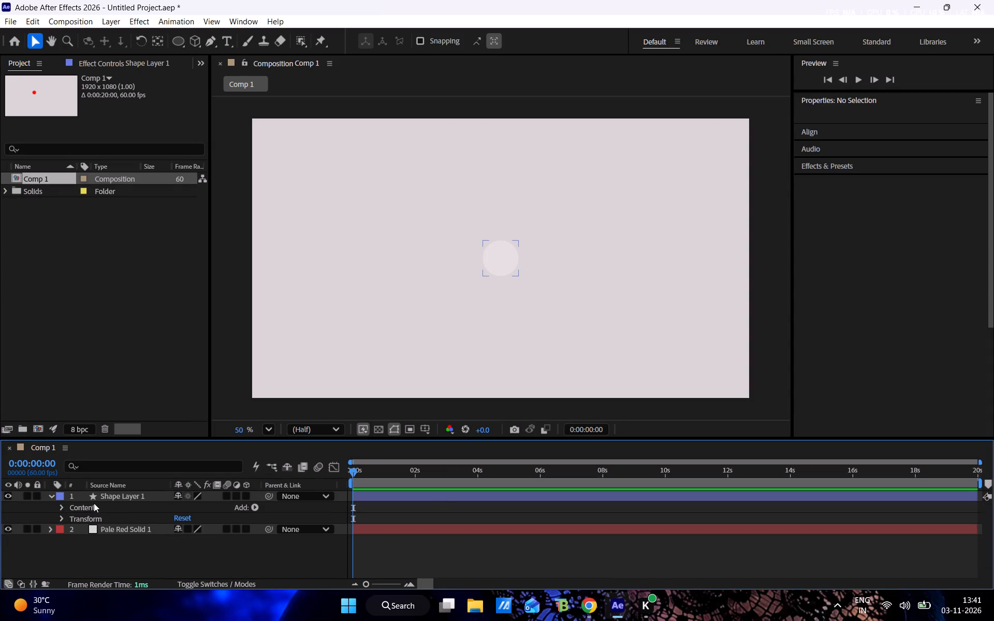
pyautogui.click(62, 508)
pyautogui.scroll(-1, 72, 520)
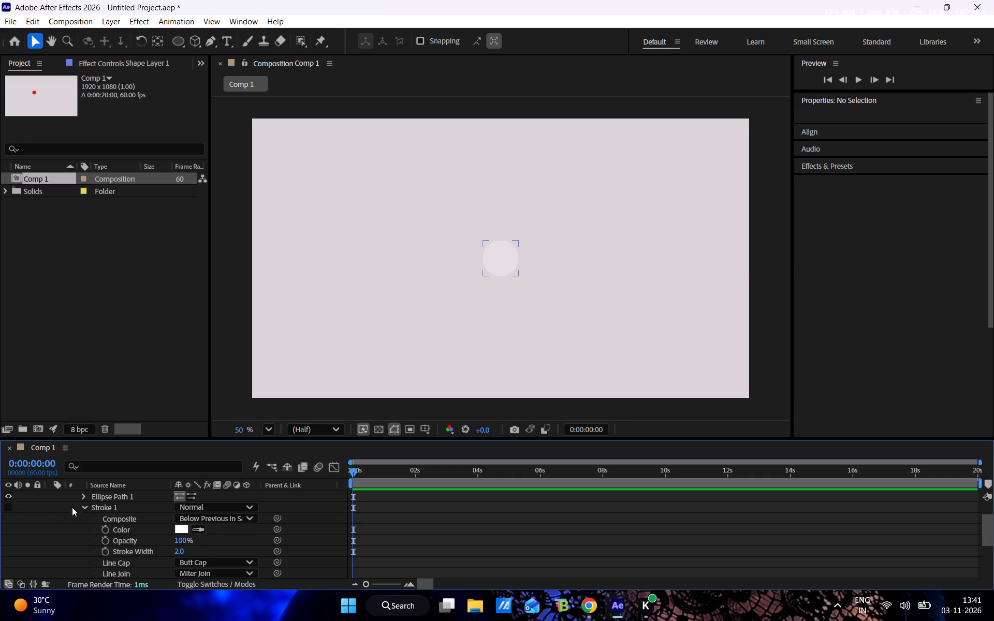
pyautogui.click(82, 507)
pyautogui.click(72, 503)
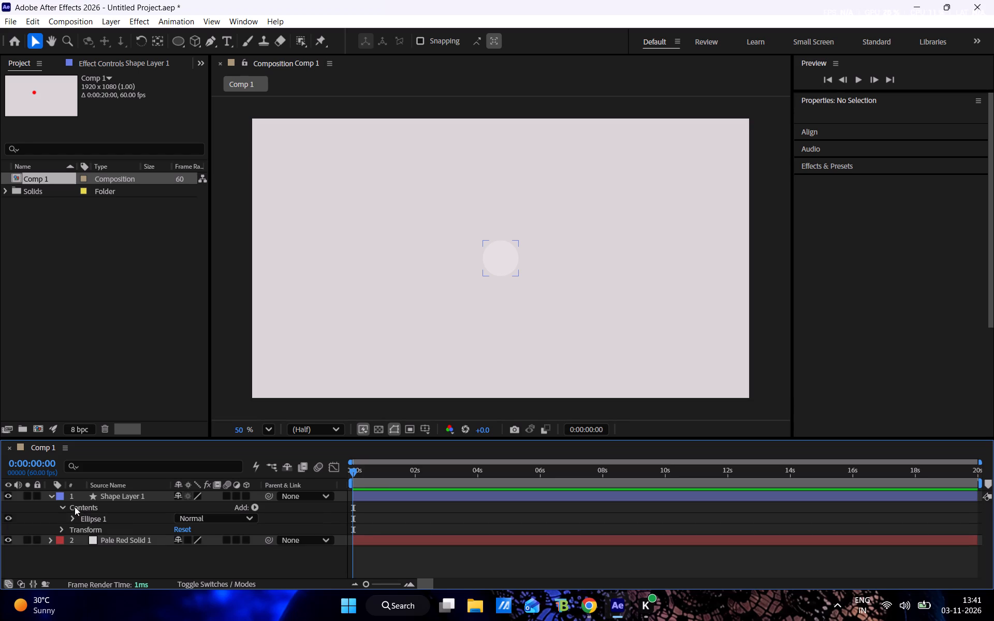
pyautogui.click(71, 516)
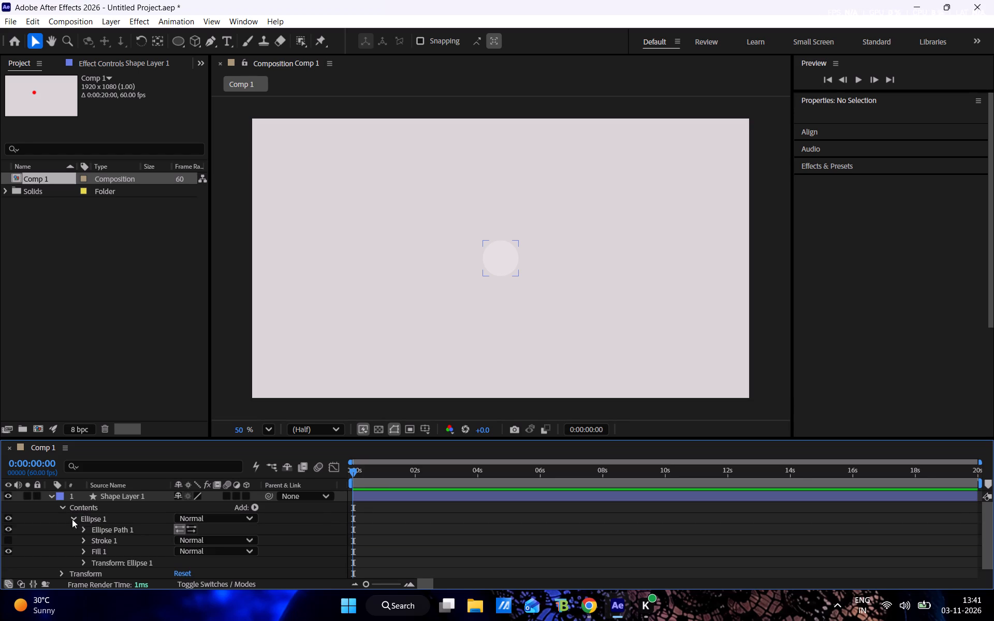
pyautogui.click(504, 263)
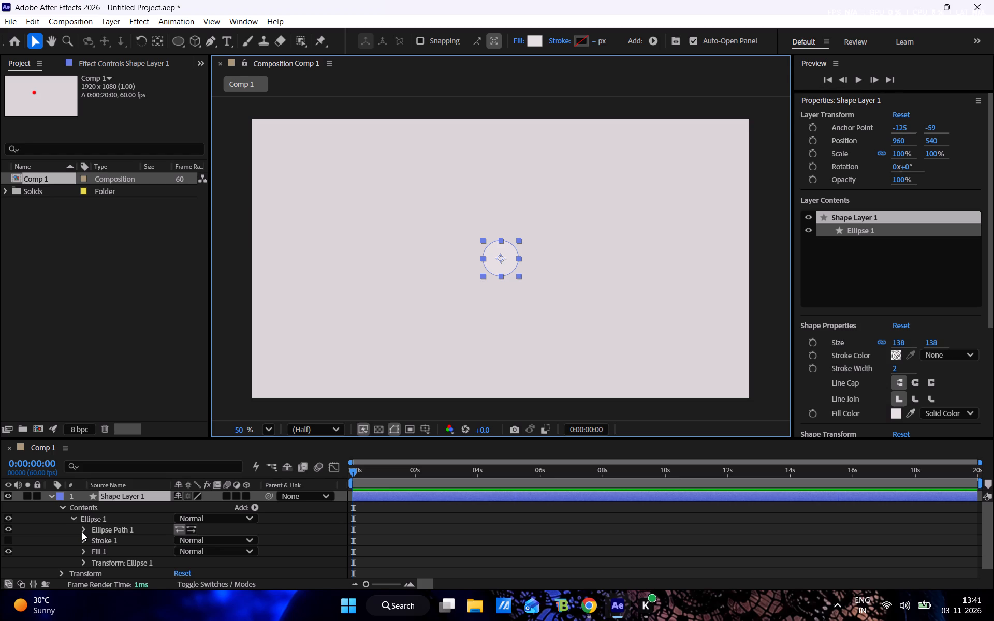
pyautogui.click(82, 530)
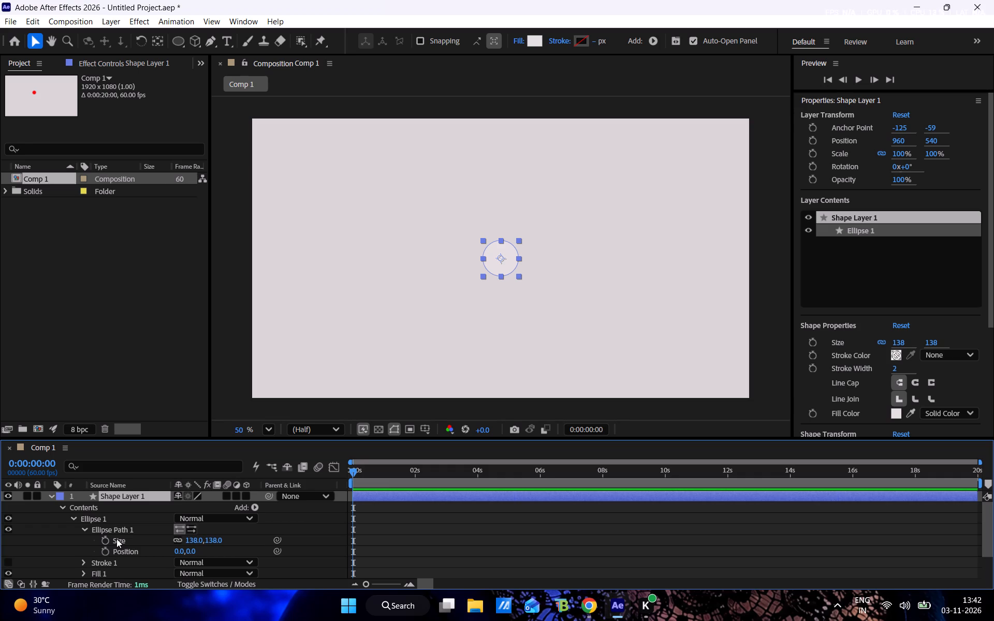
pyautogui.click(116, 539)
pyautogui.keyDown('alt'); pyautogui.click(116, 538); pyautogui.keyUp('alt')
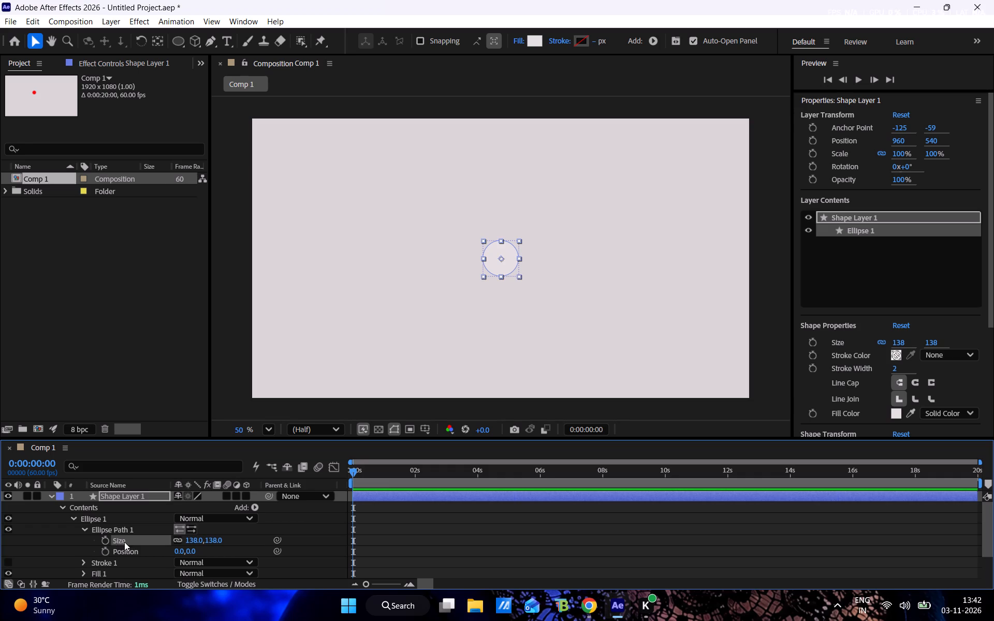
pyautogui.keyDown('alt'); pyautogui.click(121, 540); pyautogui.keyUp('alt')
pyautogui.keyDown('alt'); pyautogui.click(108, 538); pyautogui.keyUp('alt')
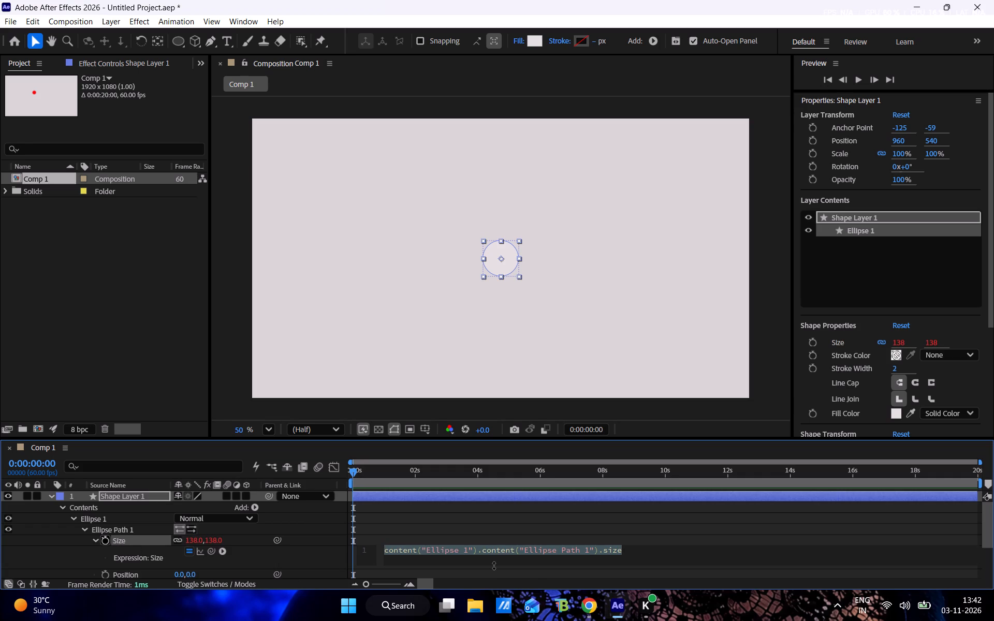
pyautogui.hotkey('ctrl', 'v')
pyautogui.scroll(-3, 493, 566)
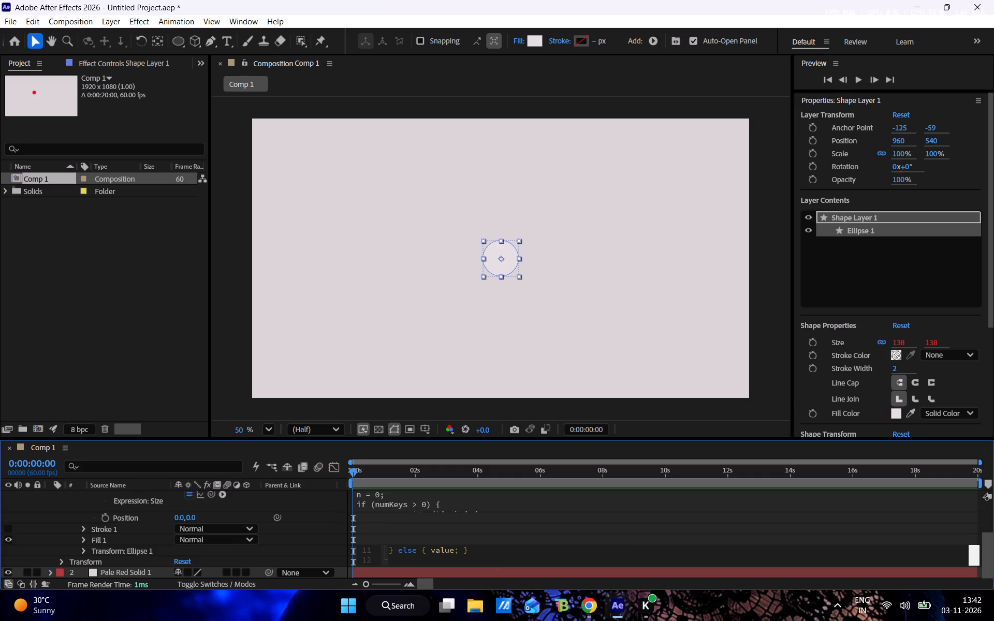
pyautogui.scroll(2, 470, 538)
pyautogui.scroll(-1, 470, 538)
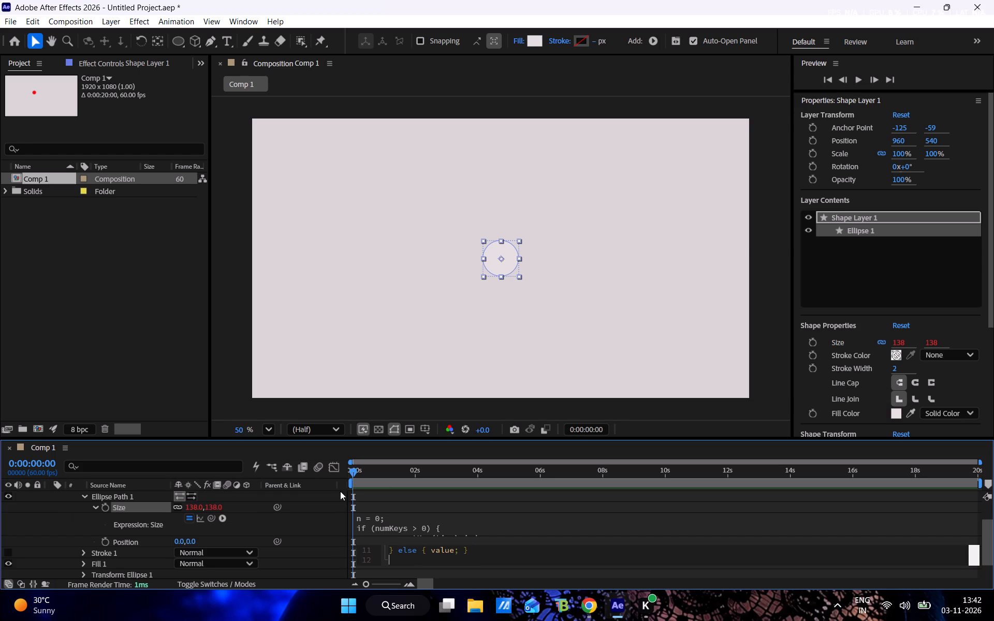
pyautogui.click(400, 455)
# Preview the composition's playback from the start.
pyautogui.moveTo(348, 478); pyautogui.dragTo(317, 468)
pyautogui.press('space')
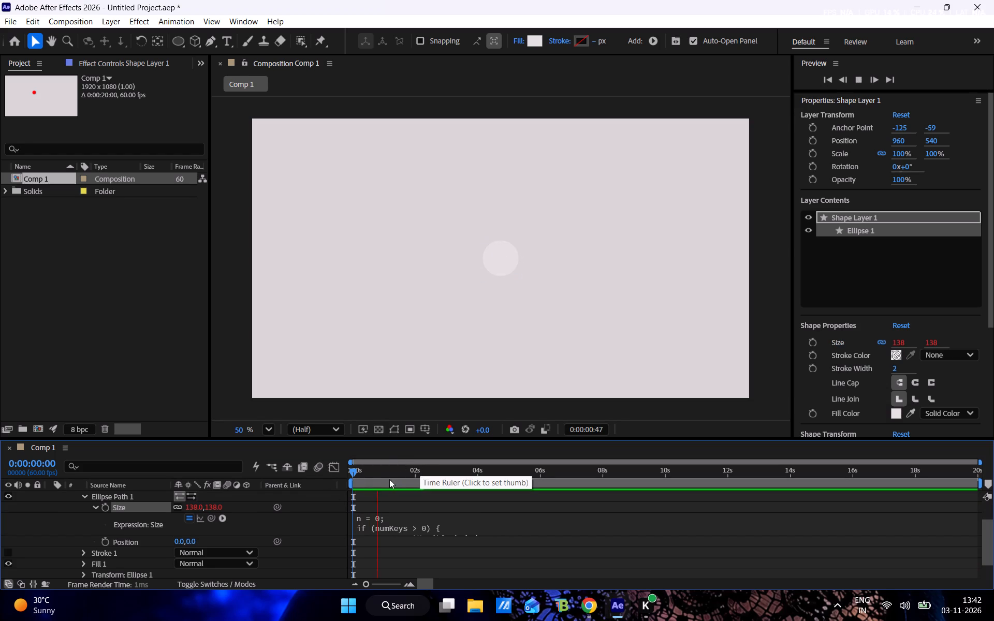
pyautogui.moveTo(389, 479); pyautogui.dragTo(253, 479)
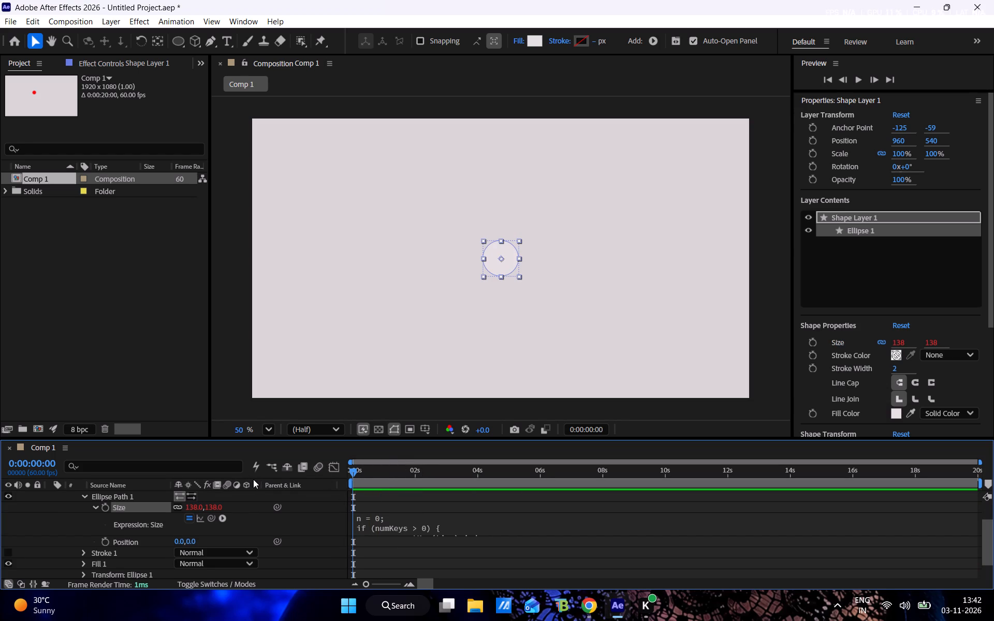
# Collapse Ellipse Path 1 and all of Shape Layer 1's properties in the timeline and deselect the layer.
pyautogui.click(85, 495)
pyautogui.scroll(1, 68, 493)
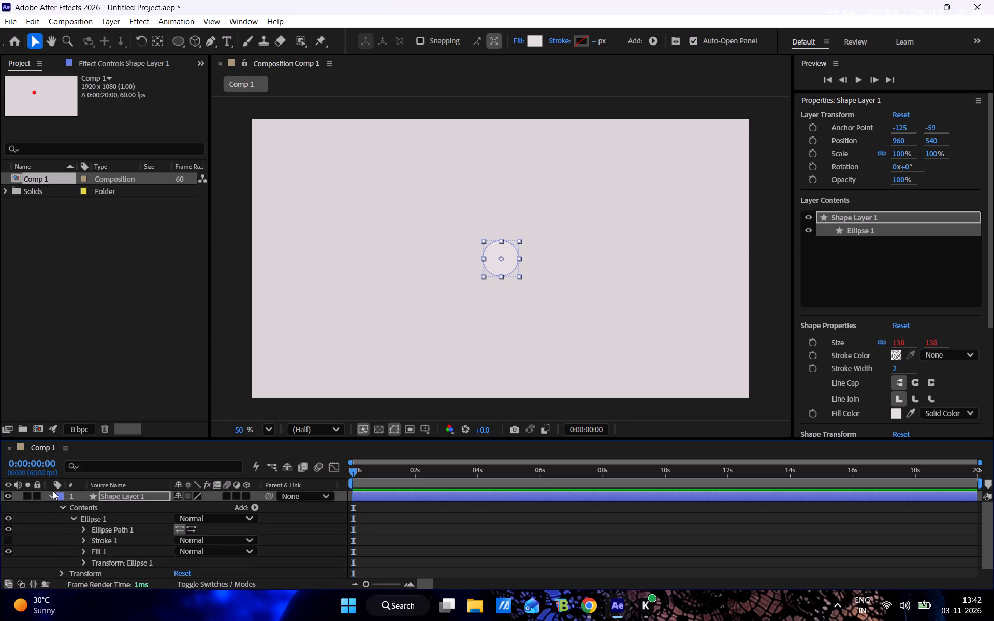
pyautogui.click(53, 491)
pyautogui.click(51, 495)
pyautogui.click(218, 547)
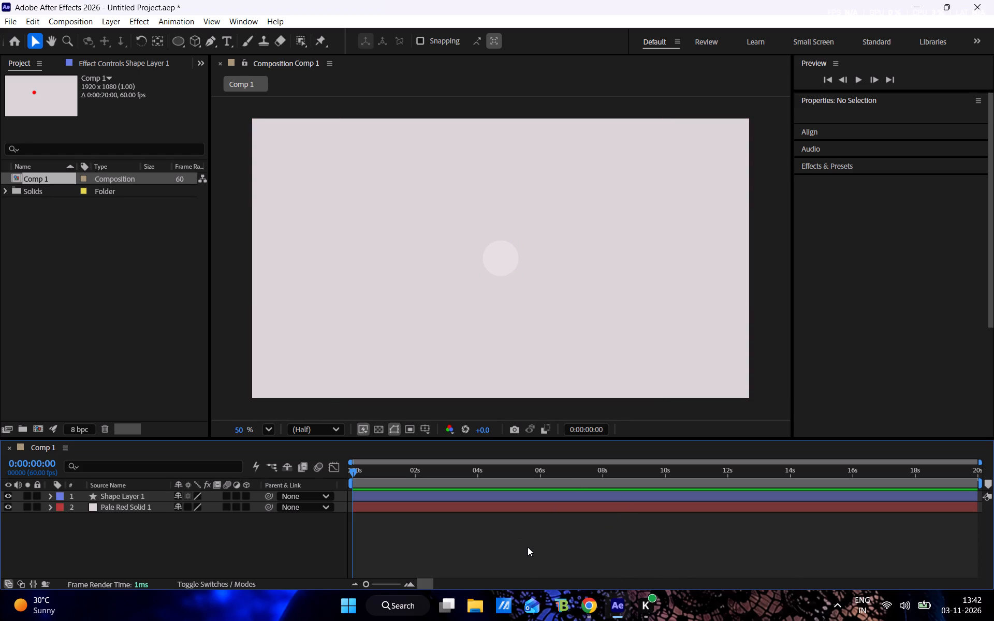
# Duplicate Shape Layer 1 and rename the copy "circle".
pyautogui.click(133, 493)
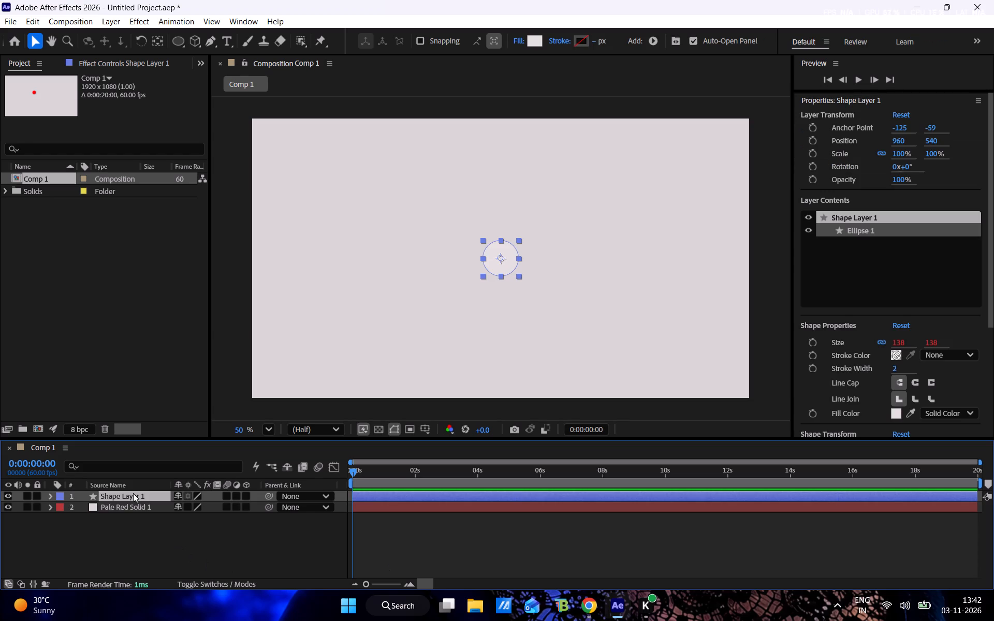
pyautogui.hotkey('ctrl', 'c')
pyautogui.hotkey('ctrl', 'v')
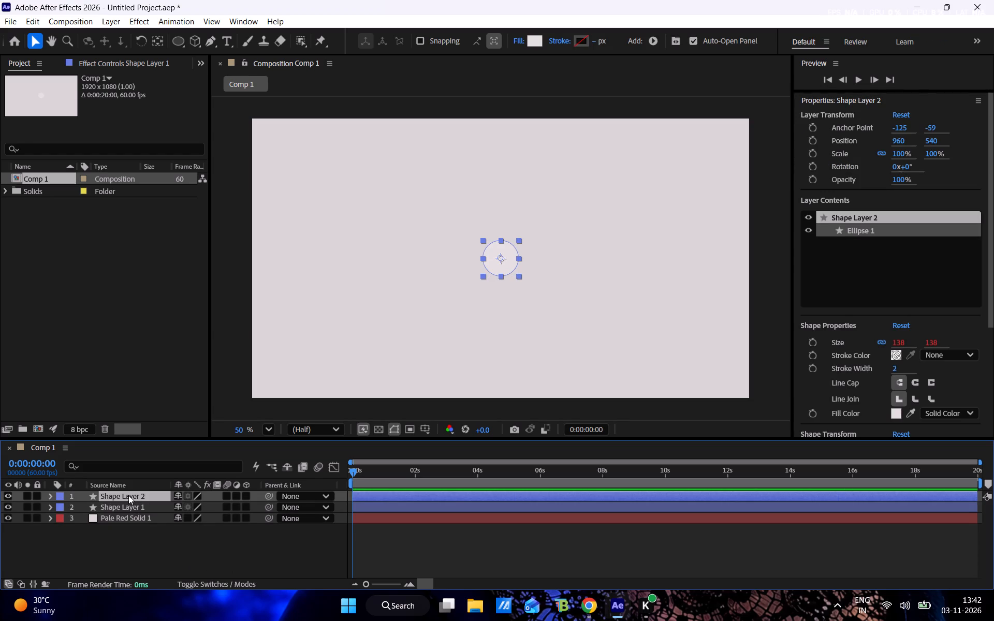
pyautogui.rightClick(128, 493)
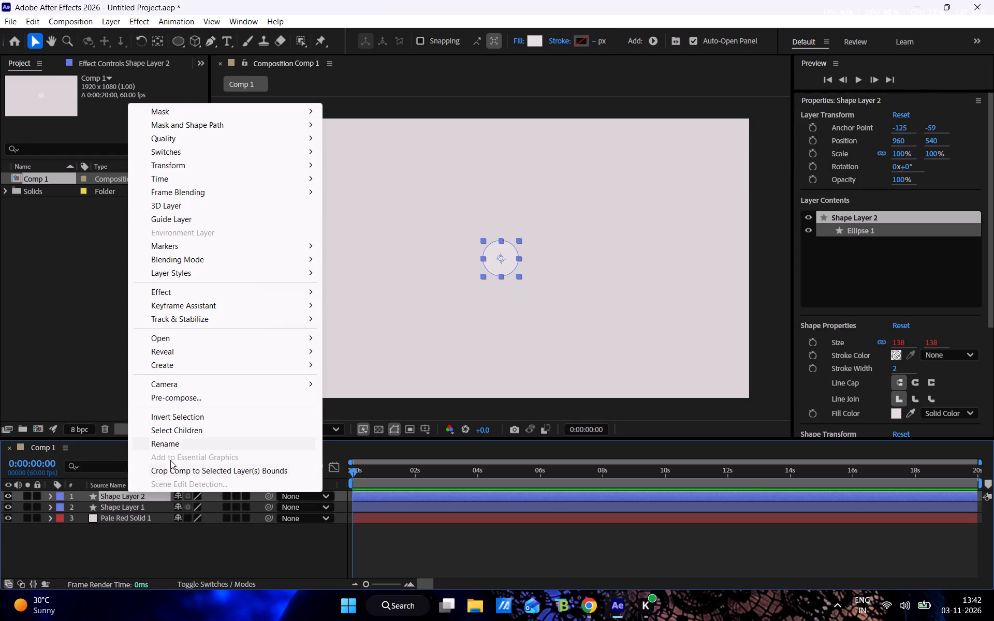
pyautogui.click(116, 494)
pyautogui.press('Return')
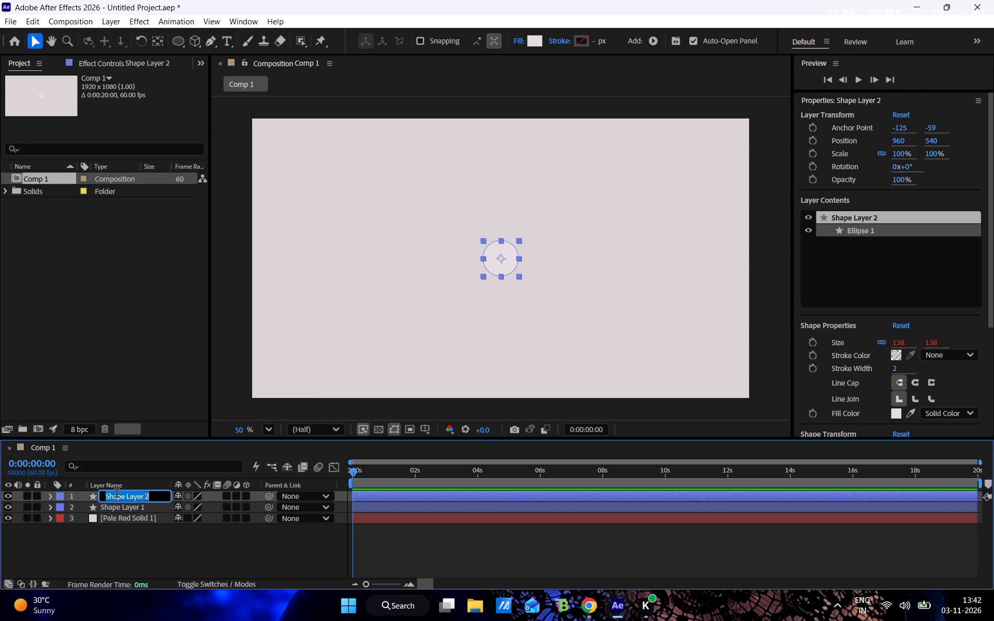
pyautogui.write('circle')
pyautogui.press('Return')
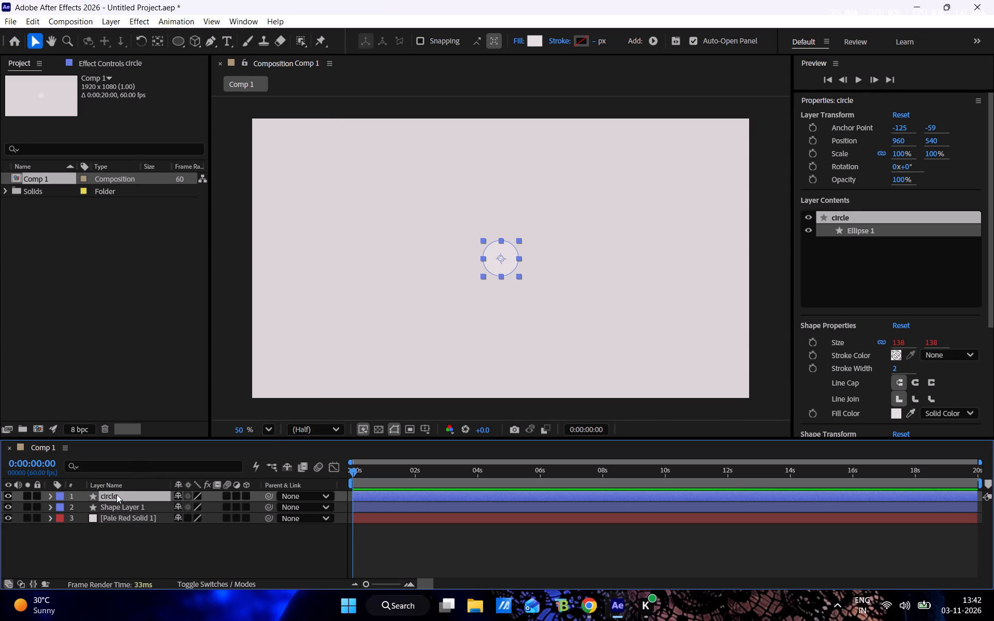
# Rename the Pale Red Solid 1 layer "bg".
pyautogui.click(128, 520)
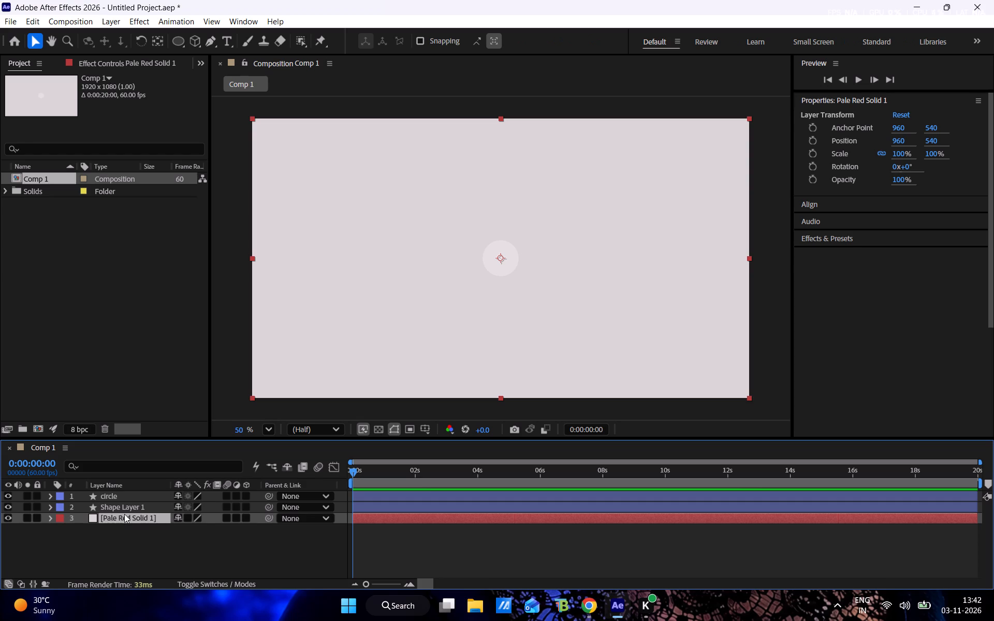
pyautogui.press('Return')
pyautogui.write('bg')
pyautogui.press('Return')
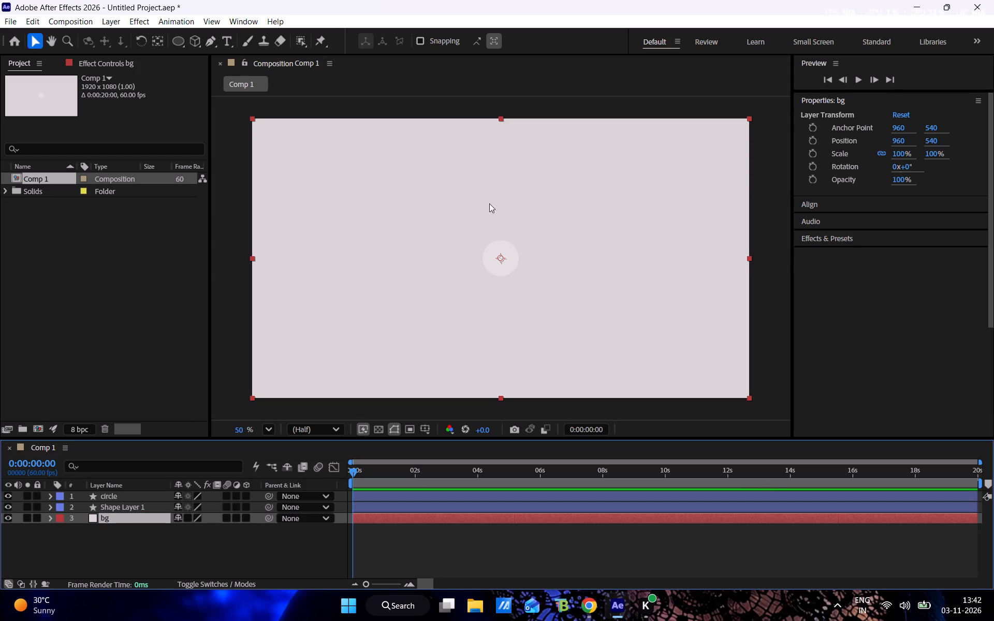
# Change the circle layer's fill colour to the deep blue 2304AF.
pyautogui.click(148, 489)
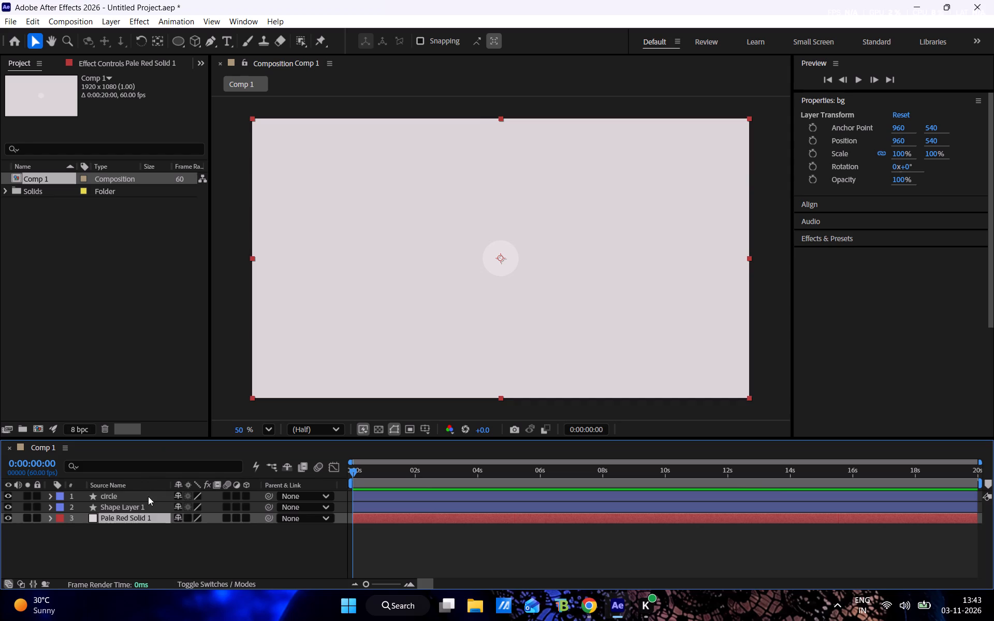
pyautogui.click(148, 497)
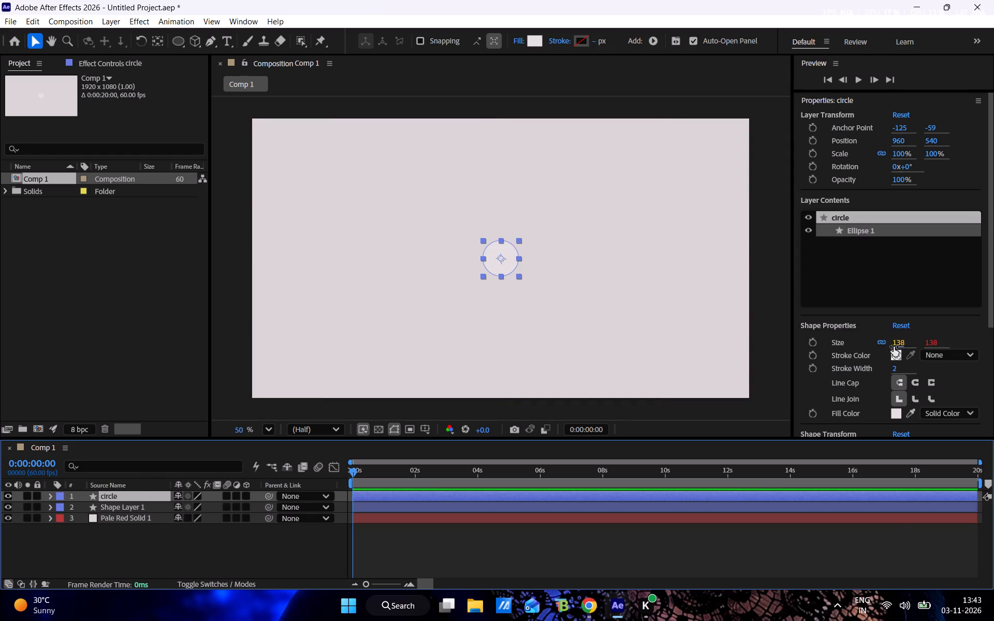
pyautogui.click(897, 415)
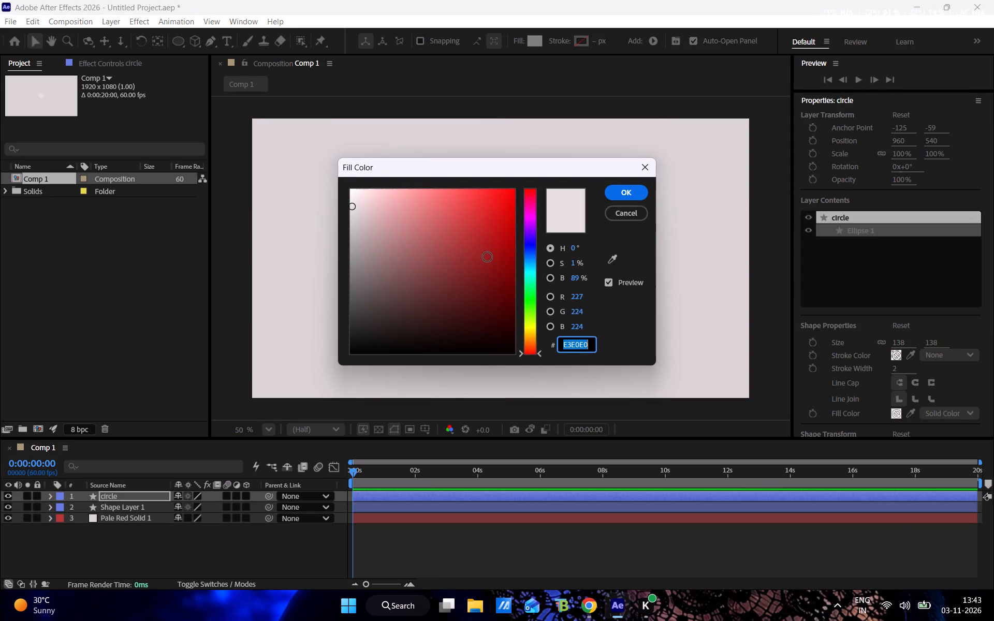
pyautogui.click(529, 254)
pyautogui.moveTo(531, 258); pyautogui.dragTo(529, 251)
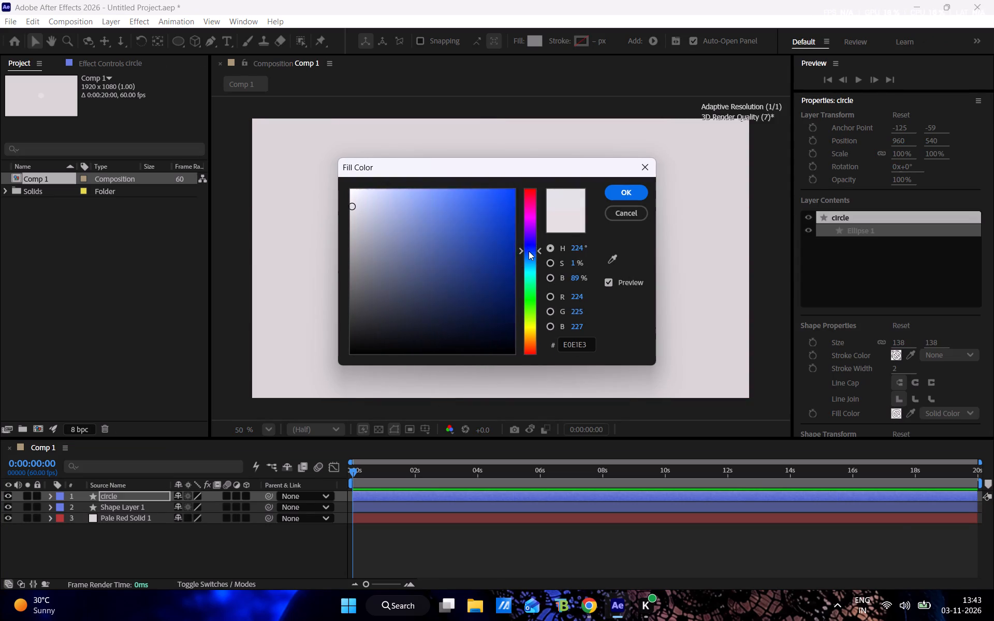
pyautogui.moveTo(529, 251); pyautogui.dragTo(527, 239)
pyautogui.click(511, 241)
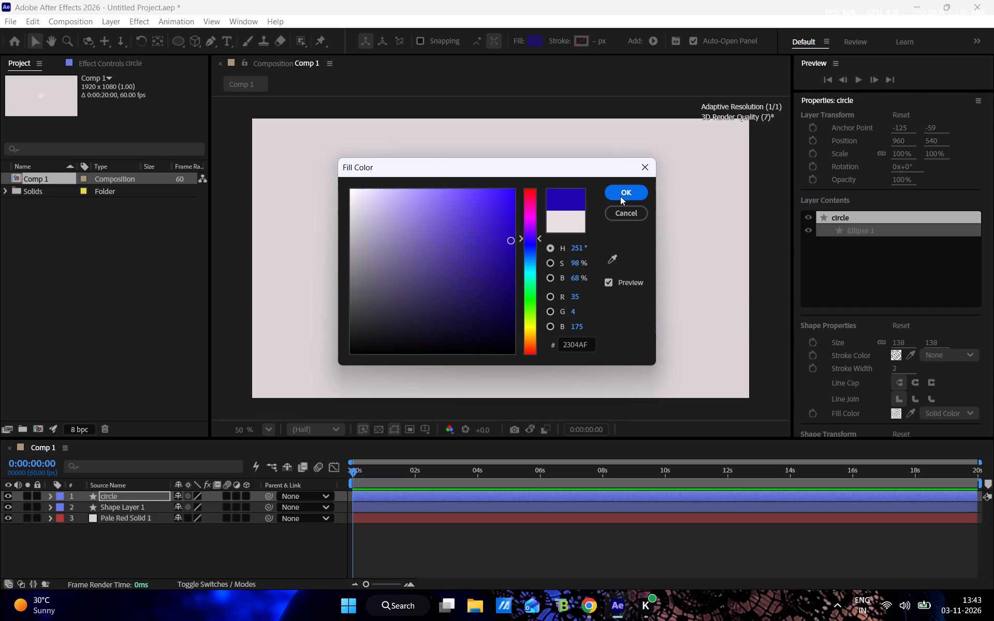
pyautogui.click(625, 191)
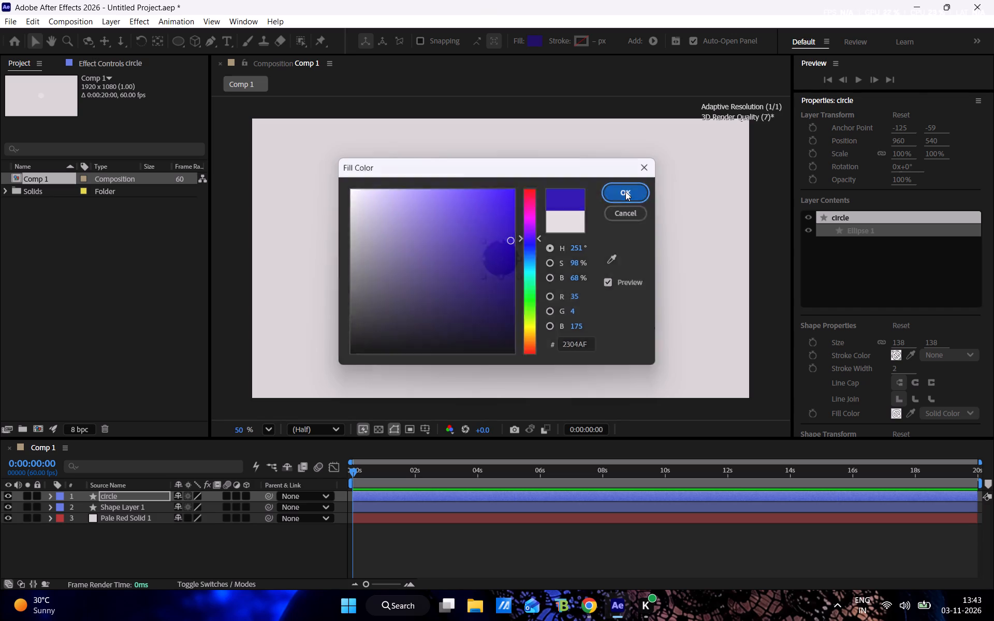
pyautogui.click(549, 543)
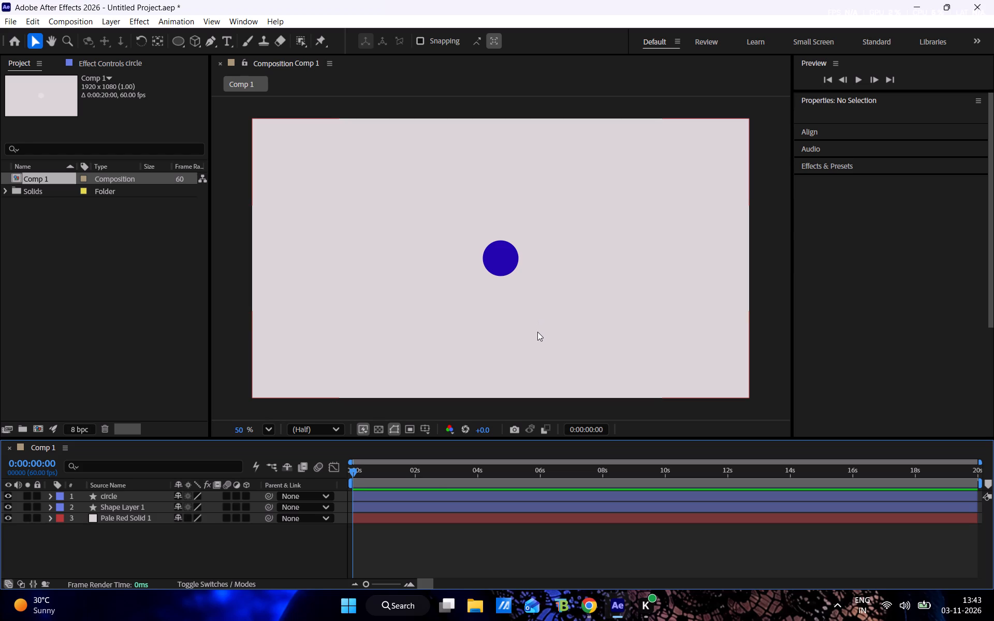
# Scale the ellipse on the circle layer down to 80%, keeping its proportions linked.
pyautogui.click(506, 257)
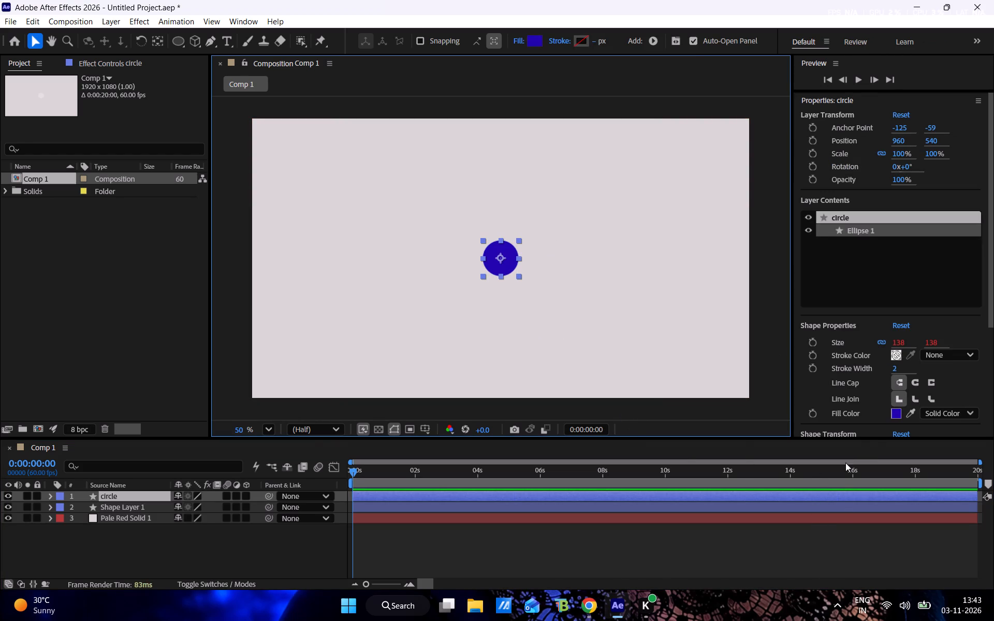
pyautogui.scroll(-2, 878, 402)
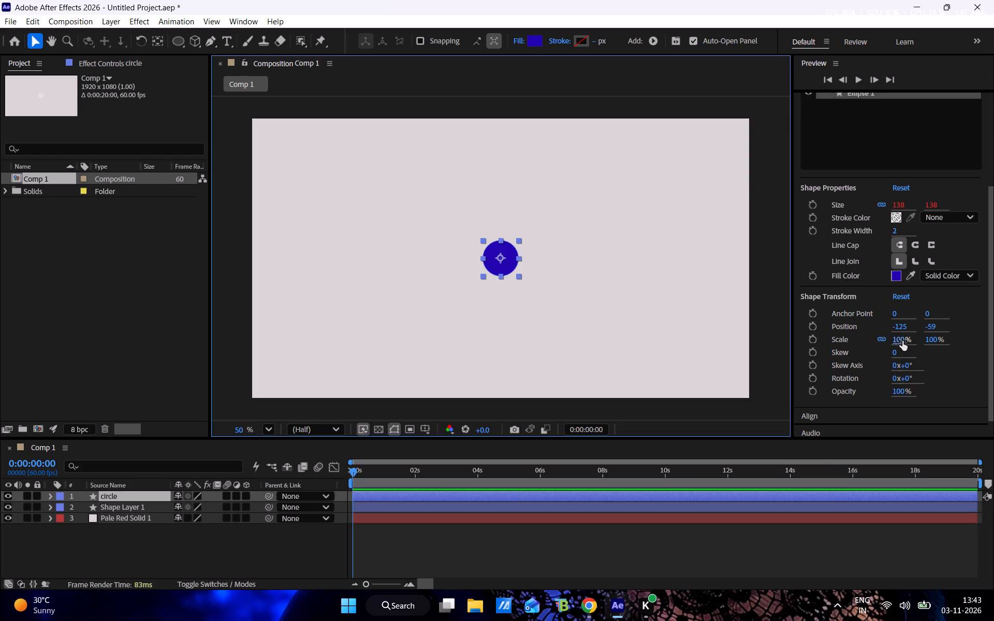
pyautogui.moveTo(901, 341); pyautogui.dragTo(892, 341)
pyautogui.moveTo(892, 341); pyautogui.dragTo(875, 341)
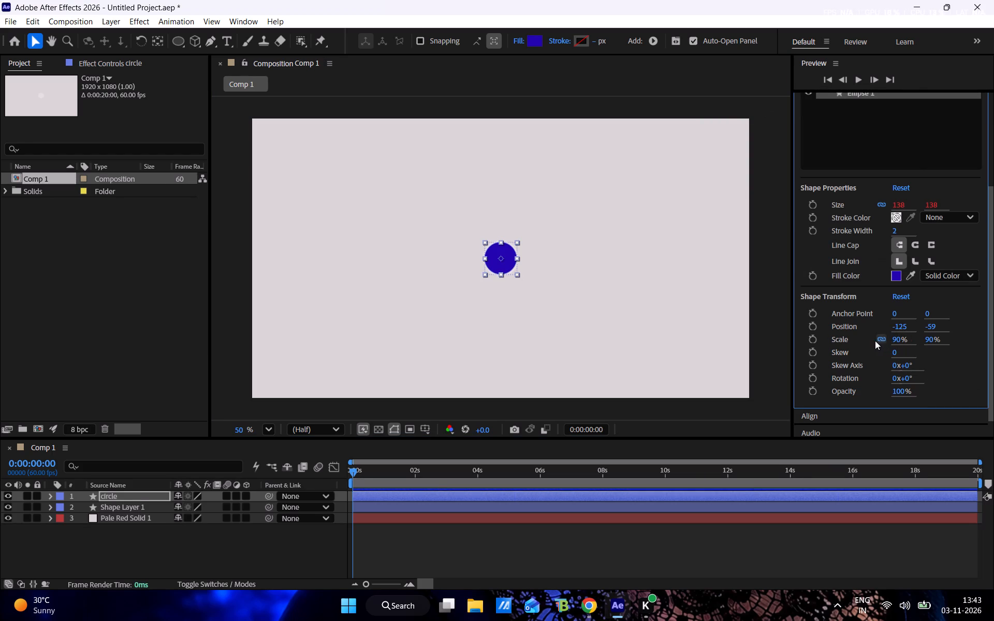
pyautogui.moveTo(875, 341); pyautogui.dragTo(910, 343)
pyautogui.click(898, 337)
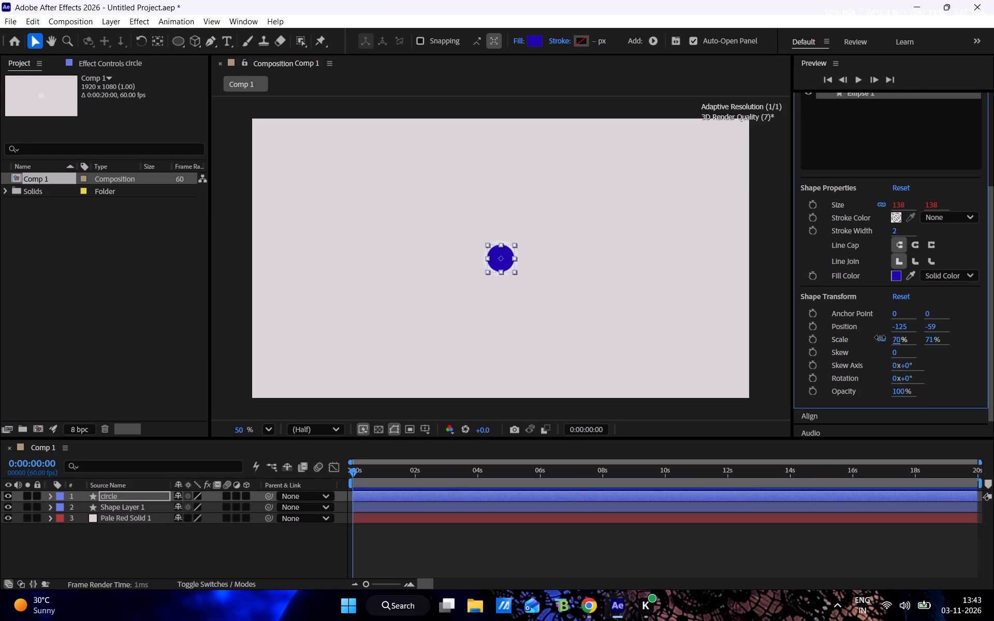
pyautogui.click(894, 342)
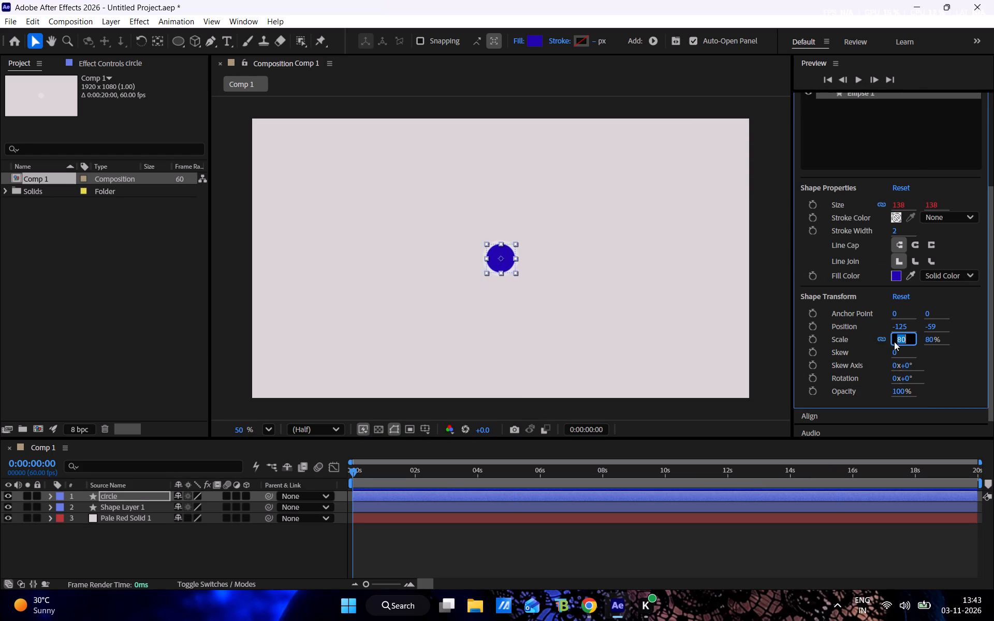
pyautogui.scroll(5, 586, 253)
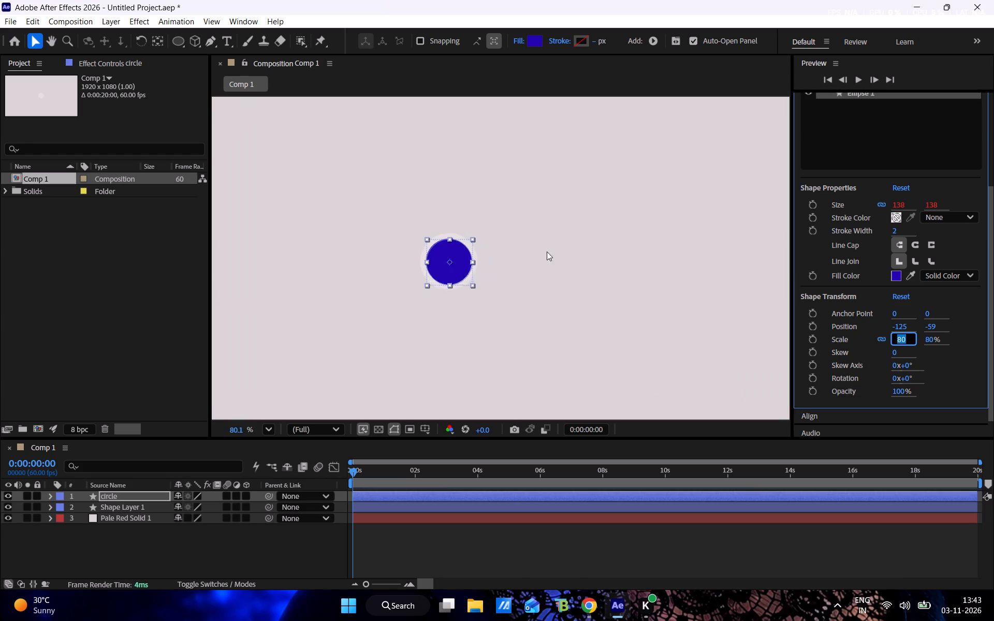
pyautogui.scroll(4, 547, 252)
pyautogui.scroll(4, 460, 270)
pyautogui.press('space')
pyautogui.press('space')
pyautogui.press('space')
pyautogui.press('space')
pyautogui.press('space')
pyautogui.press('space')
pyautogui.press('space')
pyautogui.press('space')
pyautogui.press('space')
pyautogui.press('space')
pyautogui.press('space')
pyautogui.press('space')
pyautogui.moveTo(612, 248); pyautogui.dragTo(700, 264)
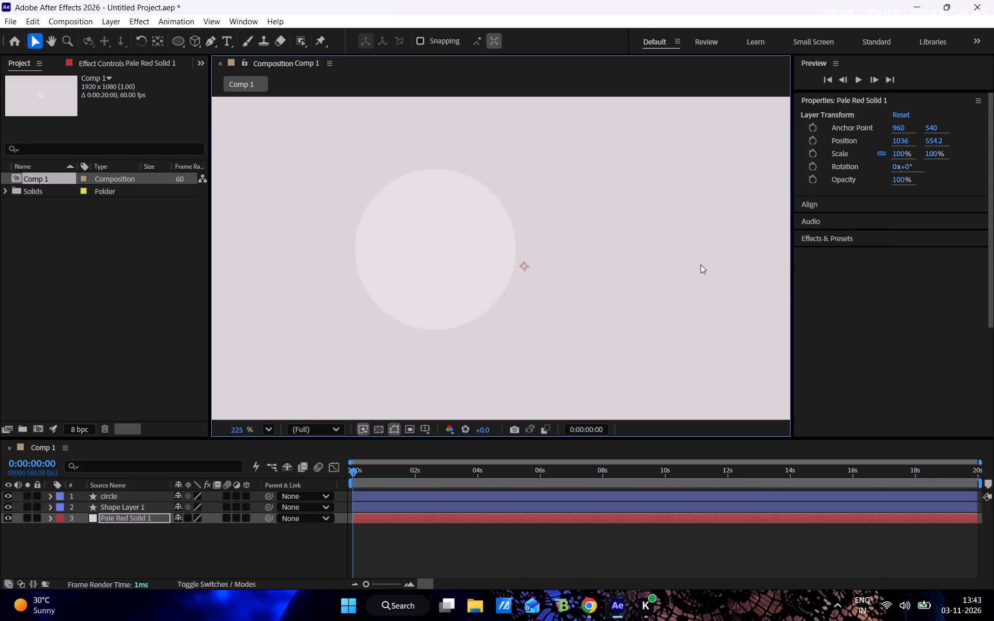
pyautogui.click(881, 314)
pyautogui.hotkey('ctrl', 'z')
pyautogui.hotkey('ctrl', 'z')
# Draw an open three-point chevron pointing right inside the blue circle with the Pen tool, on a new shape layer.
pyautogui.press('space')
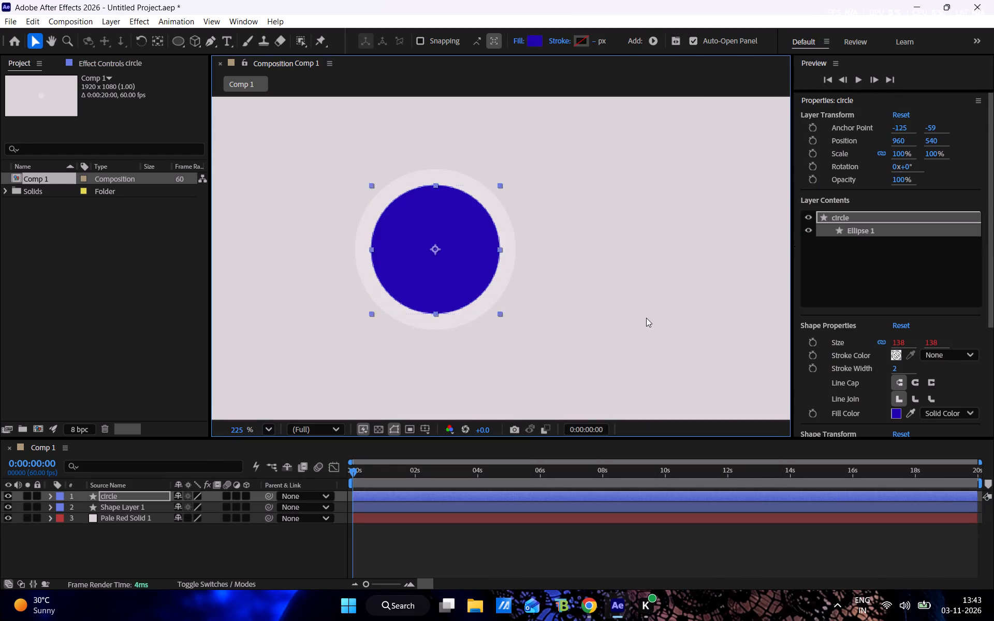
pyautogui.press('space')
pyautogui.moveTo(646, 318); pyautogui.dragTo(785, 335)
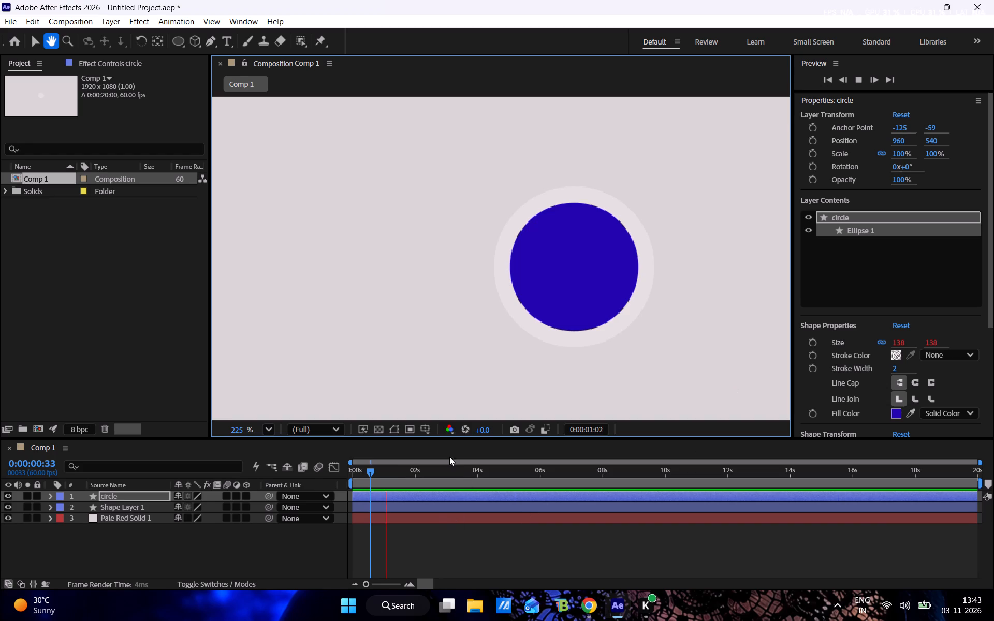
pyautogui.moveTo(388, 473); pyautogui.dragTo(244, 482)
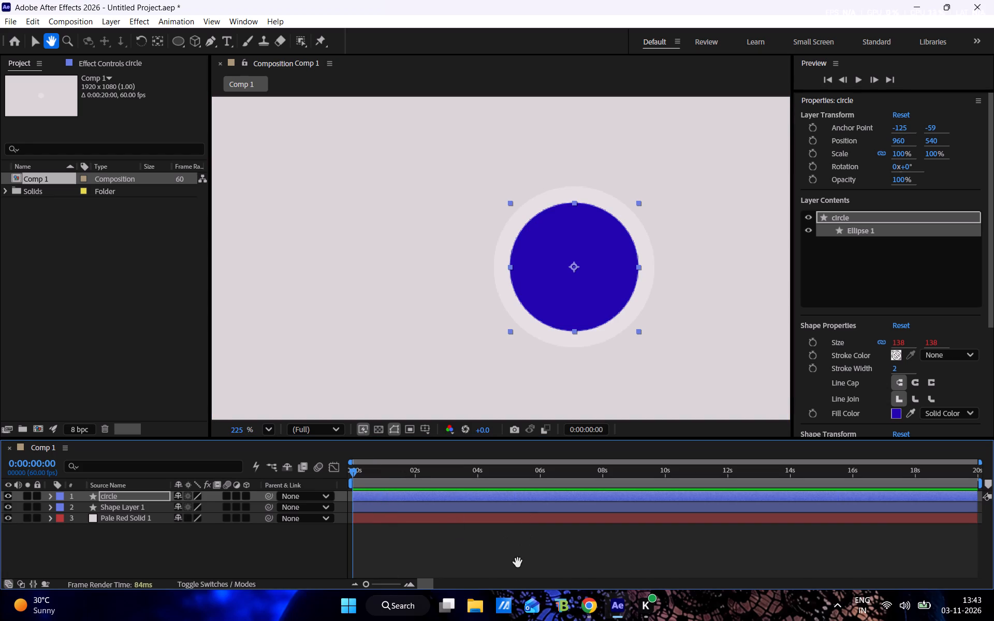
pyautogui.click(518, 574)
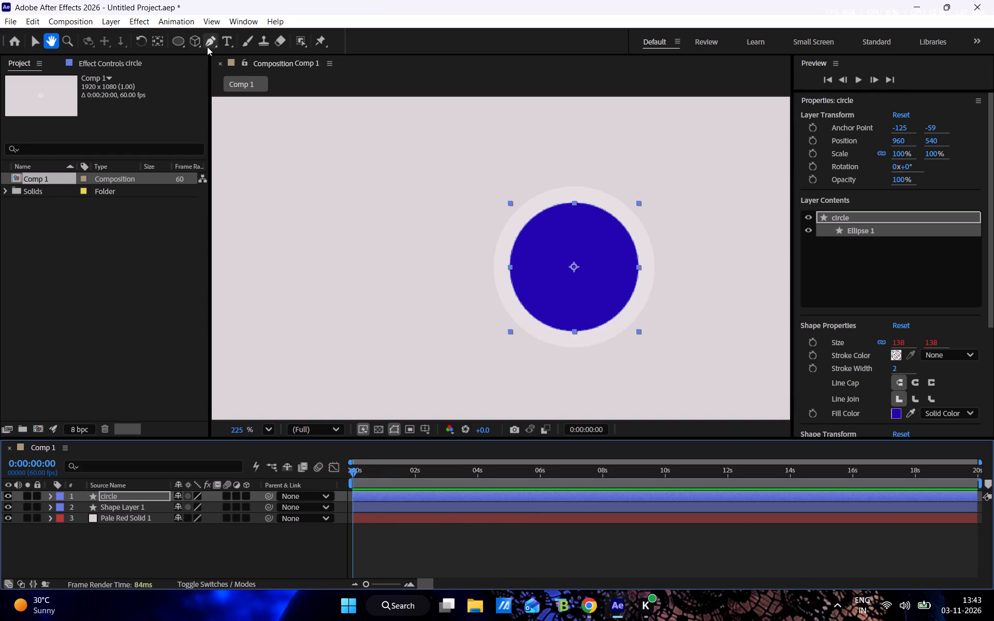
pyautogui.click(207, 47)
pyautogui.click(168, 526)
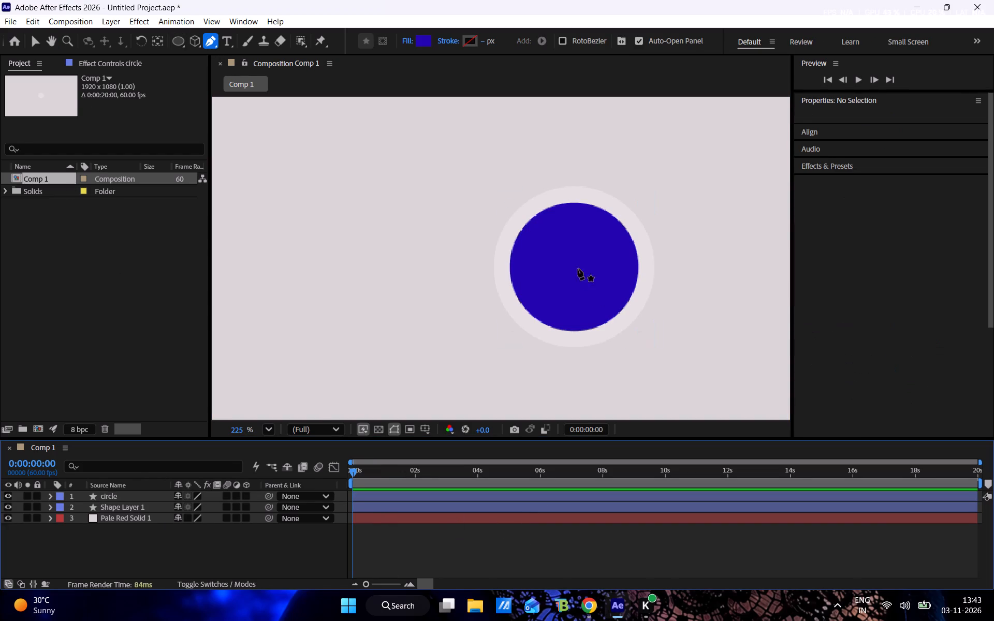
pyautogui.click(562, 229)
pyautogui.click(607, 263)
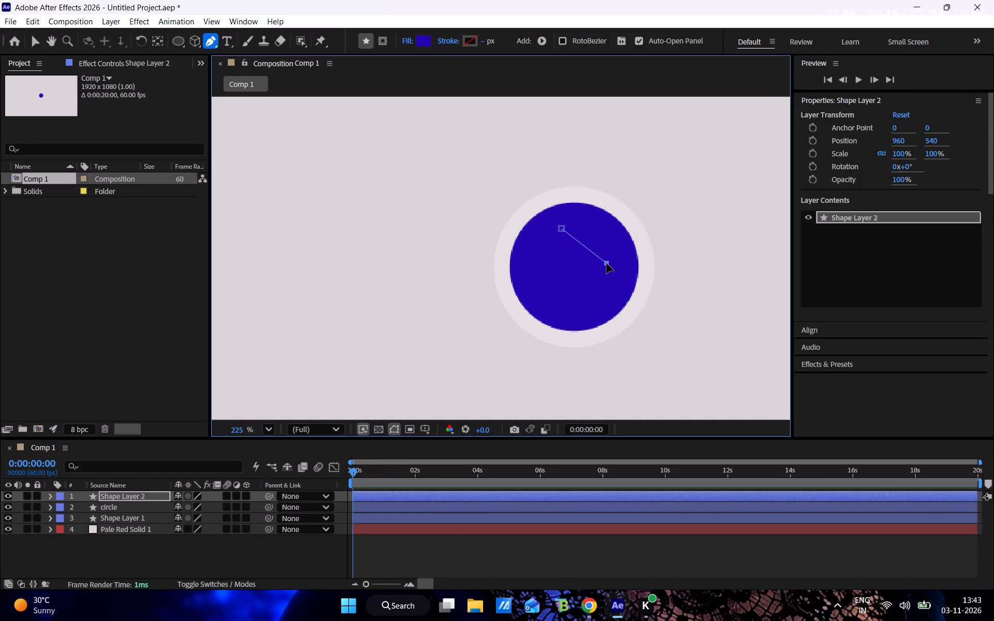
pyautogui.click(570, 291)
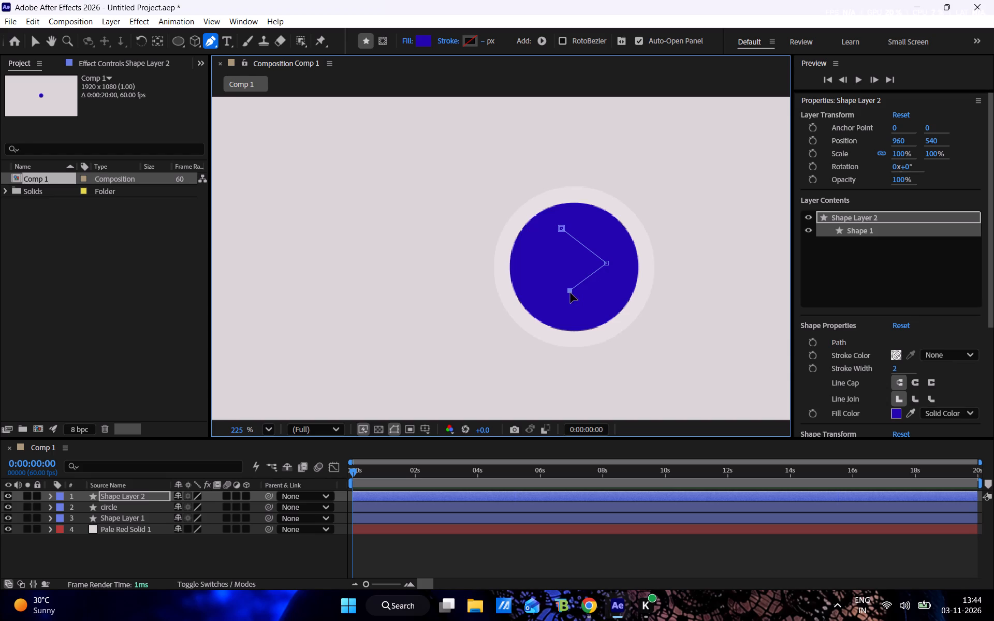
# Give the chevron a light grey DFD9D9 stroke.
pyautogui.click(471, 46)
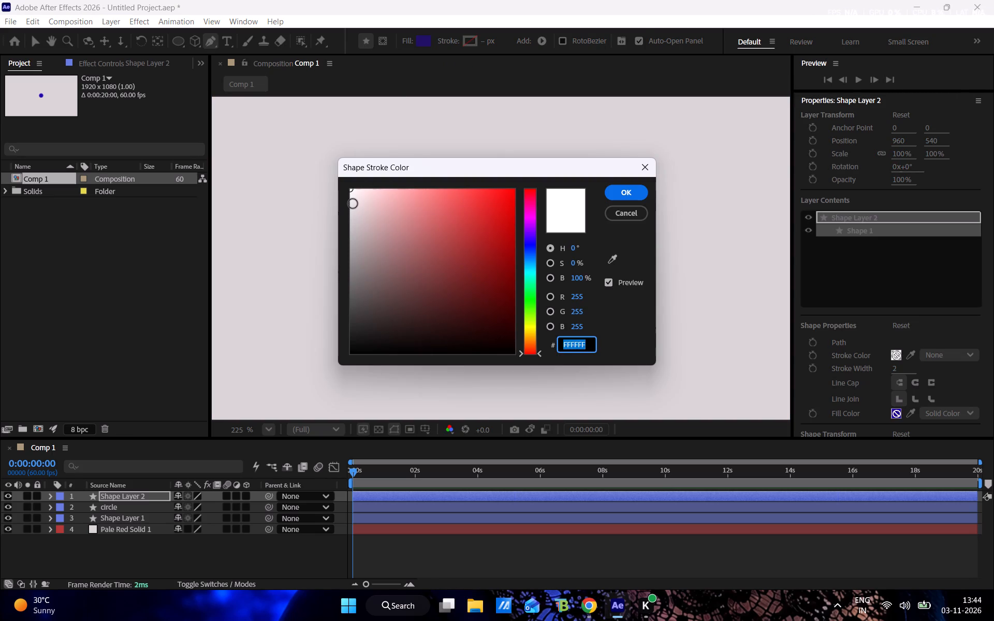
pyautogui.click(354, 210)
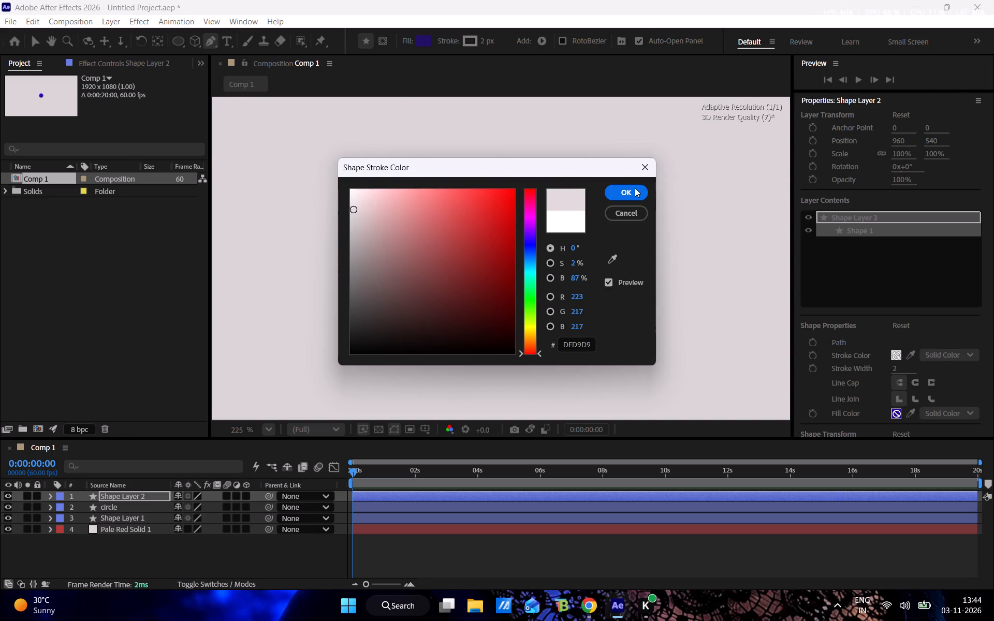
pyautogui.click(635, 188)
# Set the chevron's fill colour to None.
pyautogui.scroll(-1, 912, 367)
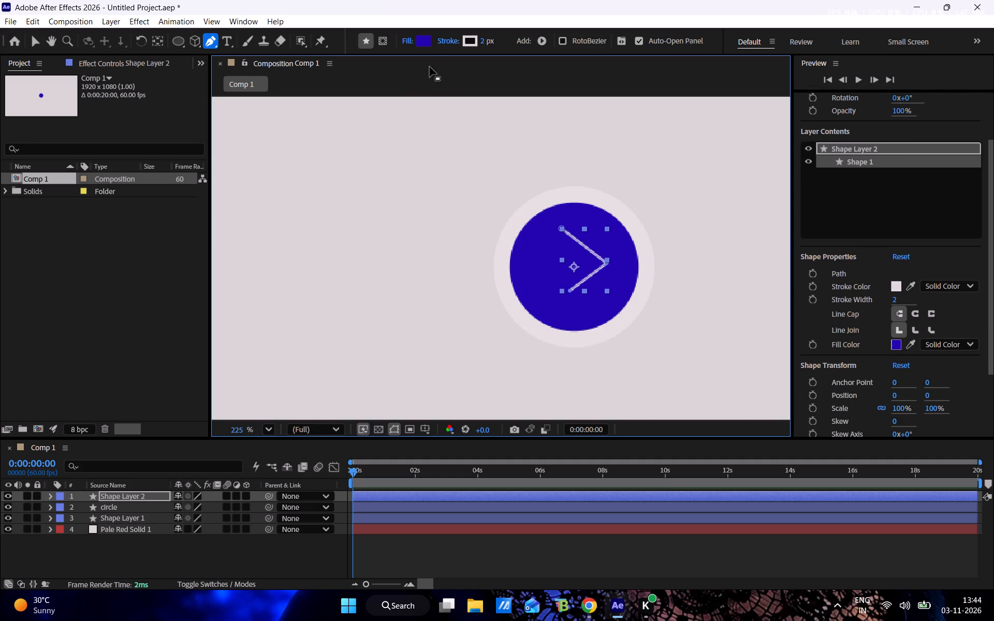
pyautogui.click(428, 41)
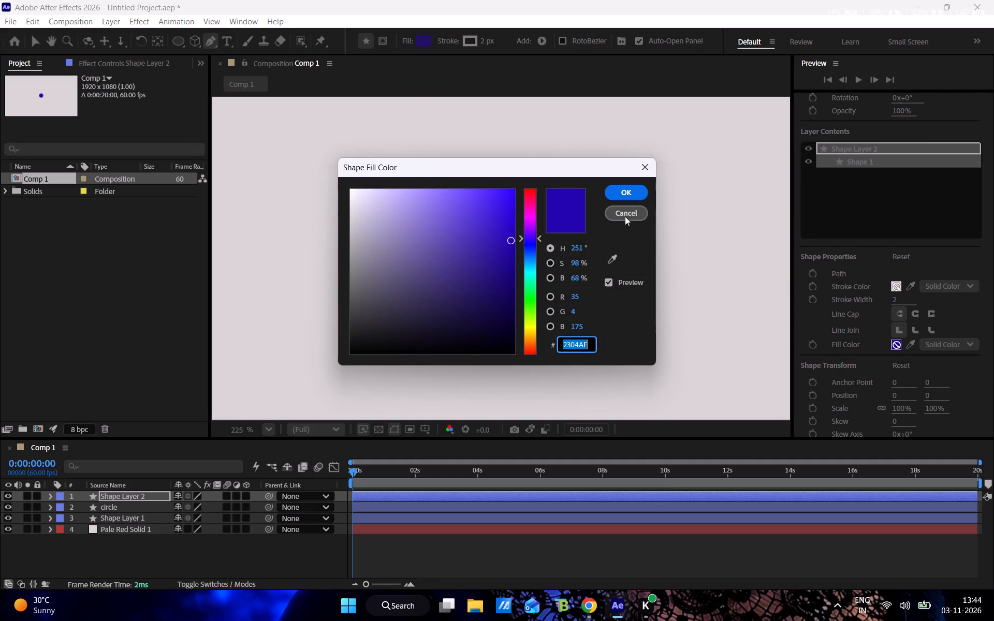
pyautogui.click(625, 216)
pyautogui.click(963, 339)
pyautogui.click(960, 362)
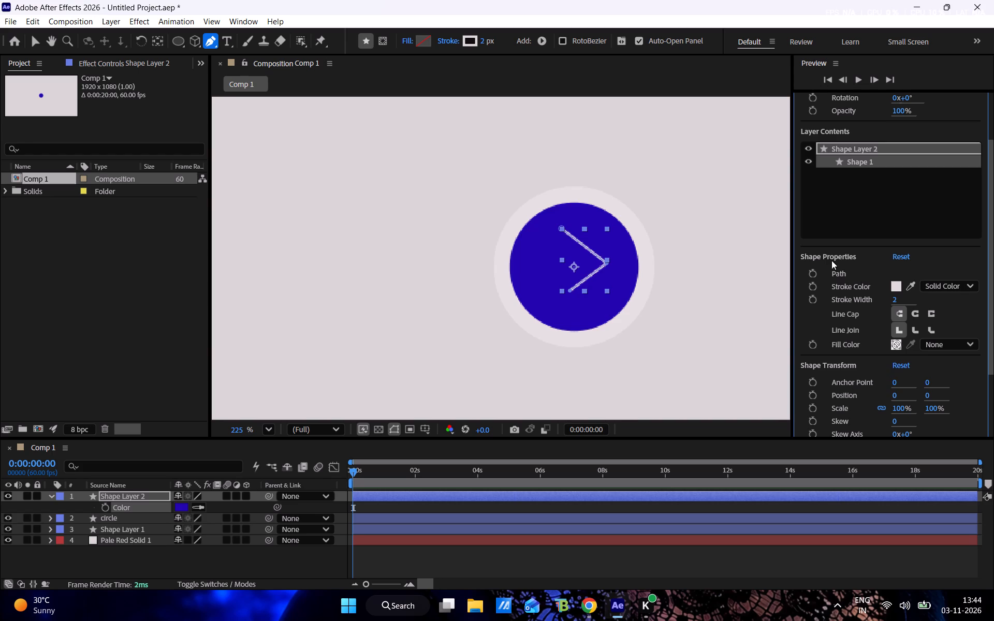
# Set the chevron's stroke to a round line cap and a bevel line join.
pyautogui.scroll(-3, 897, 418)
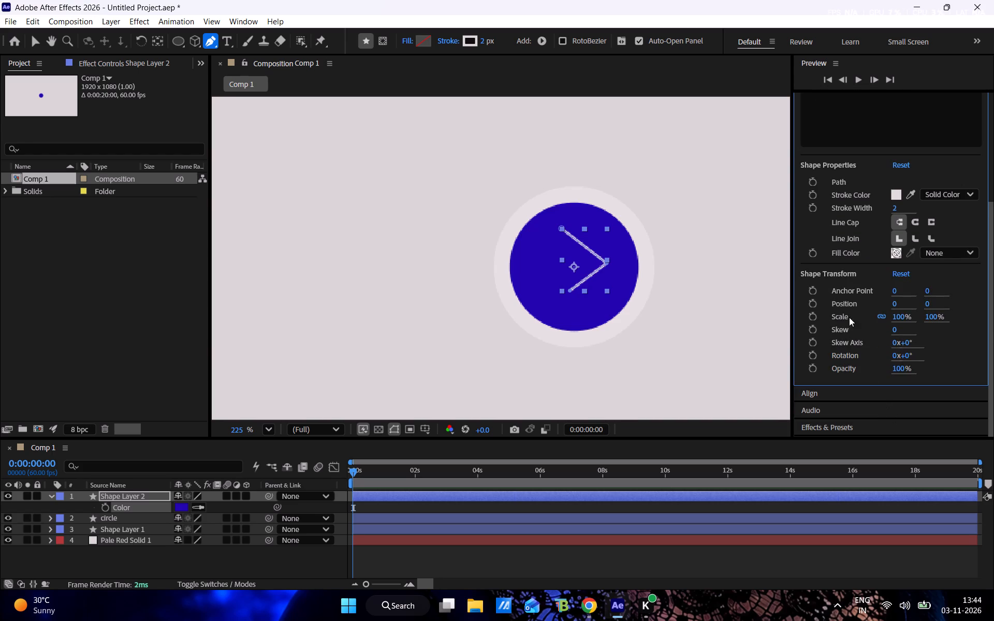
pyautogui.click(916, 224)
pyautogui.click(928, 235)
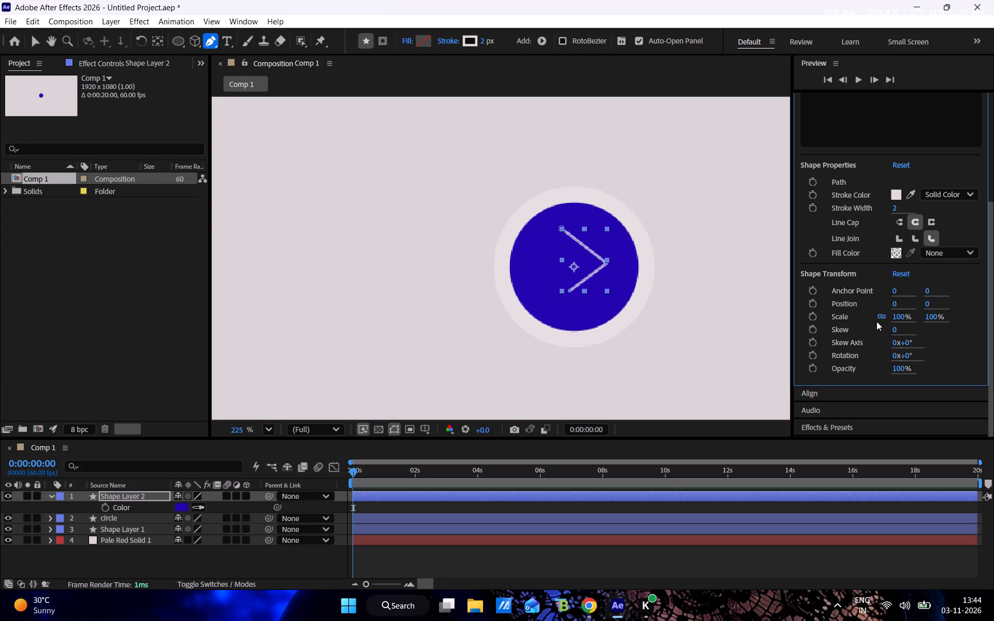
# Increase the chevron's stroke width to 6.
pyautogui.scroll(10, 631, 217)
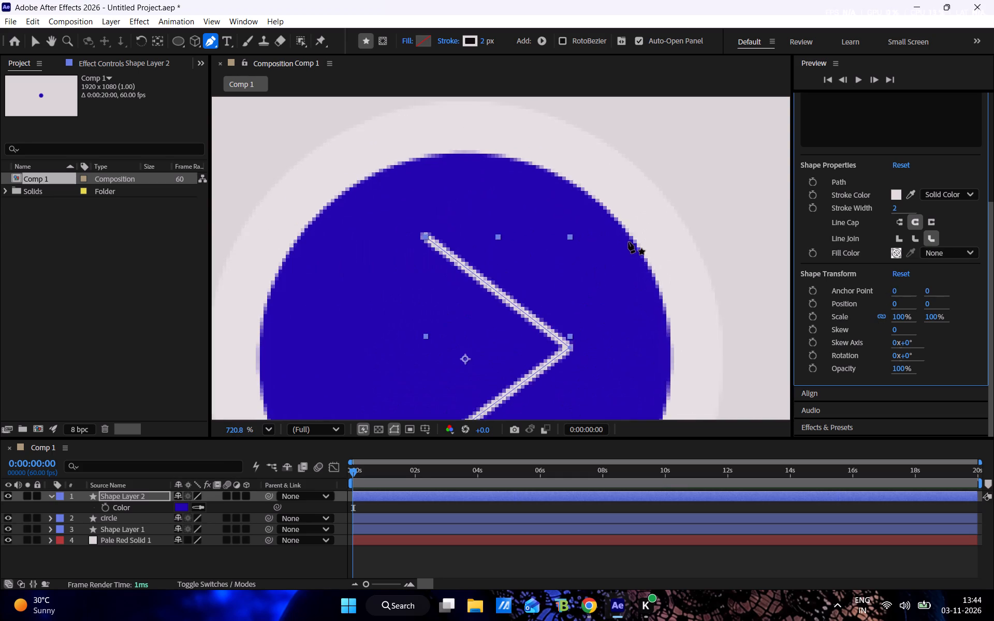
pyautogui.press('space')
pyautogui.press('space')
pyautogui.press('space')
pyautogui.press('space')
pyautogui.press('space')
pyautogui.press('space')
pyautogui.press('space')
pyautogui.press('space')
pyautogui.press('space')
pyautogui.press('space')
pyautogui.press('space')
pyautogui.press('space')
pyautogui.press('space')
pyautogui.press('space')
pyautogui.moveTo(641, 239); pyautogui.dragTo(695, 159)
pyautogui.moveTo(695, 150); pyautogui.dragTo(694, 145)
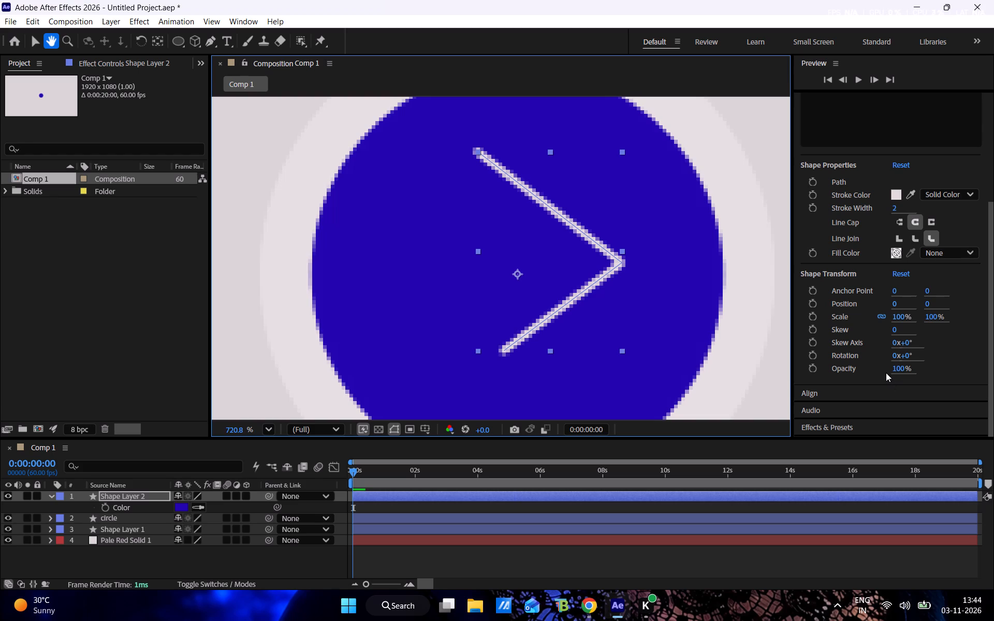
pyautogui.click(894, 207)
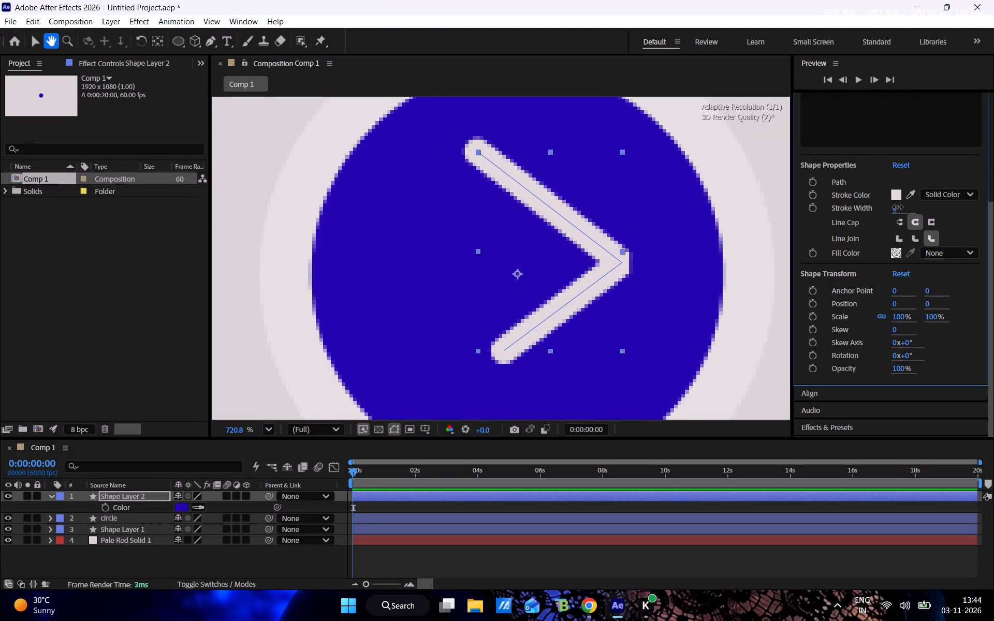
# Move the chevron's upper end point slightly inward so that it sits nearly above the lower end point.
pyautogui.scroll(-4, 658, 155)
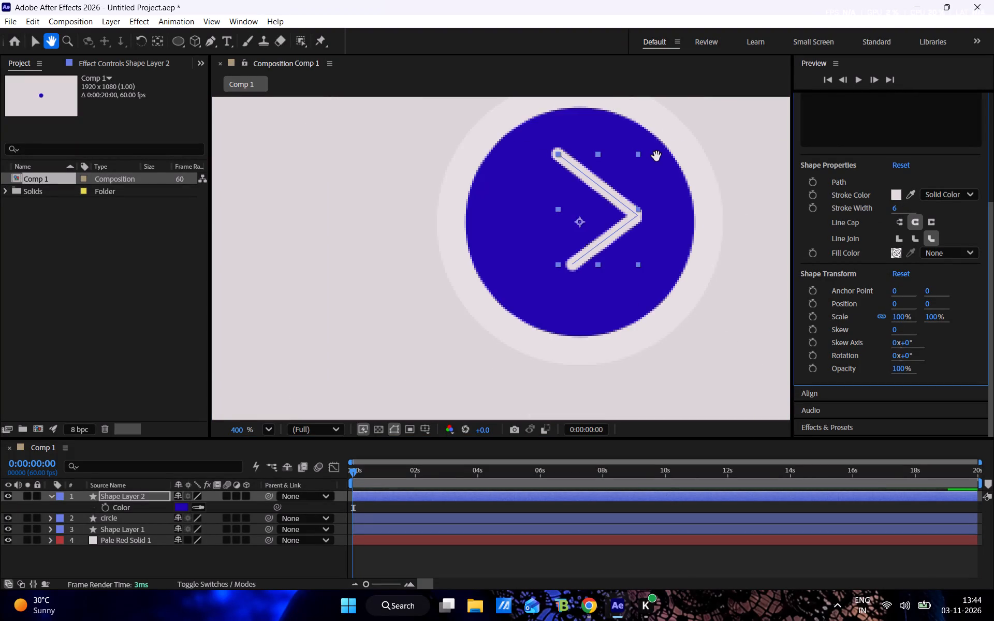
pyautogui.scroll(-5, 665, 162)
pyautogui.press('space')
pyautogui.press('space')
pyautogui.press('space')
pyautogui.press('space')
pyautogui.press('space')
pyautogui.press('space')
pyautogui.press('space')
pyautogui.press('space')
pyautogui.press('space')
pyautogui.press('space')
pyautogui.press('space')
pyautogui.press('space')
pyautogui.moveTo(734, 201); pyautogui.dragTo(671, 256)
pyautogui.scroll(6, 652, 250)
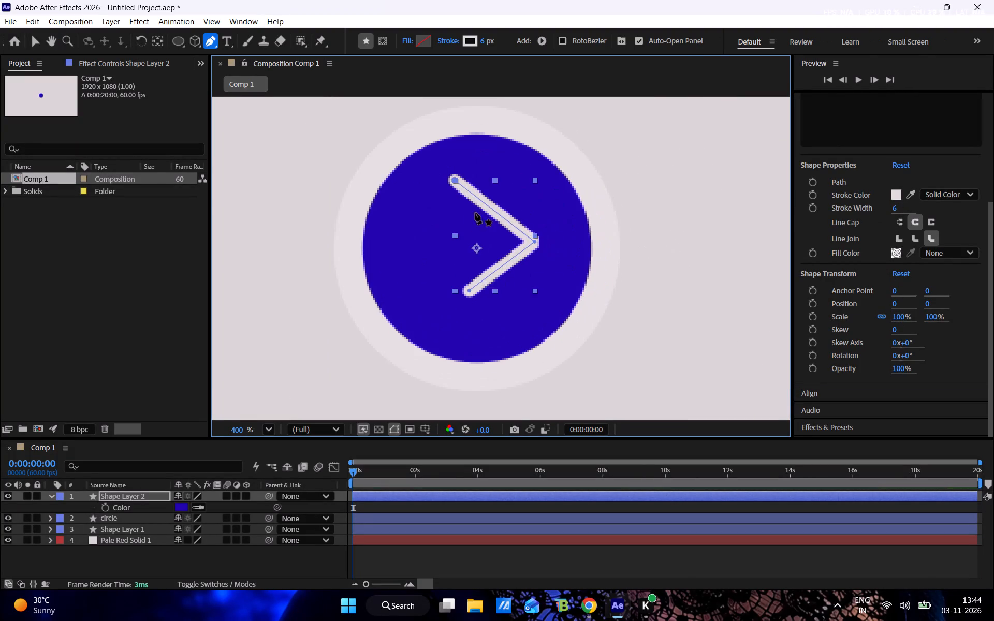
pyautogui.scroll(5, 494, 218)
pyautogui.moveTo(421, 151); pyautogui.dragTo(443, 162)
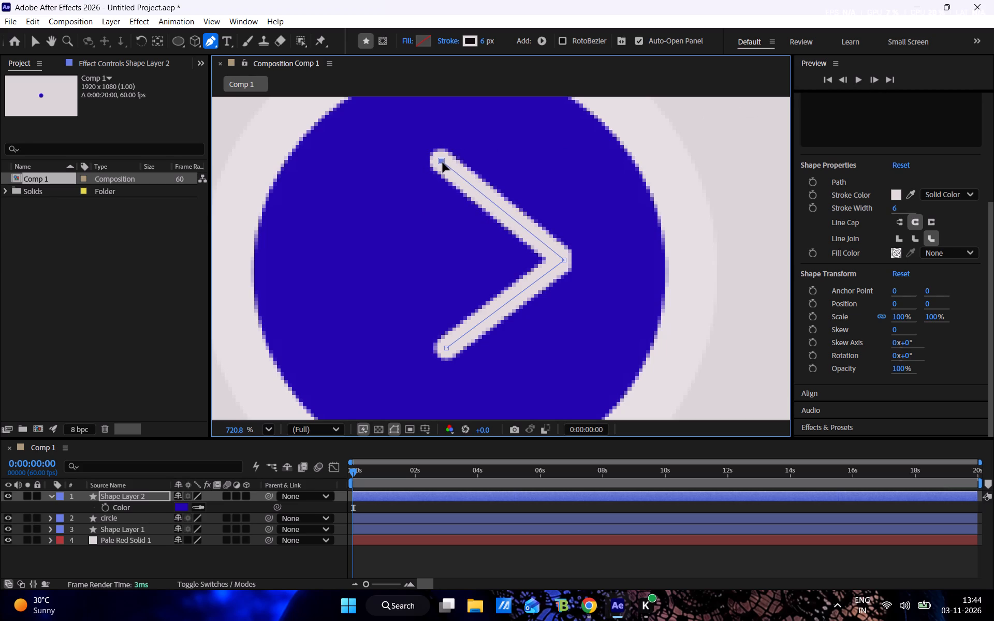
# Examine the chevron's shape and placement inside the blue circle, both at full composition scale and close up.
pyautogui.scroll(-18, 557, 185)
pyautogui.press('space')
pyautogui.press('space')
pyautogui.press('space')
pyautogui.press('space')
pyautogui.press('space')
pyautogui.press('space')
pyautogui.press('space')
pyautogui.press('space')
pyautogui.moveTo(679, 176); pyautogui.dragTo(606, 297)
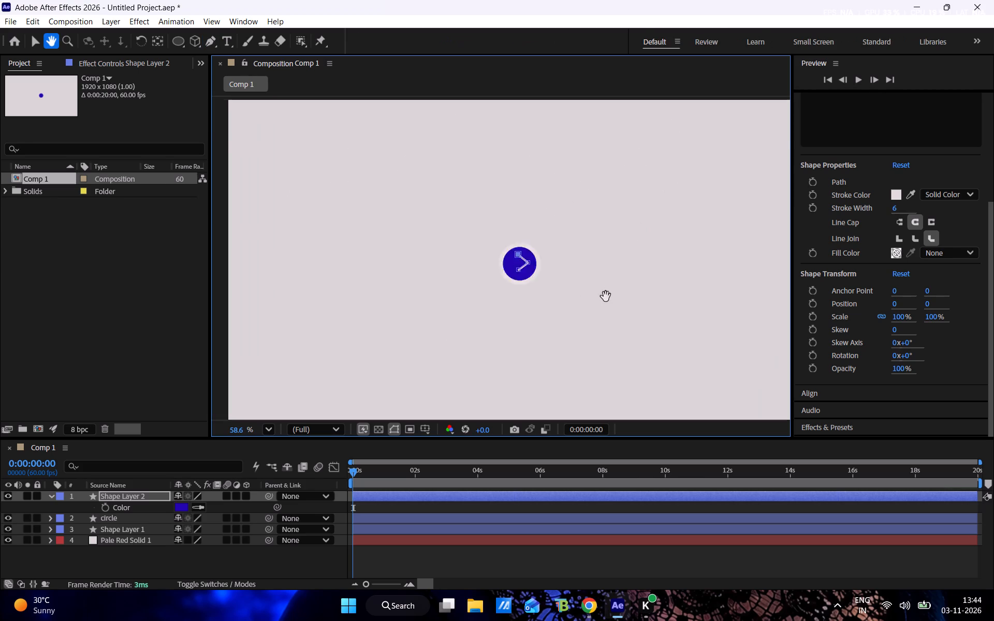
pyautogui.moveTo(606, 297); pyautogui.dragTo(605, 302)
pyautogui.press('space')
pyautogui.press('space')
pyautogui.press('space')
pyautogui.press('space')
pyautogui.press('space')
pyautogui.press('space')
pyautogui.press('space')
pyautogui.press('space')
pyautogui.press('space')
pyautogui.moveTo(562, 283); pyautogui.dragTo(602, 196)
pyautogui.scroll(5, 537, 225)
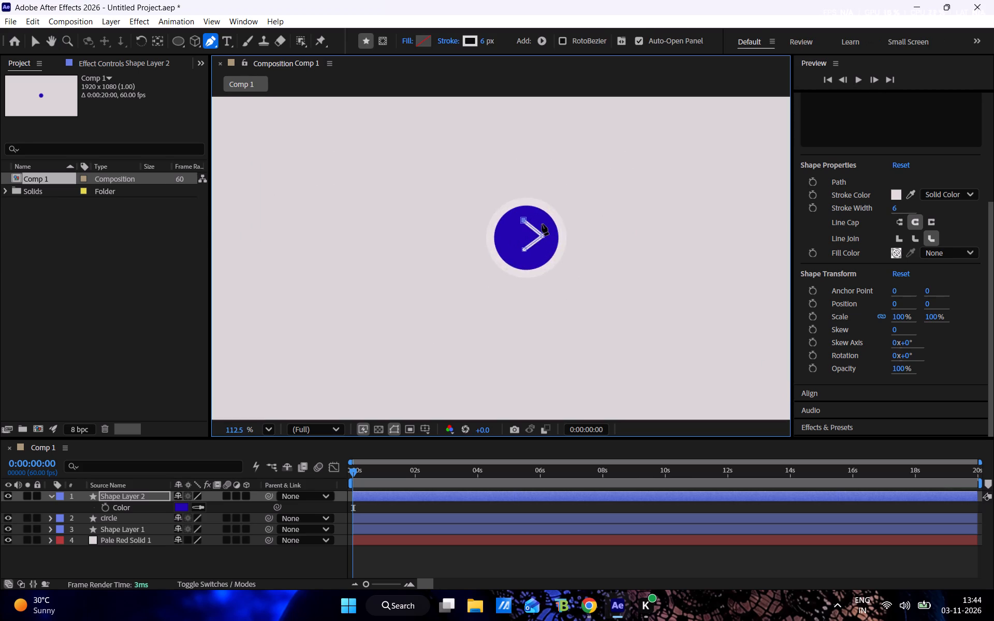
pyautogui.scroll(4, 548, 224)
# Switch to the Selection tool and deselect all layers.
pyautogui.click(36, 37)
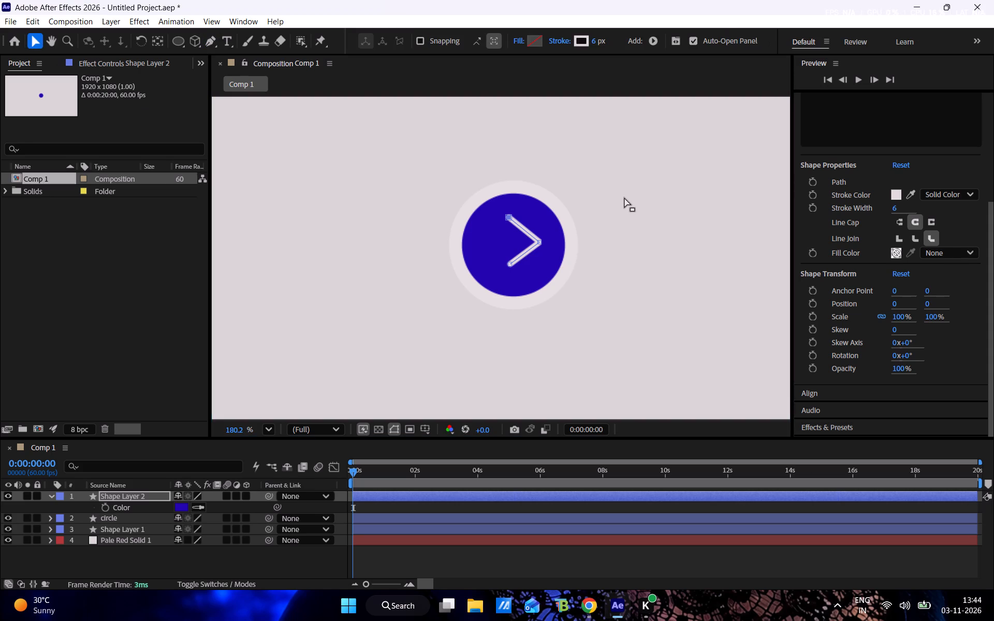
pyautogui.click(624, 198)
pyautogui.click(627, 210)
pyautogui.scroll(-10, 626, 211)
pyautogui.press('space')
pyautogui.press('space')
pyautogui.press('space')
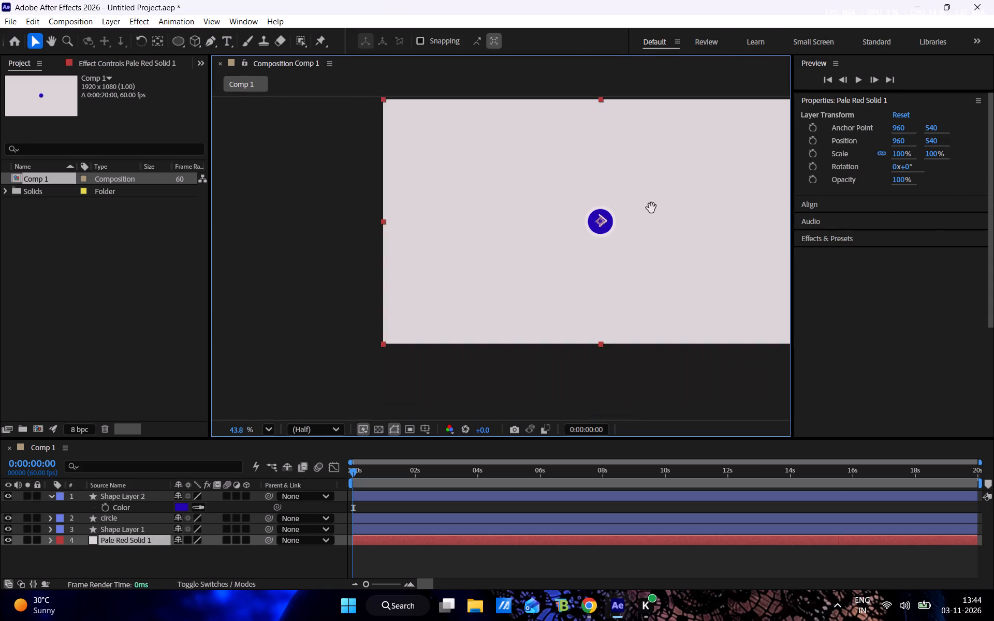
pyautogui.moveTo(653, 206); pyautogui.dragTo(608, 256)
pyautogui.click(663, 246)
pyautogui.click(673, 115)
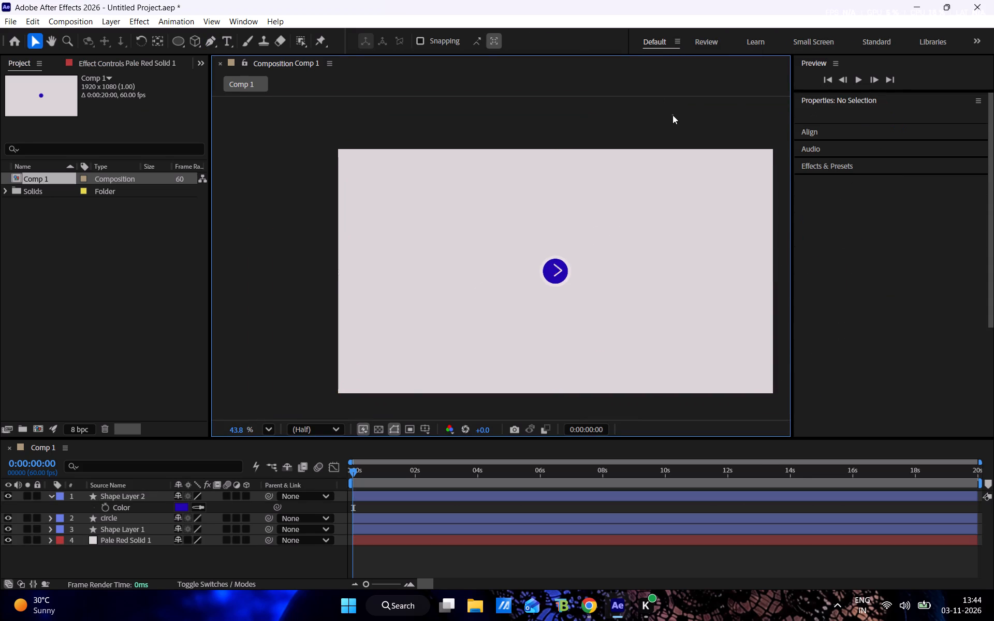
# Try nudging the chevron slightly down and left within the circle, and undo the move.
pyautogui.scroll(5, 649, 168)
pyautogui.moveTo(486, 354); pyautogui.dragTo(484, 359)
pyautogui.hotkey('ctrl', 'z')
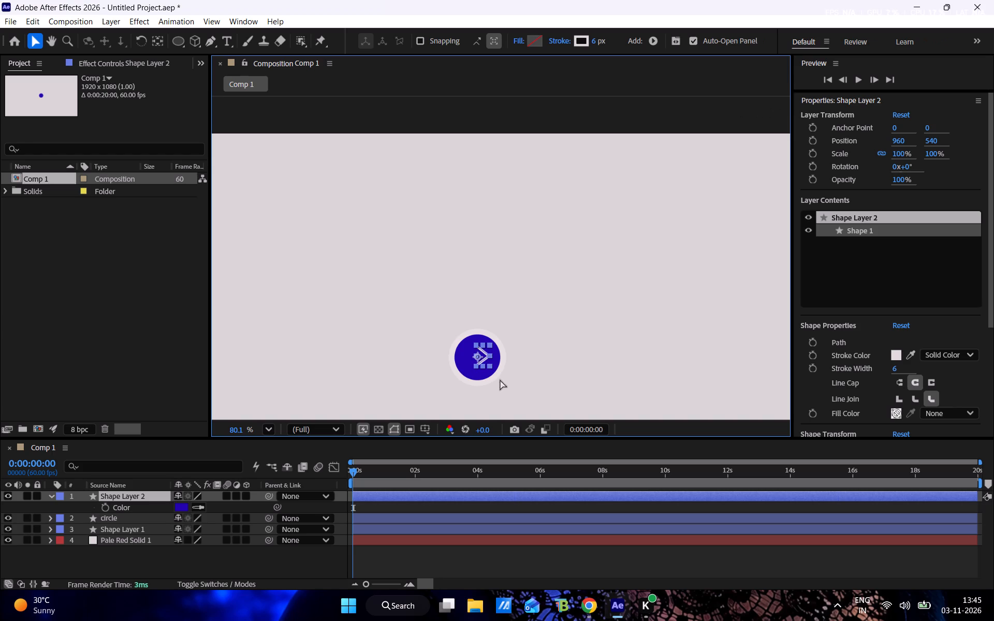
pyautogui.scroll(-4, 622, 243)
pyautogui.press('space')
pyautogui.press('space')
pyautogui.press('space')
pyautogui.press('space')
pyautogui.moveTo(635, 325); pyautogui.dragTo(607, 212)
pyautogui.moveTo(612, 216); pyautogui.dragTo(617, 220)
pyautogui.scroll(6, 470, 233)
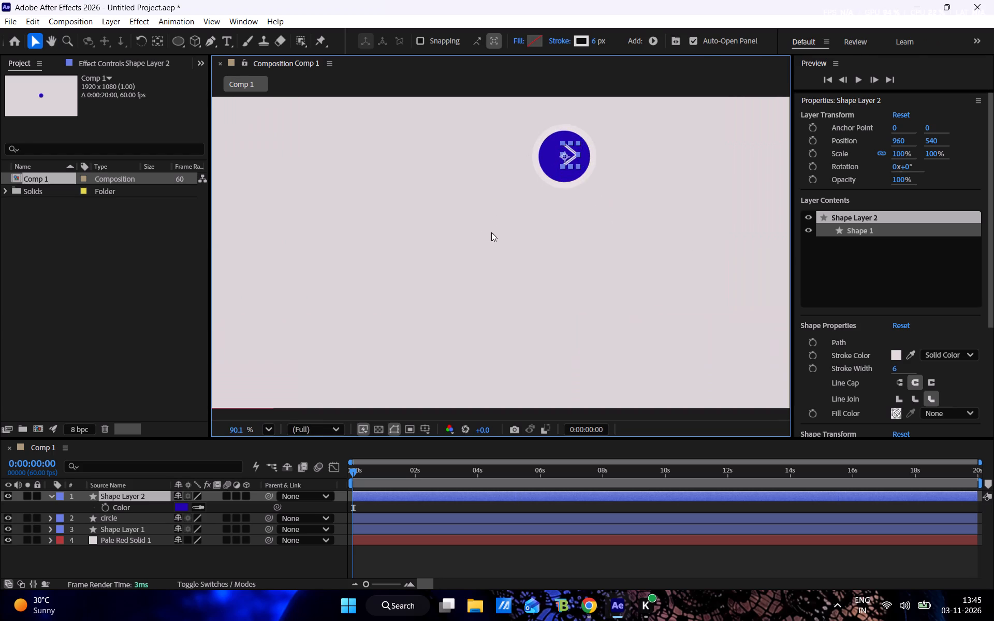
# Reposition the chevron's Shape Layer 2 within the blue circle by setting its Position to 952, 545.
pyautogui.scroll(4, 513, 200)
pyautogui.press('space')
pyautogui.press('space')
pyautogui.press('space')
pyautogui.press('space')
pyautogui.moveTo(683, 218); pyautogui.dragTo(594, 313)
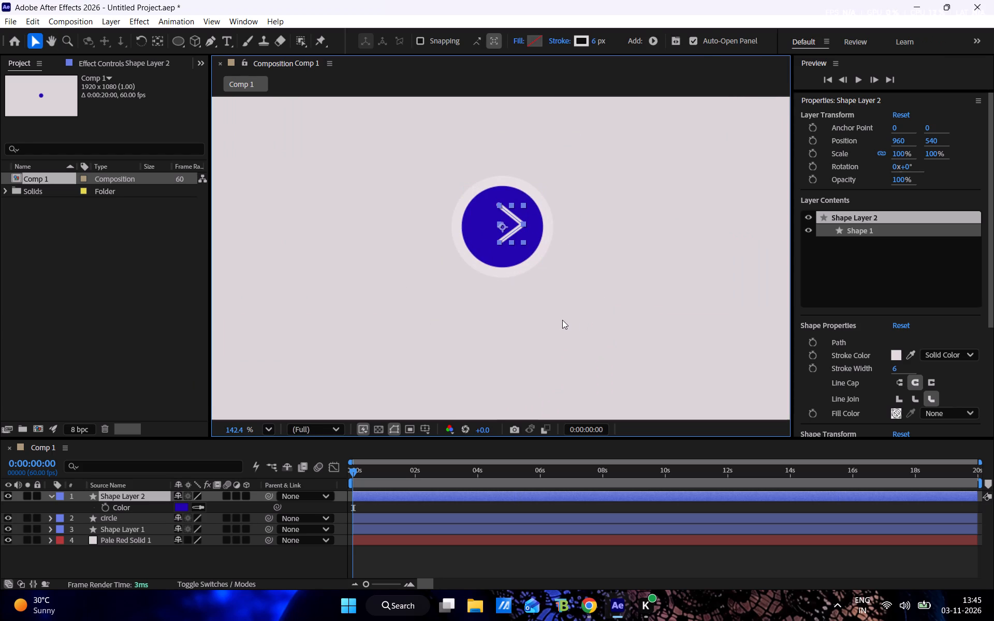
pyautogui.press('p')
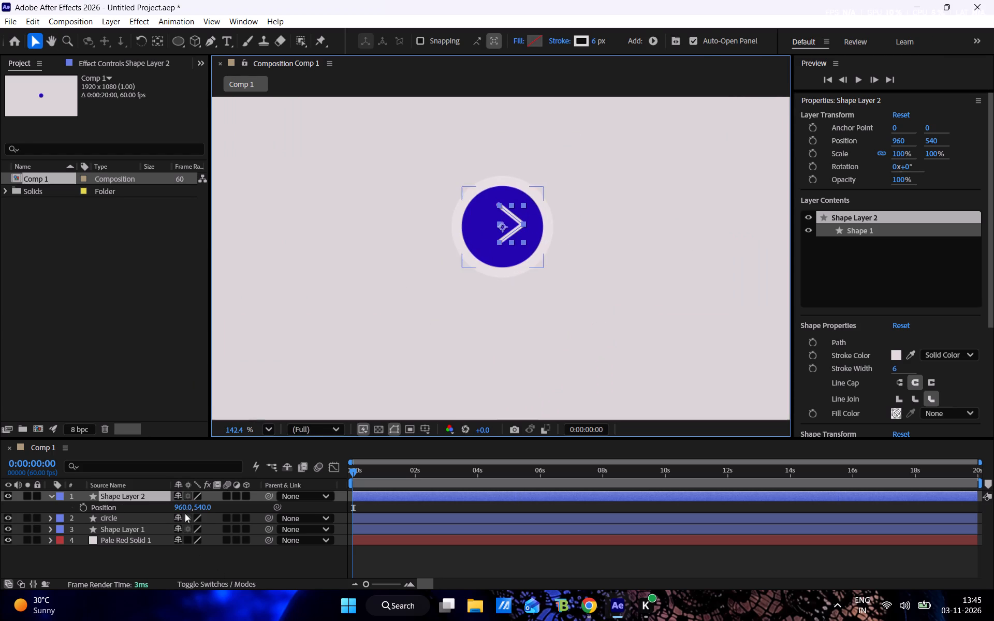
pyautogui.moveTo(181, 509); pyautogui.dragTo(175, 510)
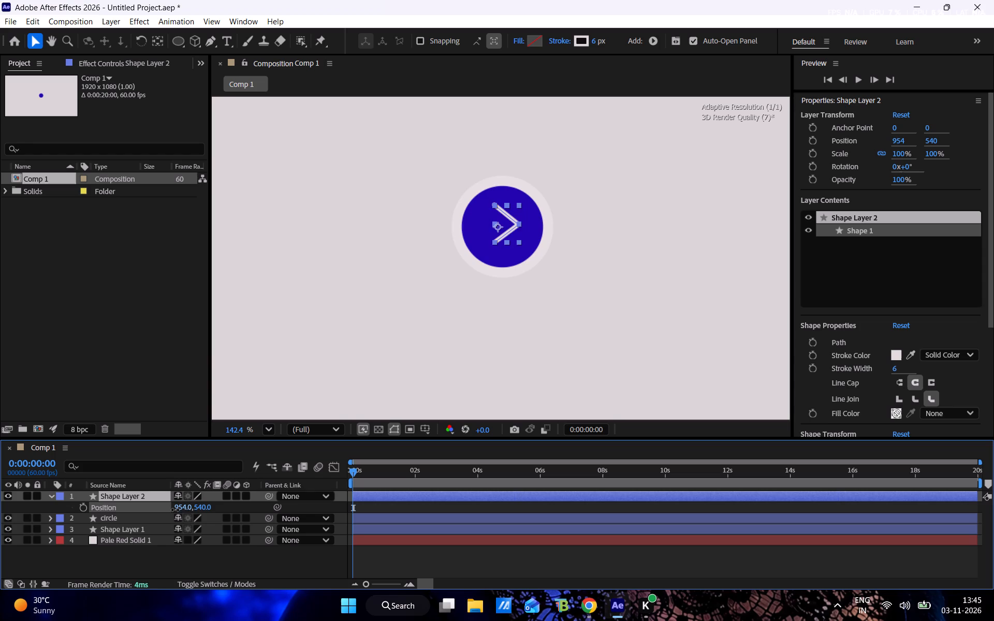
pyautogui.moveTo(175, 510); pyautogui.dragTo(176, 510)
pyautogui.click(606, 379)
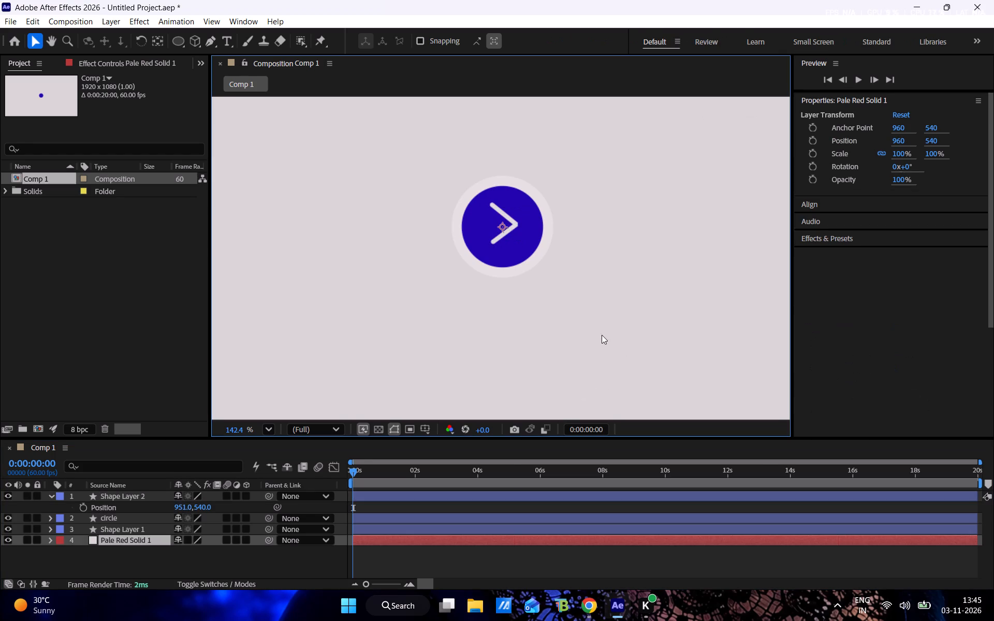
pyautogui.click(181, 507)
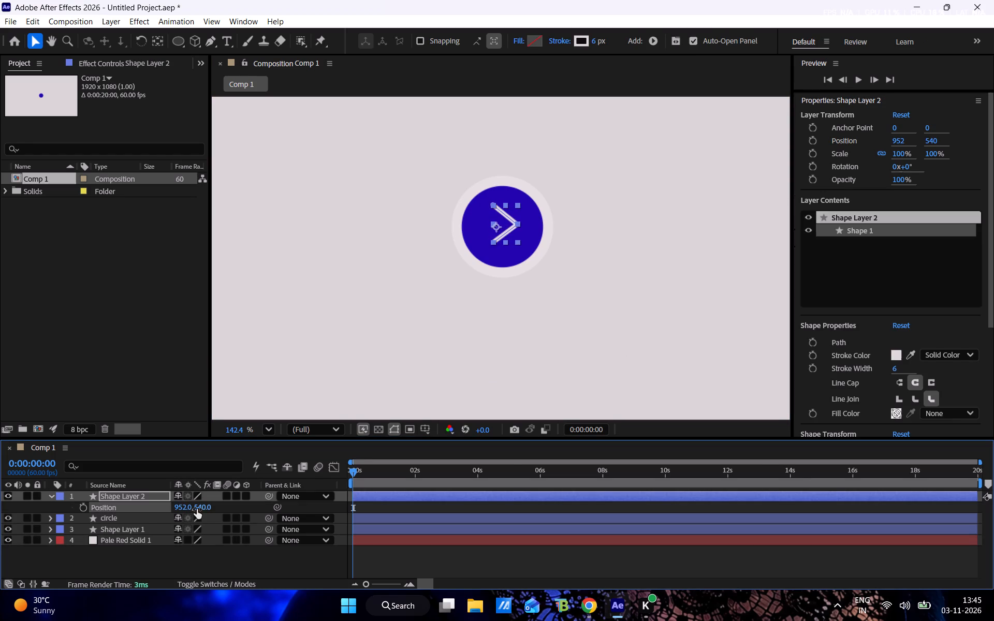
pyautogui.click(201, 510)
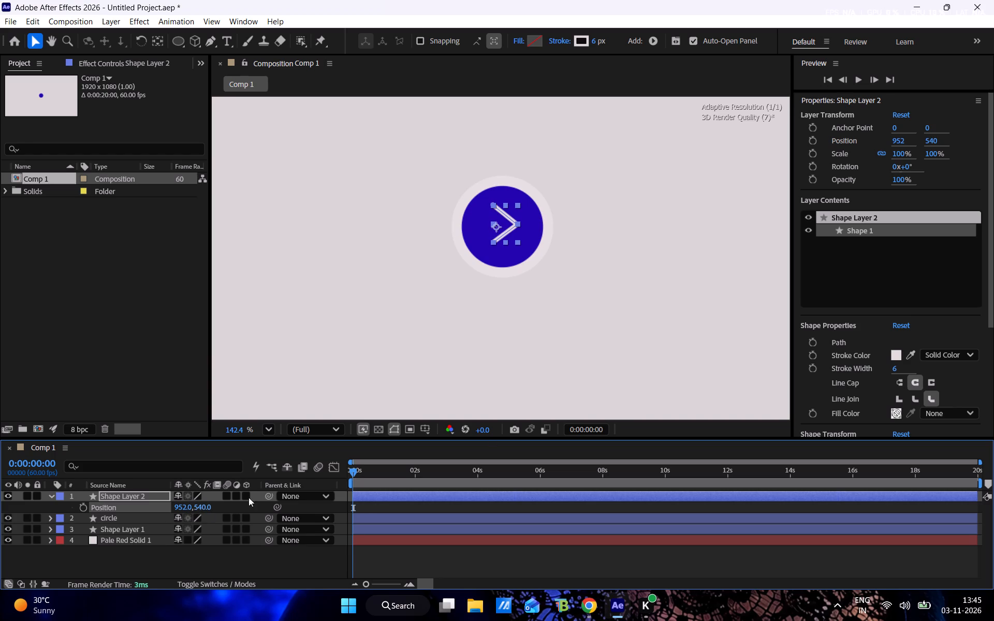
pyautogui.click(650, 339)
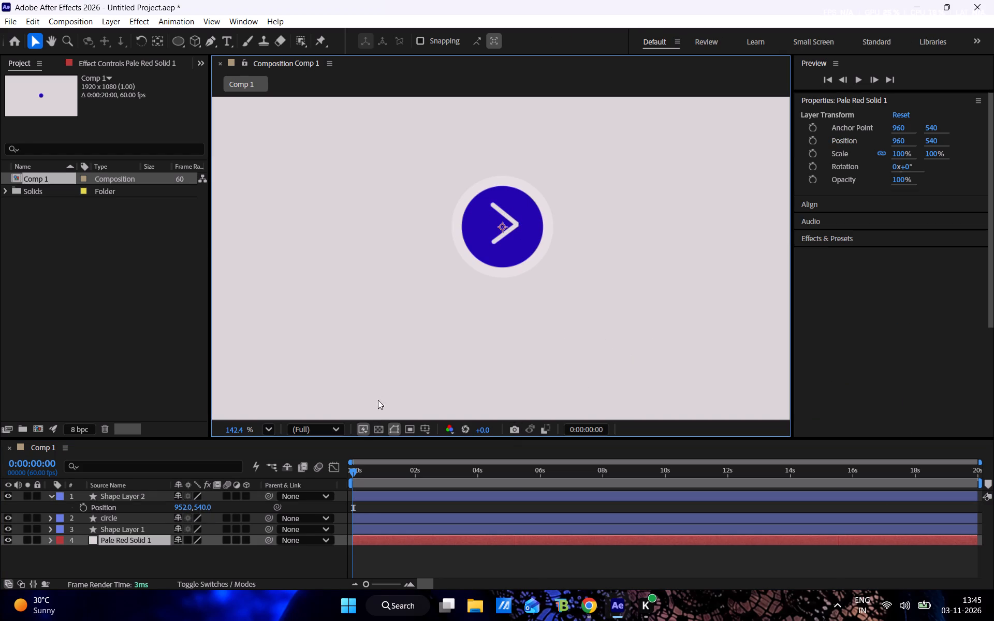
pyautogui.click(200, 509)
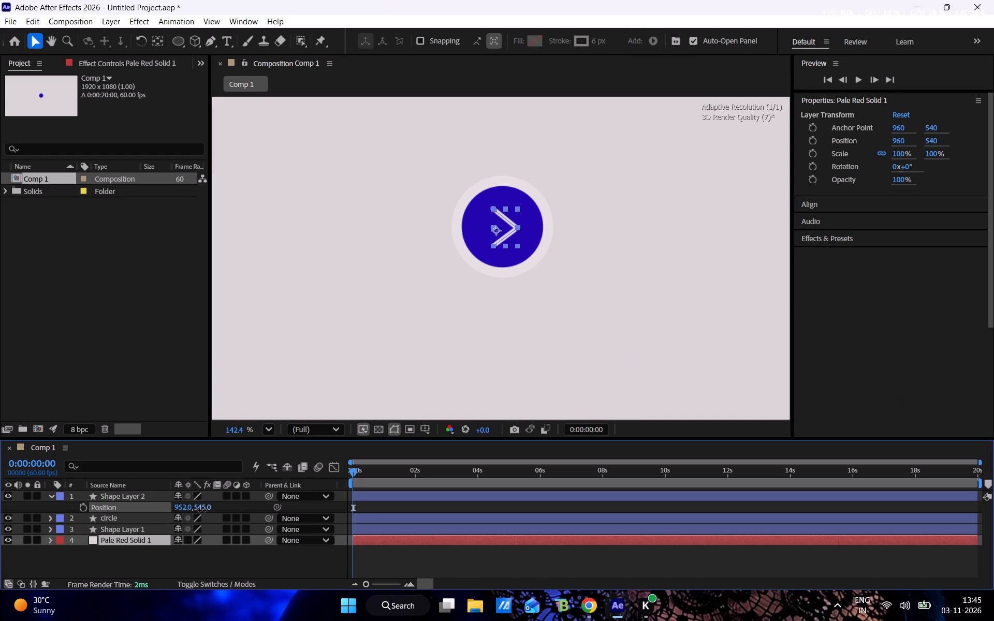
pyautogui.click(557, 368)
# Examine the chevron's centring inside the blue circle, both at full composition scale and close up.
pyautogui.scroll(-4, 573, 297)
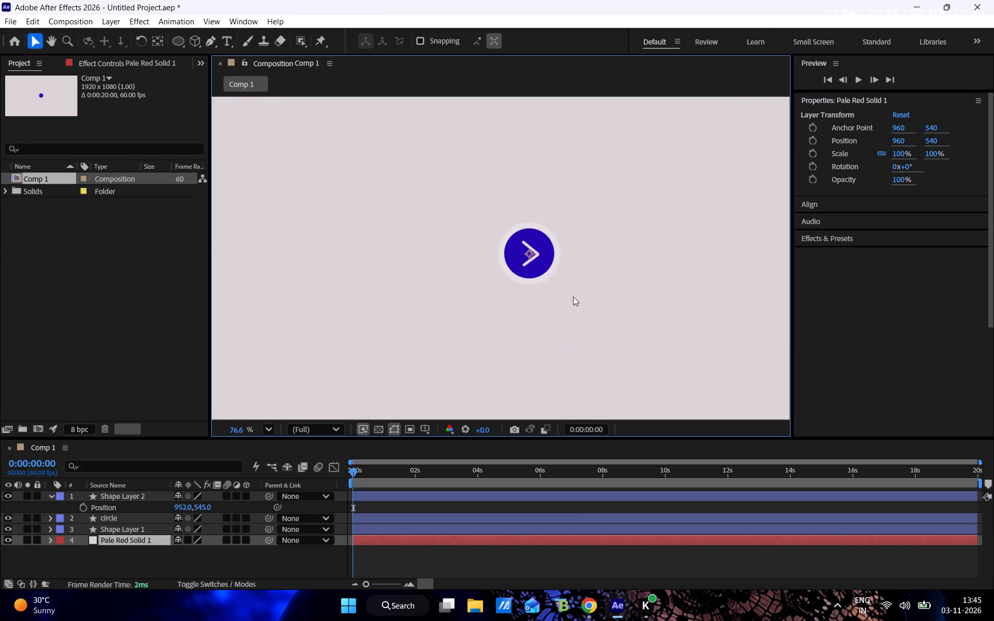
pyautogui.scroll(-7, 573, 297)
pyautogui.press('space')
pyautogui.moveTo(615, 303); pyautogui.dragTo(564, 254)
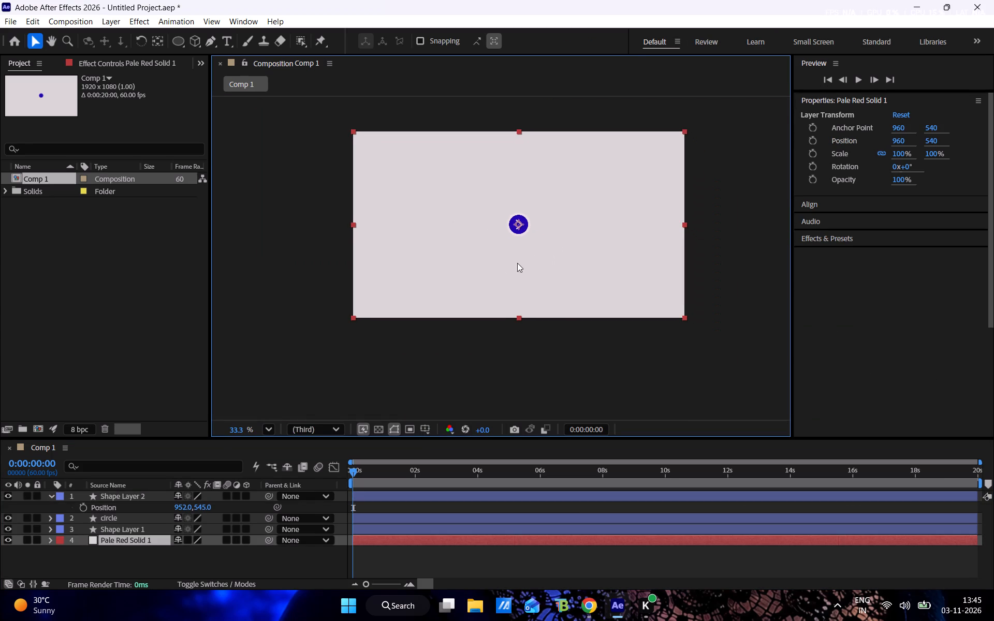
pyautogui.scroll(5, 485, 115)
pyautogui.scroll(4, 506, 161)
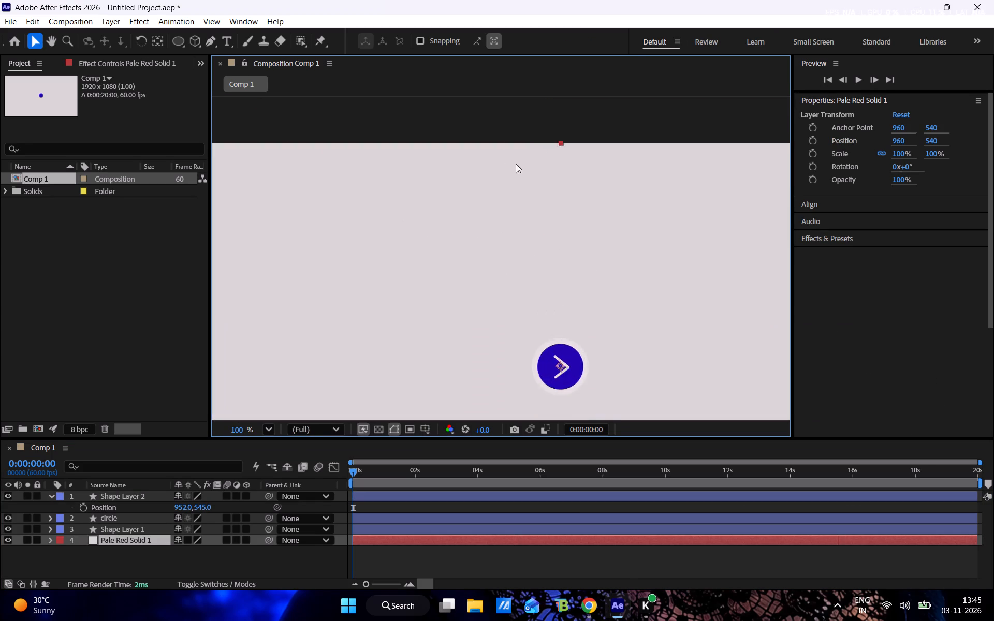
pyautogui.press('space')
pyautogui.press('space')
pyautogui.press('space')
pyautogui.press('space')
pyautogui.press('space')
pyautogui.press('space')
pyautogui.moveTo(690, 259); pyautogui.dragTo(573, 82)
pyautogui.click(566, 159)
pyautogui.scroll(-1, 567, 159)
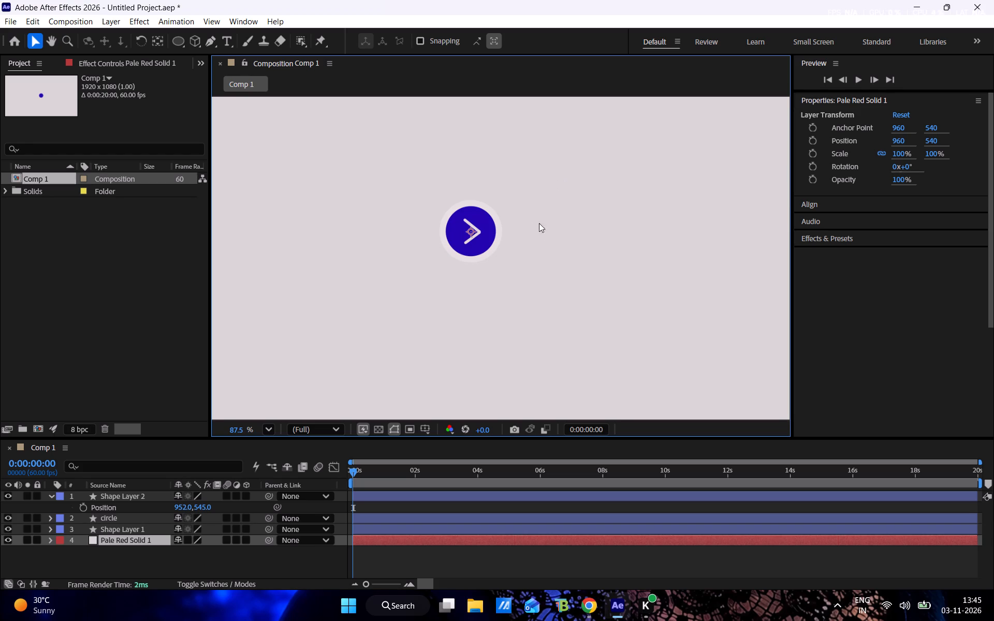
pyautogui.scroll(-11, 687, 220)
pyautogui.press('space')
pyautogui.press('space')
pyautogui.press('space')
pyautogui.press('space')
pyautogui.press('space')
pyautogui.press('space')
pyautogui.press('space')
pyautogui.press('space')
pyautogui.press('space')
pyautogui.press('space')
pyautogui.press('space')
pyautogui.press('space')
pyautogui.press('space')
pyautogui.press('space')
pyautogui.press('space')
pyautogui.press('space')
pyautogui.press('space')
pyautogui.press('space')
pyautogui.press('space')
pyautogui.press('space')
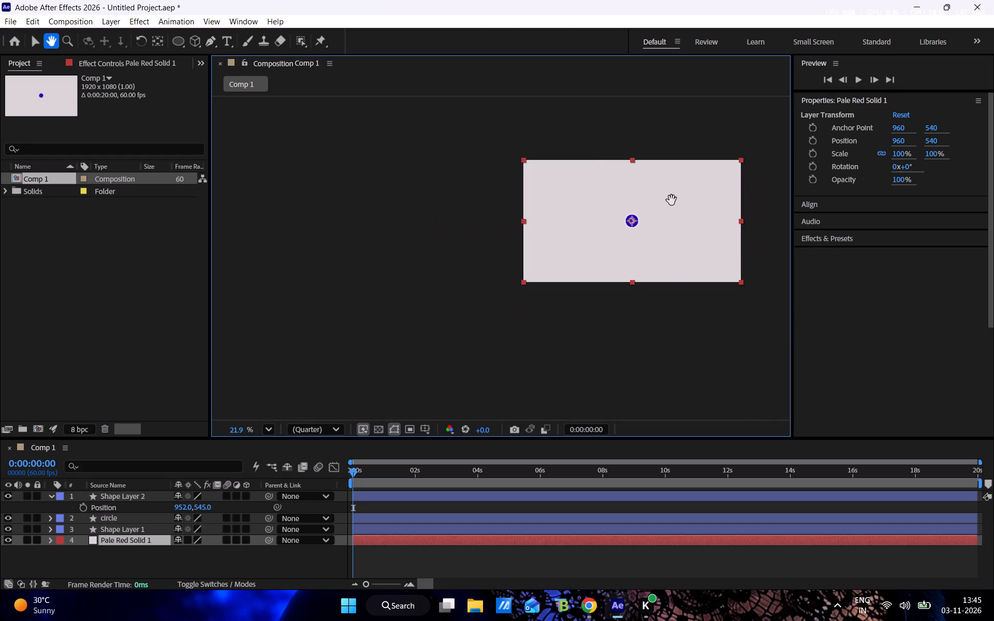
pyautogui.moveTo(732, 164); pyautogui.dragTo(645, 191)
pyautogui.click(645, 191)
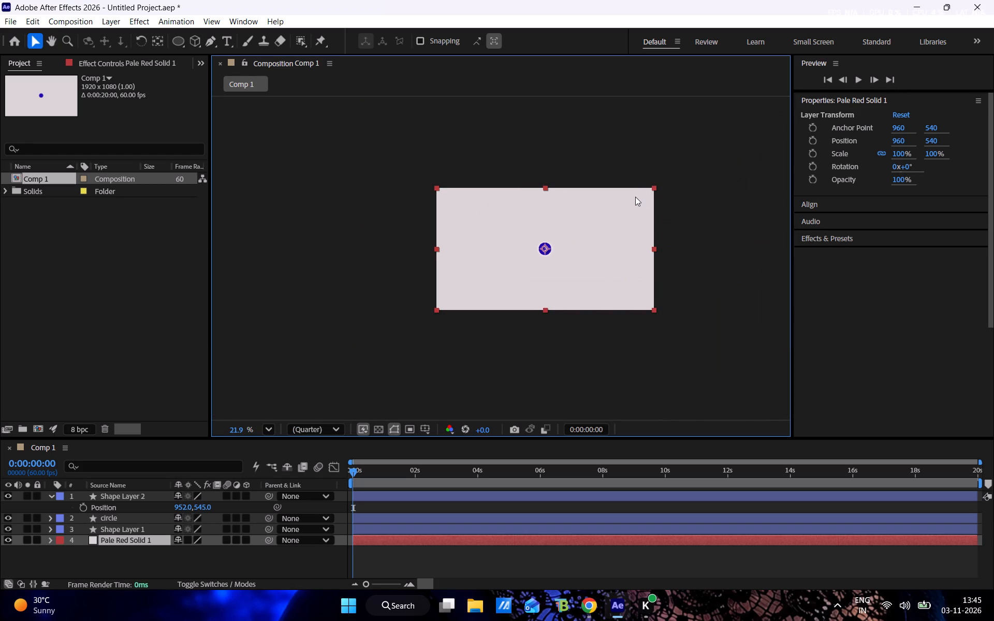
pyautogui.scroll(5, 593, 210)
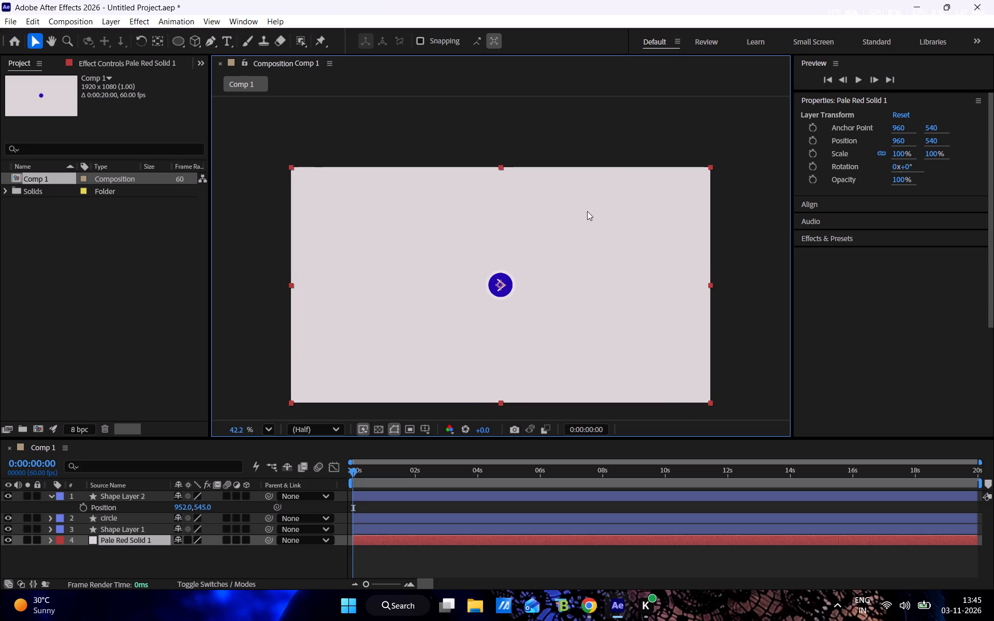
pyautogui.scroll(3, 564, 242)
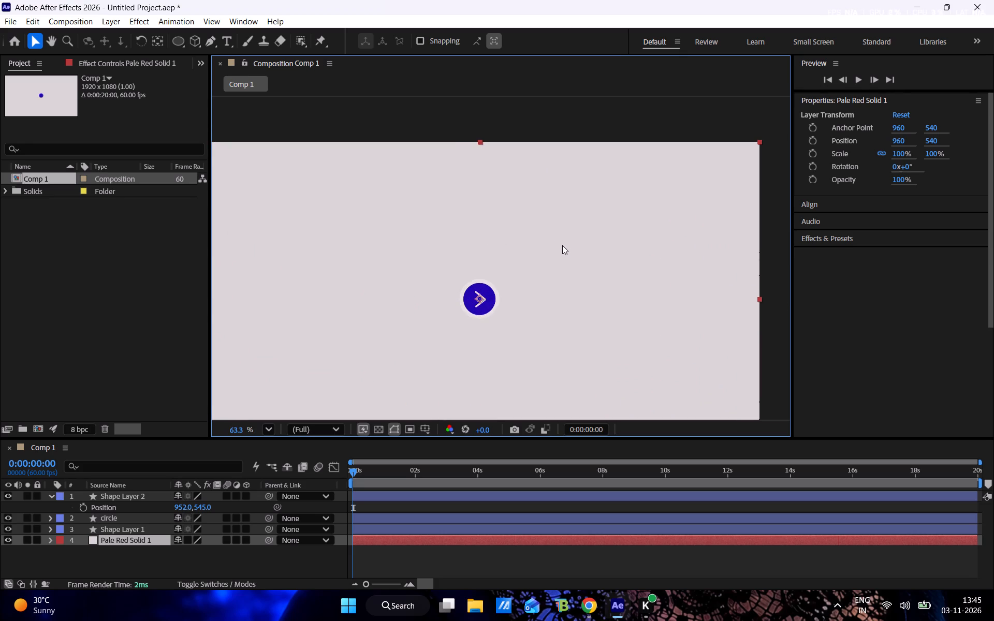
pyautogui.scroll(3, 528, 285)
pyautogui.press('space')
pyautogui.press('space')
pyautogui.press('space')
pyautogui.press('space')
pyautogui.press('space')
pyautogui.press('space')
pyautogui.press('space')
pyautogui.press('space')
pyautogui.press('space')
pyautogui.press('space')
pyautogui.press('space')
pyautogui.press('space')
pyautogui.press('space')
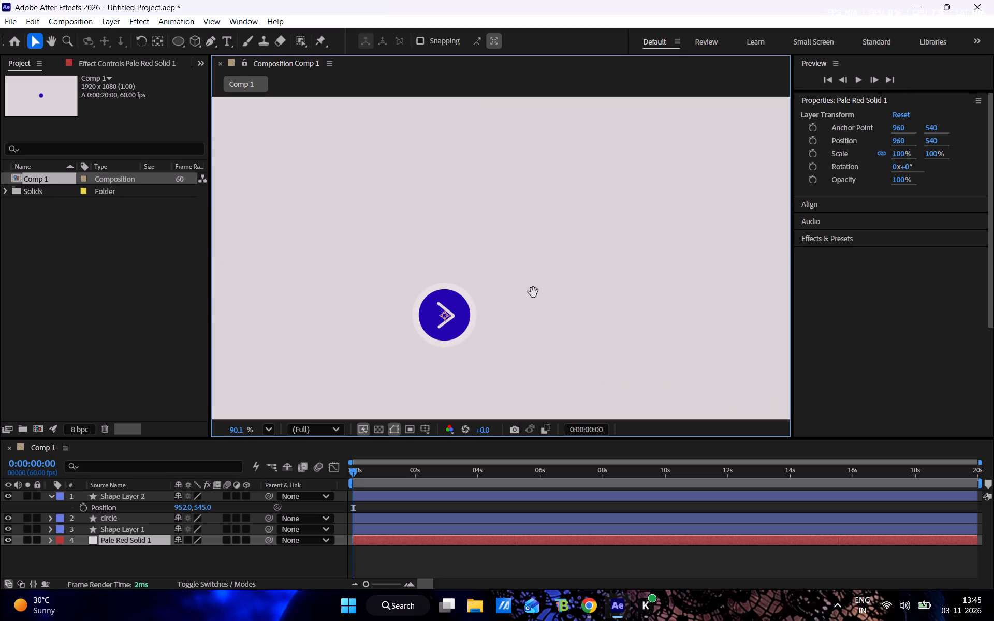
pyautogui.moveTo(533, 292); pyautogui.dragTo(667, 238)
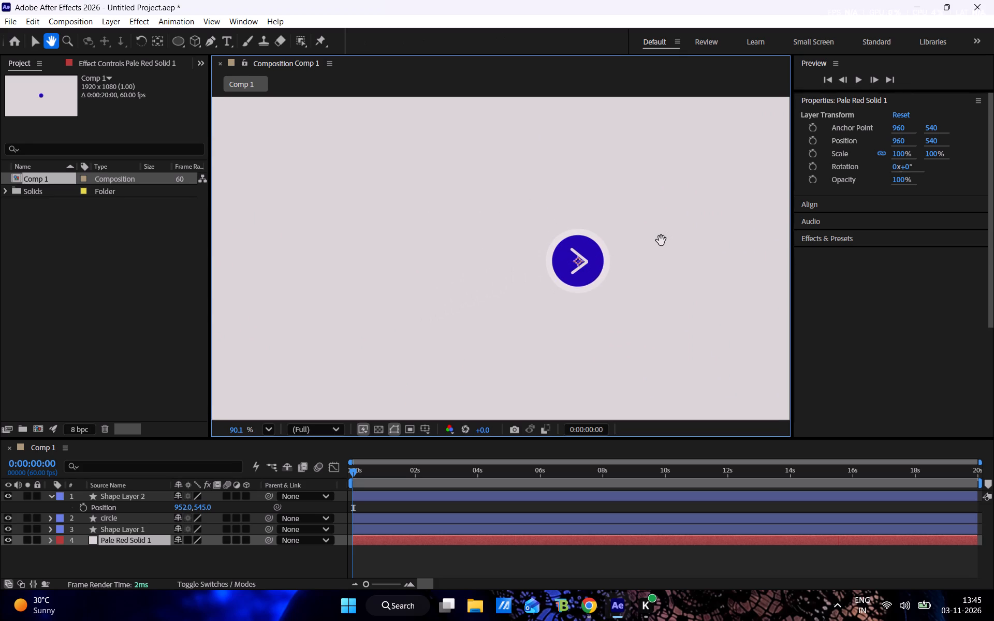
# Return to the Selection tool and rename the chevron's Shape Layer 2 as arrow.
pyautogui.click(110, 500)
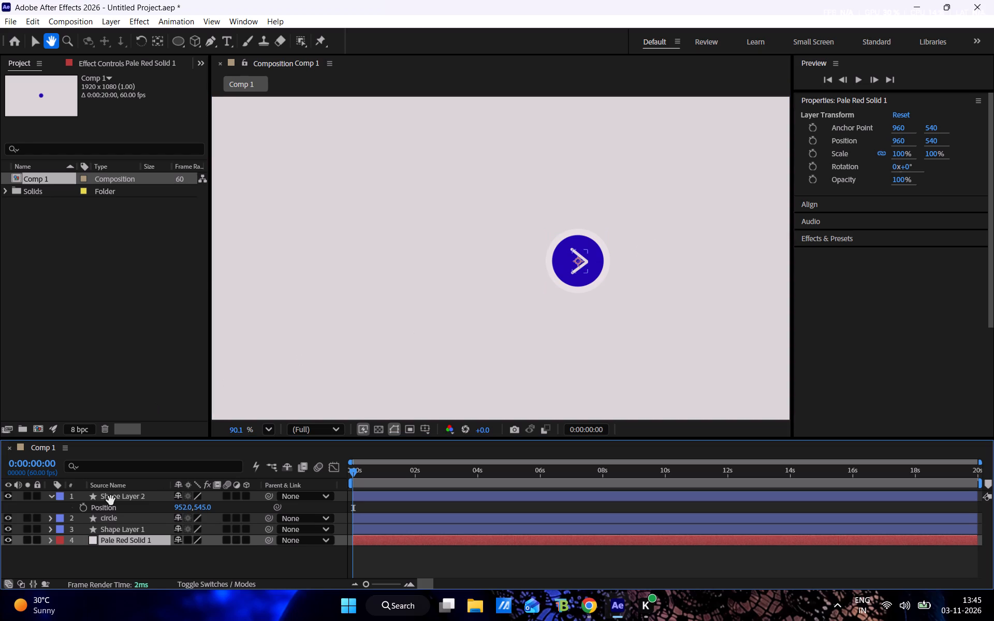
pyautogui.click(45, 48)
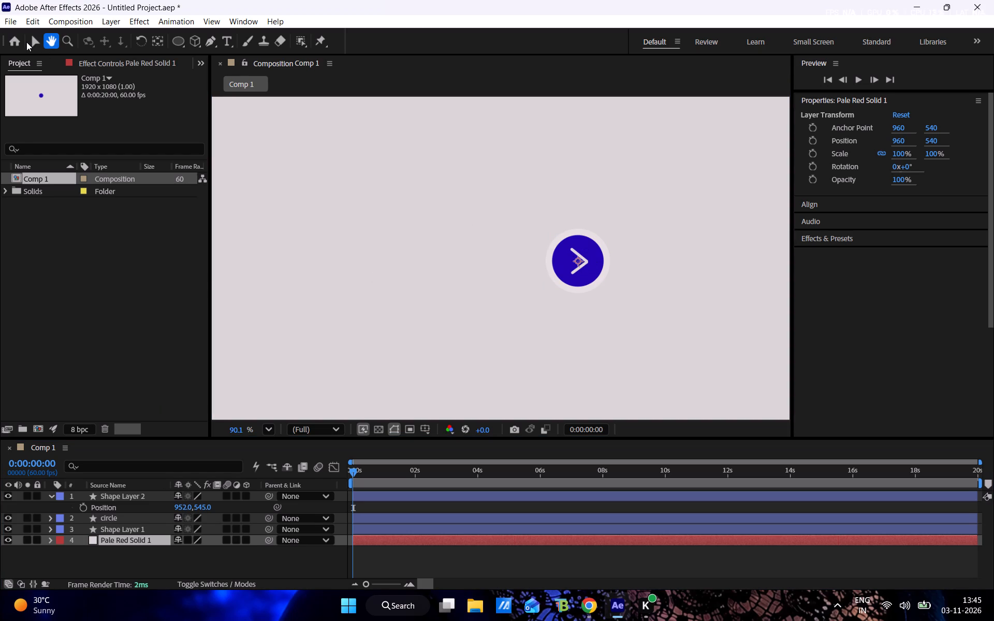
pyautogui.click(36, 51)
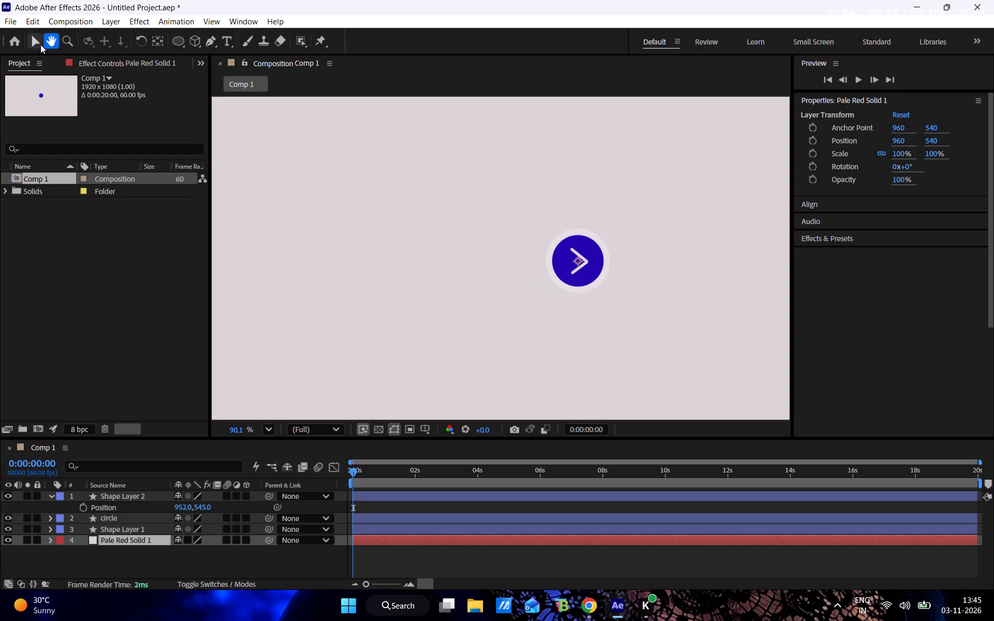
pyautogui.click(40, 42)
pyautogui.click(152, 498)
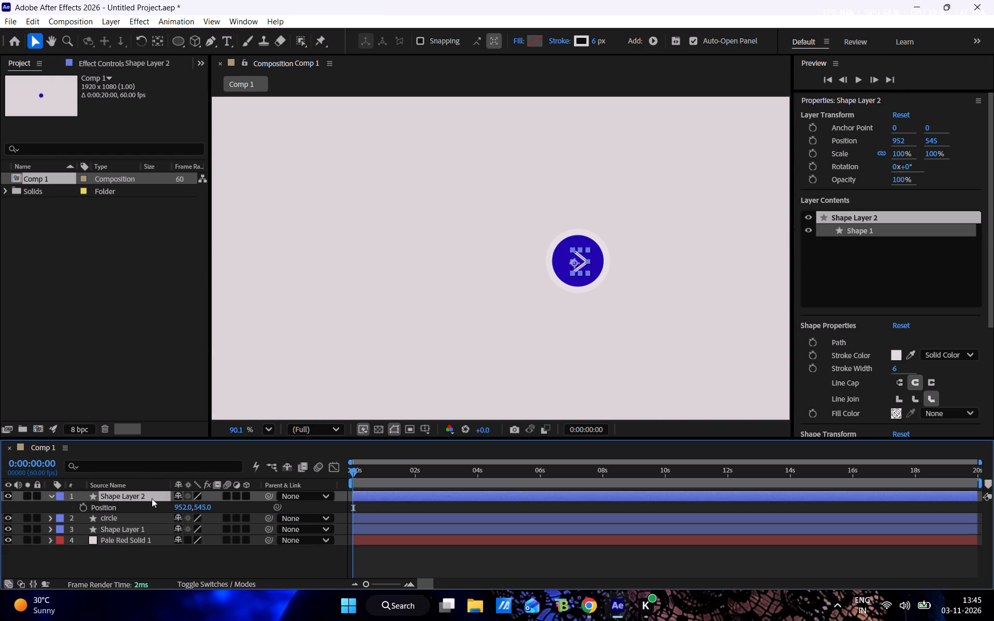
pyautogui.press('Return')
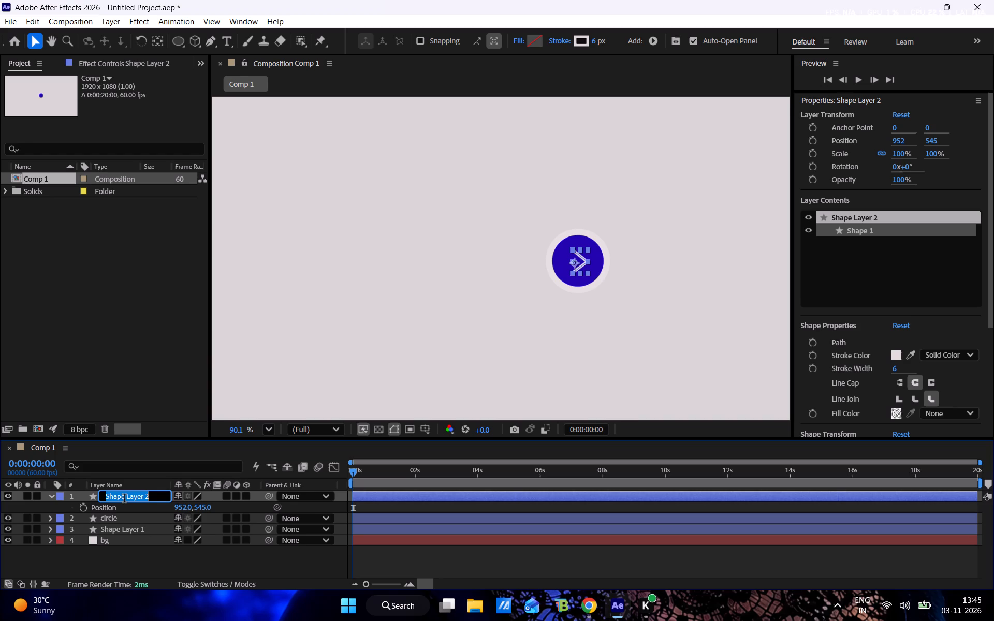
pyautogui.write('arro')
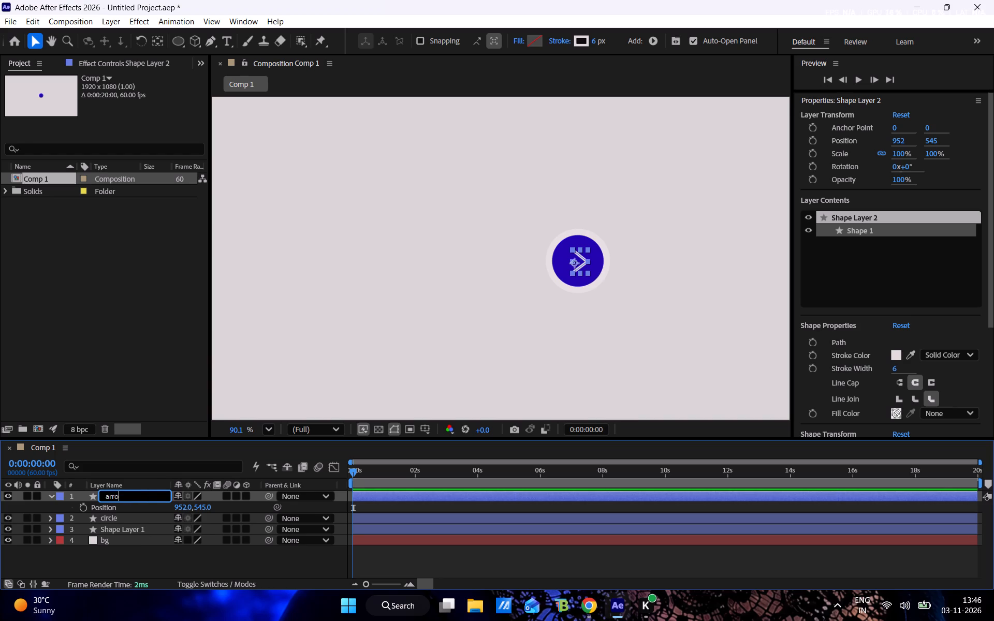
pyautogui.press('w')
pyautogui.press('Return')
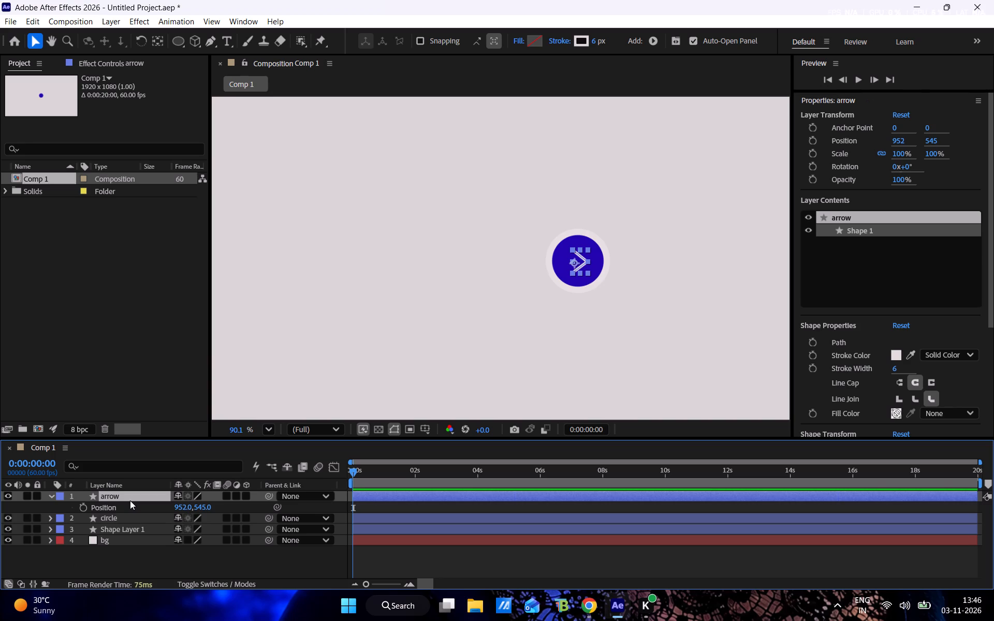
# Collapse the arrow layer's properties and delete the layer from the composition.
pyautogui.moveTo(0, 505); pyautogui.dragTo(9, 508)
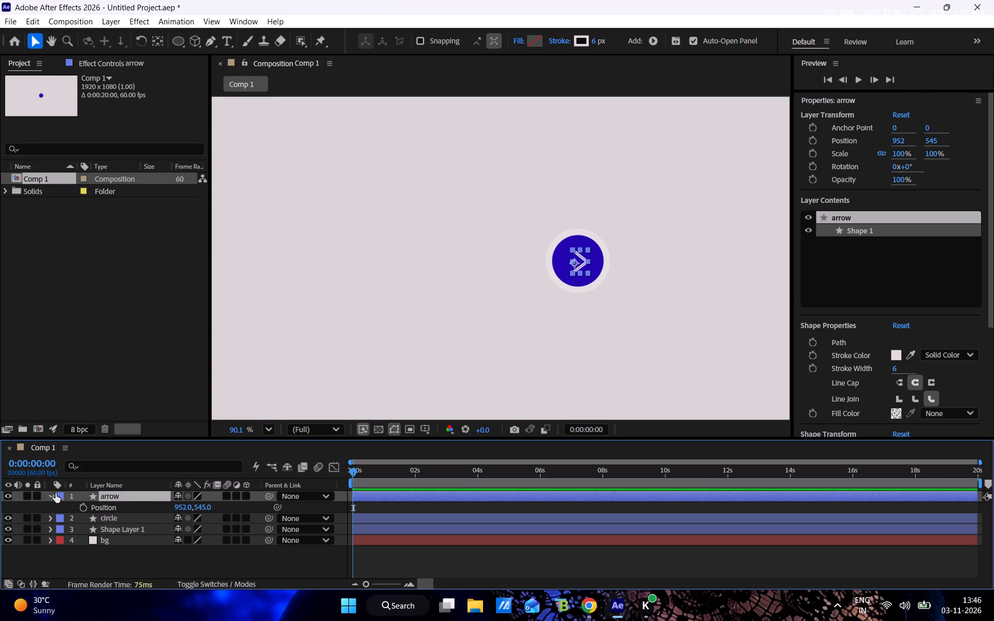
pyautogui.click(47, 497)
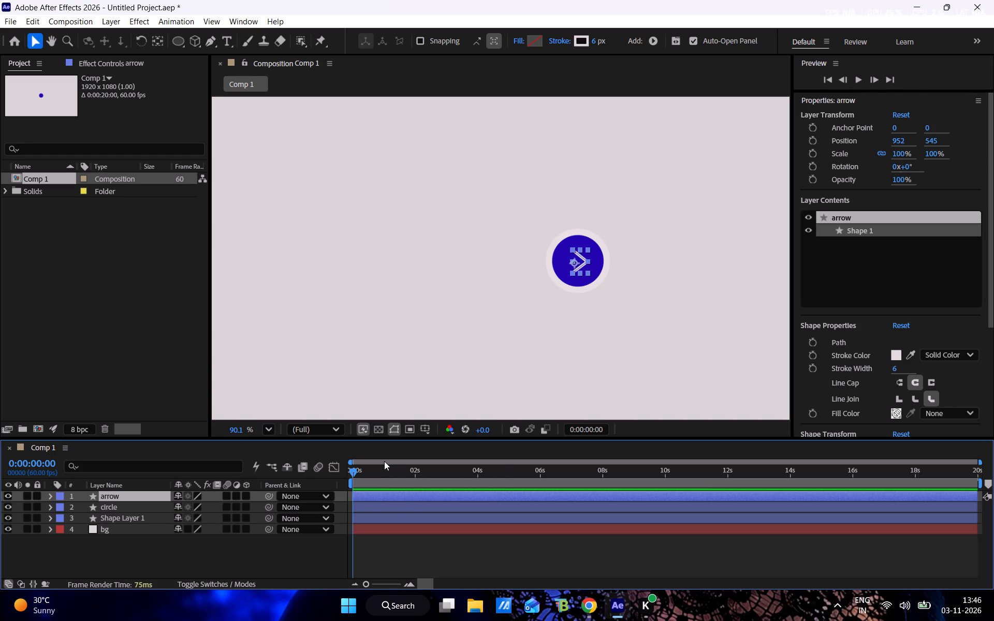
pyautogui.press('BackSpace')
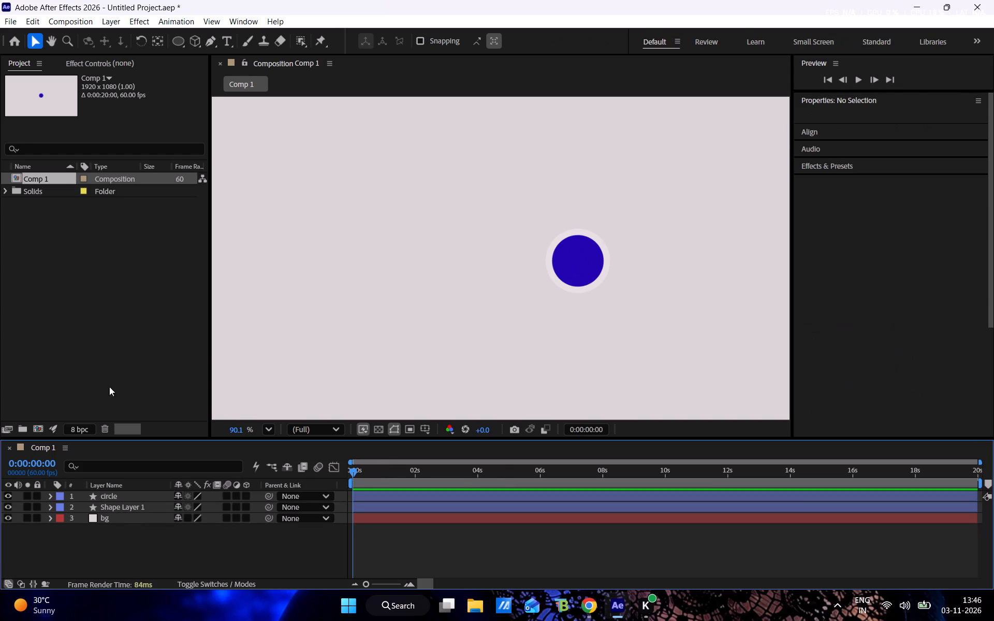
# Draw an open three-point chevron path pointing right inside the blue circle with the Pen tool, as part of the circle layer.
pyautogui.click(119, 492)
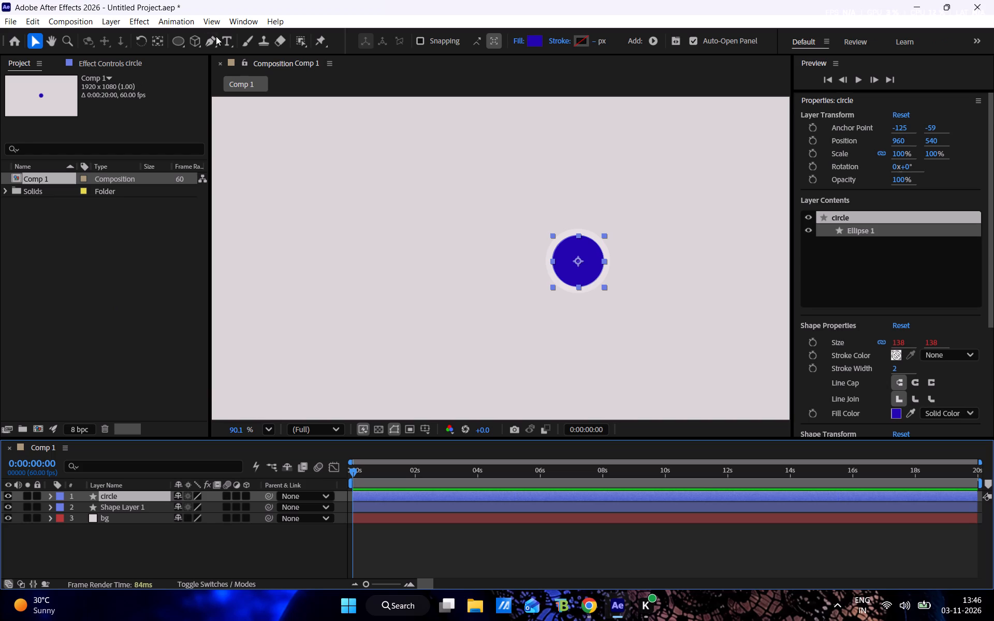
pyautogui.click(216, 36)
pyautogui.scroll(10, 538, 268)
pyautogui.click(613, 205)
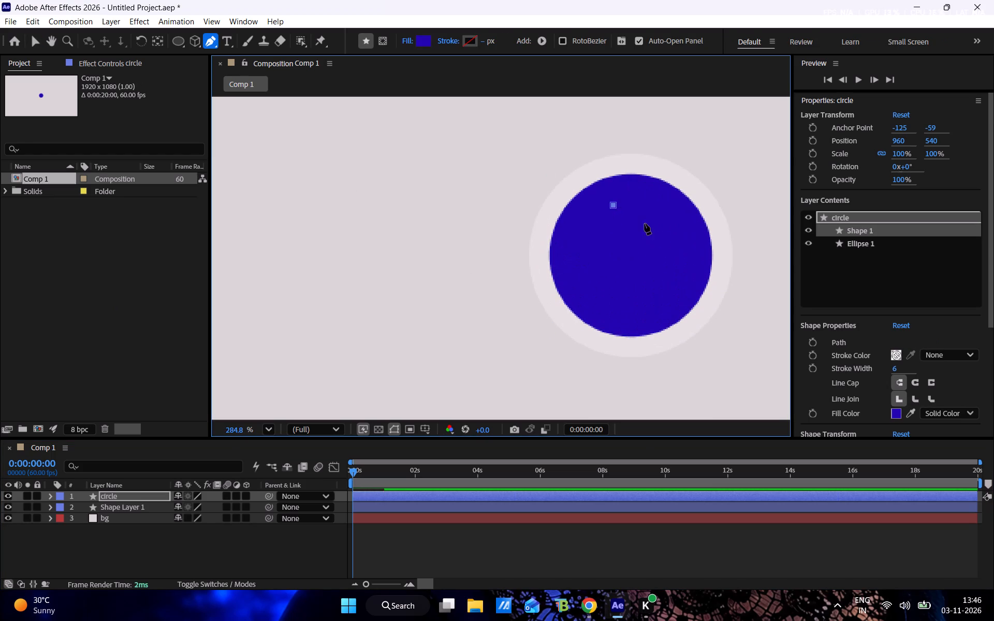
pyautogui.click(677, 257)
pyautogui.click(628, 292)
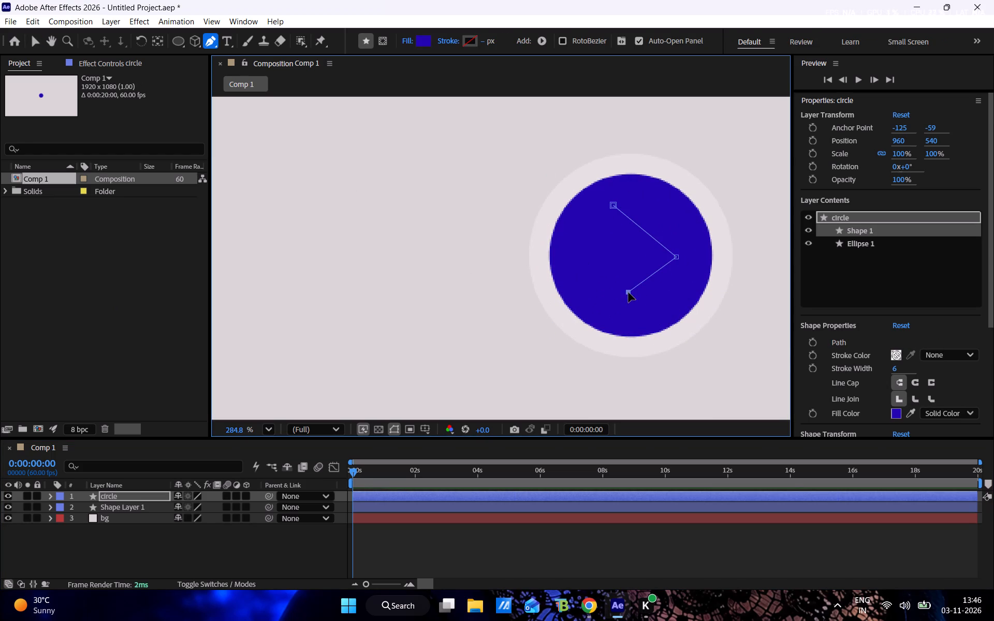
# Set the new chevron path's fill to None and its stroke to Solid Color.
pyautogui.click(942, 416)
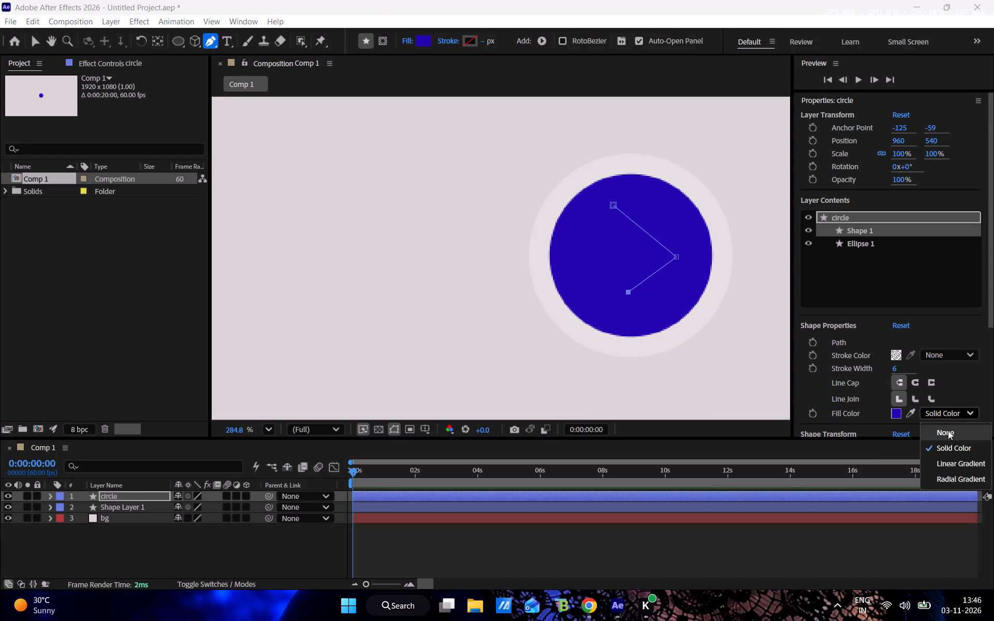
pyautogui.click(948, 431)
pyautogui.click(950, 353)
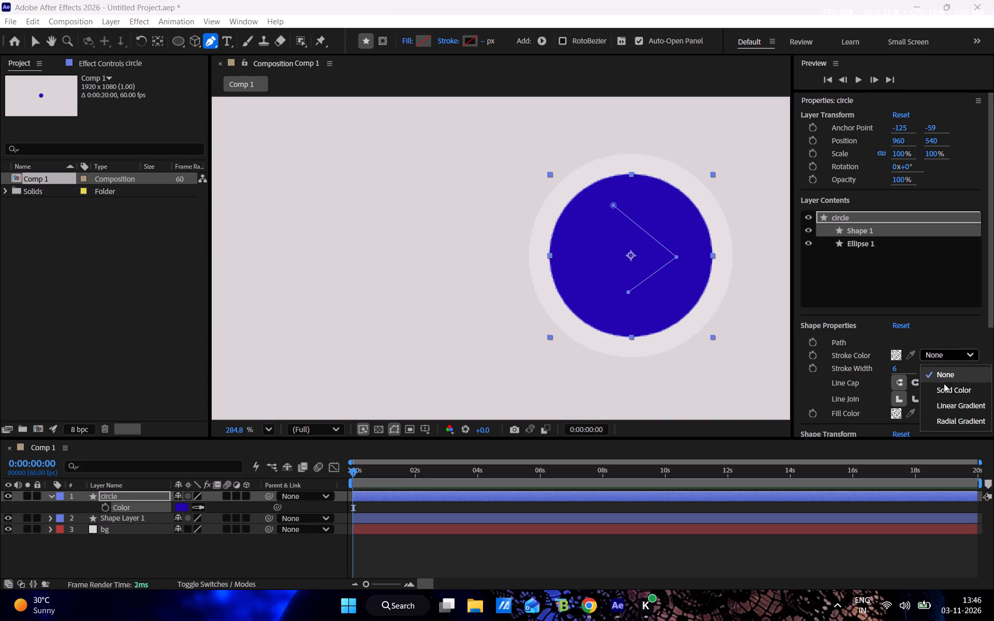
pyautogui.click(946, 388)
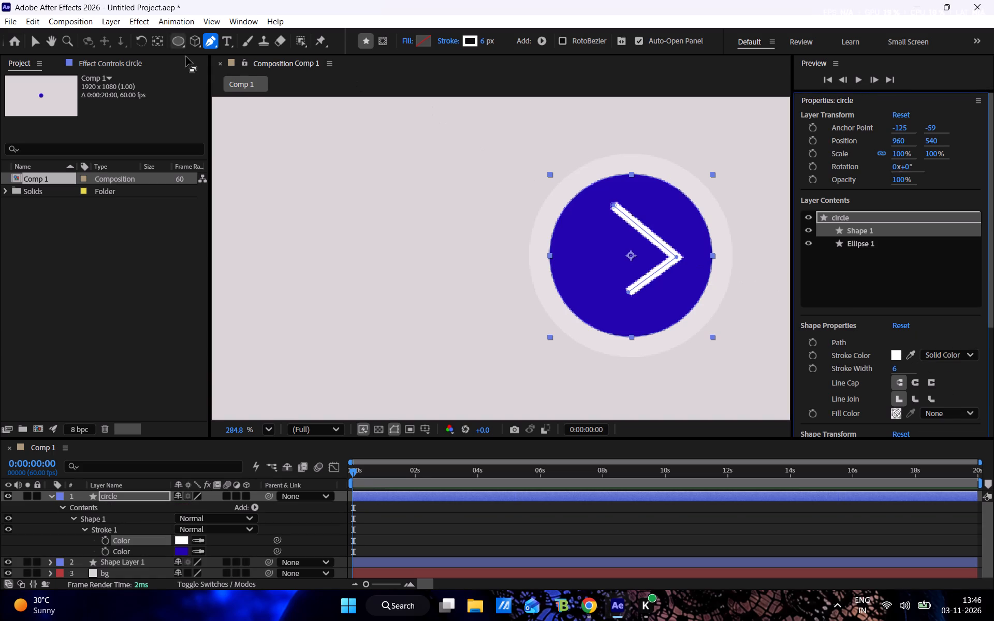
# Move the chevron path's upper endpoint inward to shorten its upper arm.
pyautogui.moveTo(613, 205); pyautogui.dragTo(619, 211)
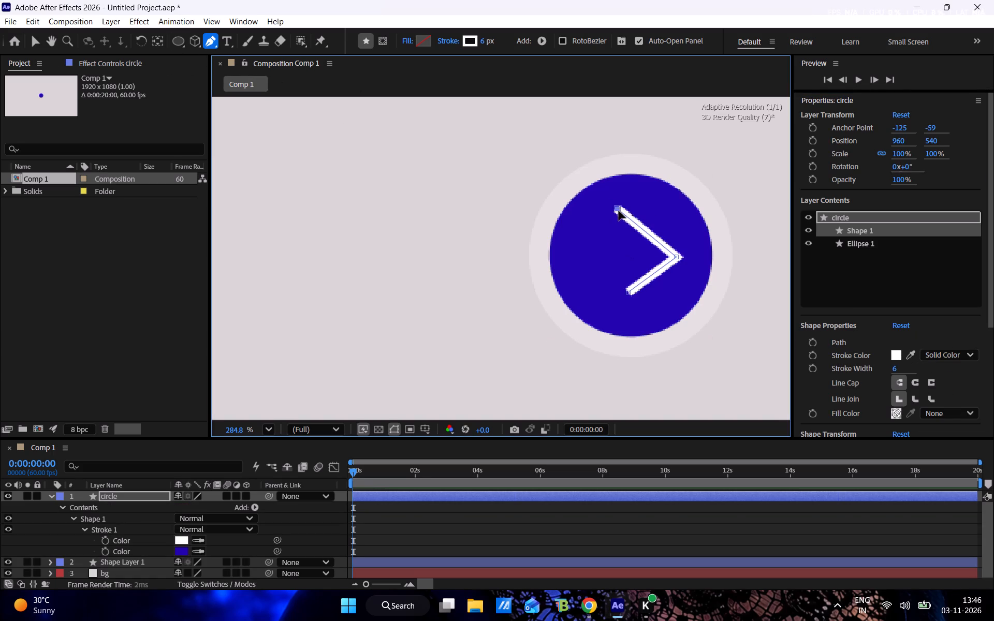
pyautogui.moveTo(619, 211); pyautogui.dragTo(625, 219)
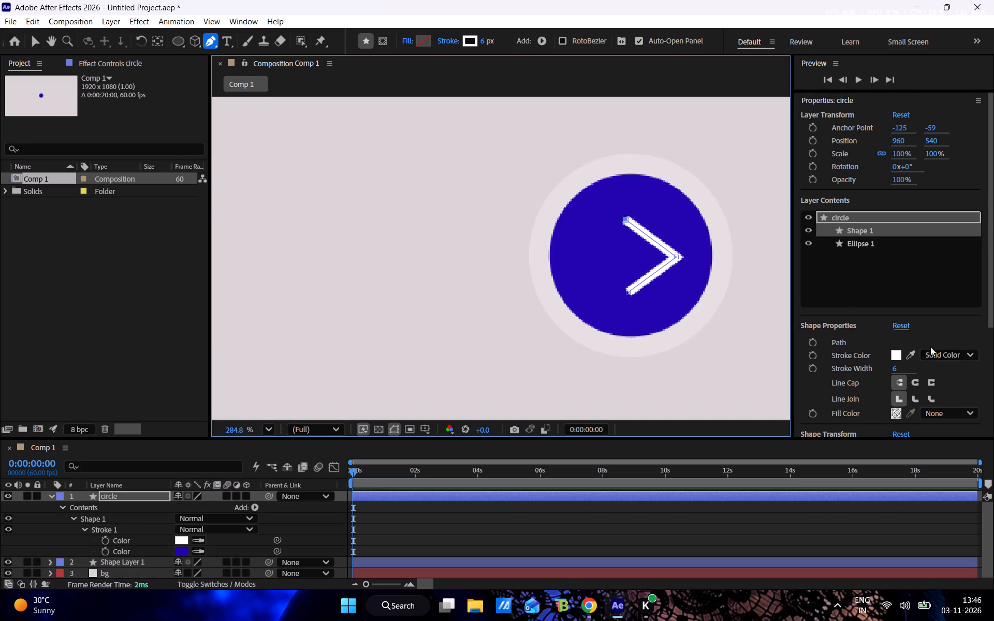
# Give the chevron's stroke a bevel line join and round line caps, and return to the Selection tool.
pyautogui.scroll(-4, 913, 362)
pyautogui.click(930, 239)
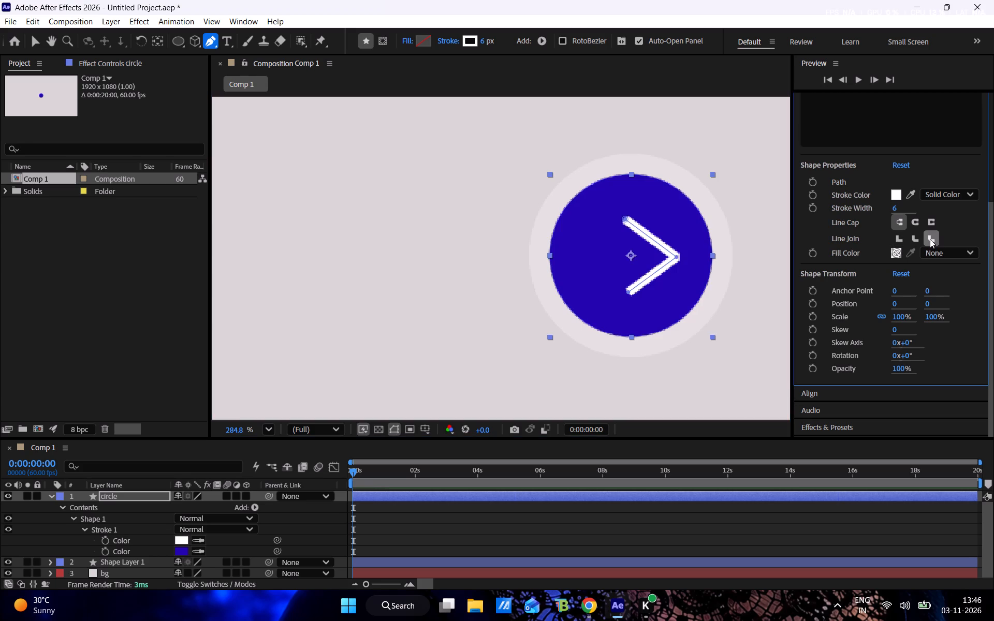
pyautogui.click(917, 223)
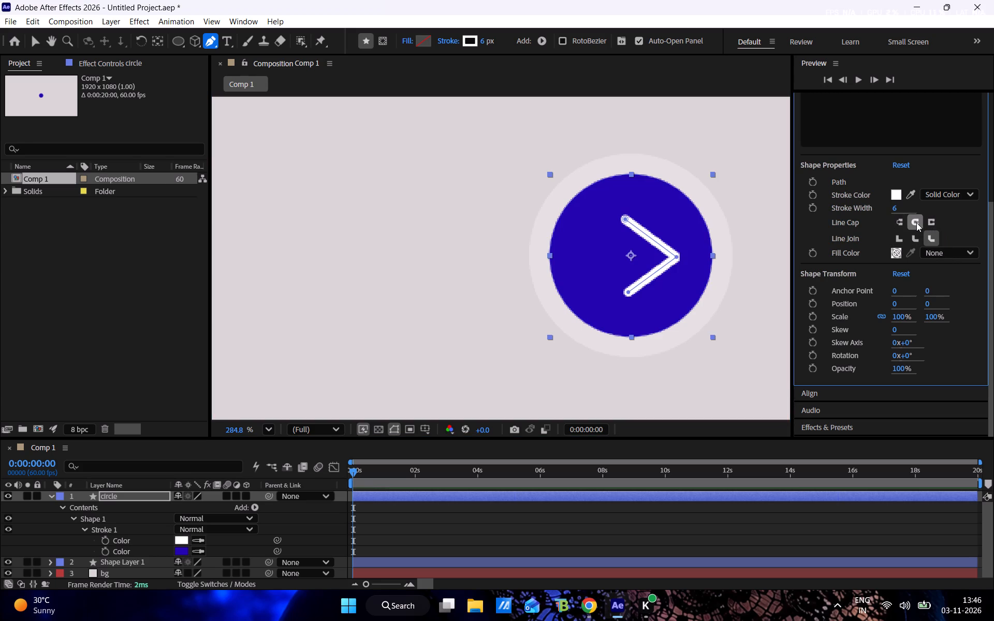
pyautogui.click(33, 43)
pyautogui.click(446, 249)
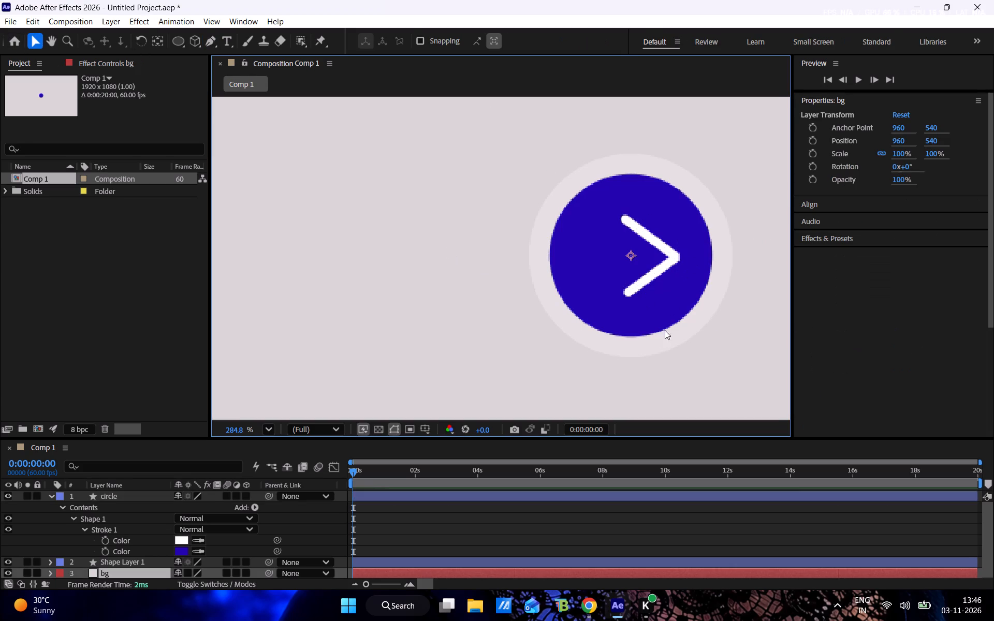
pyautogui.click(640, 290)
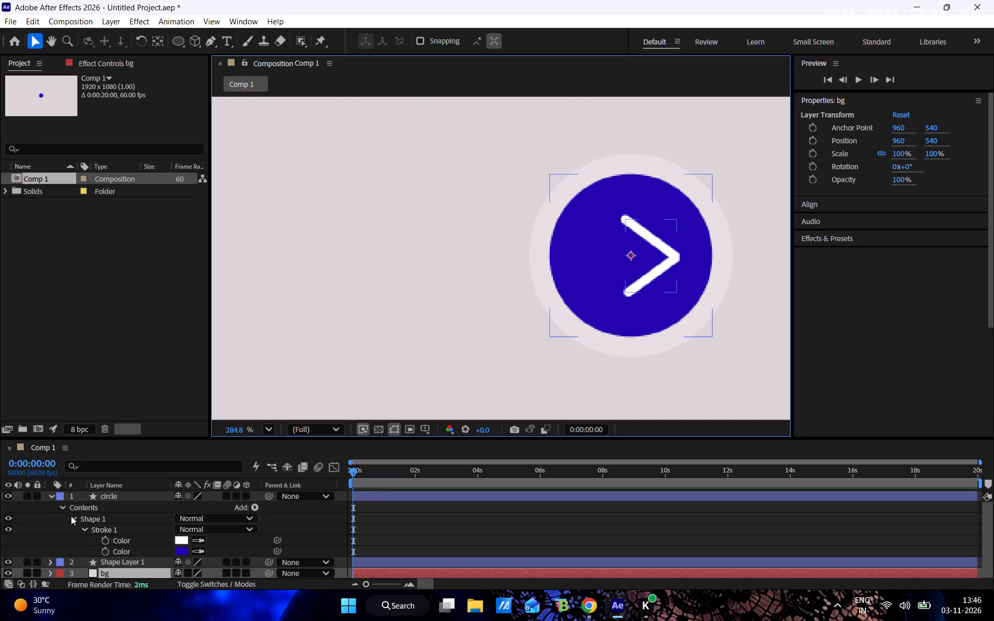
# Shift the Shape 1 chevron's X position left so it sits closer to the centre of the blue circle.
pyautogui.click(72, 519)
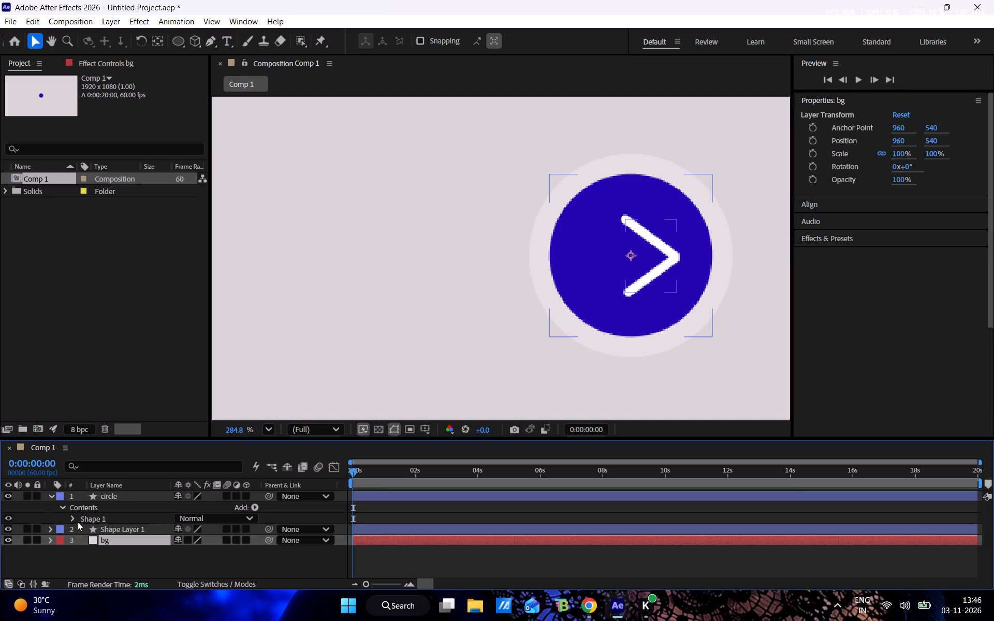
pyautogui.click(75, 517)
pyautogui.click(85, 537)
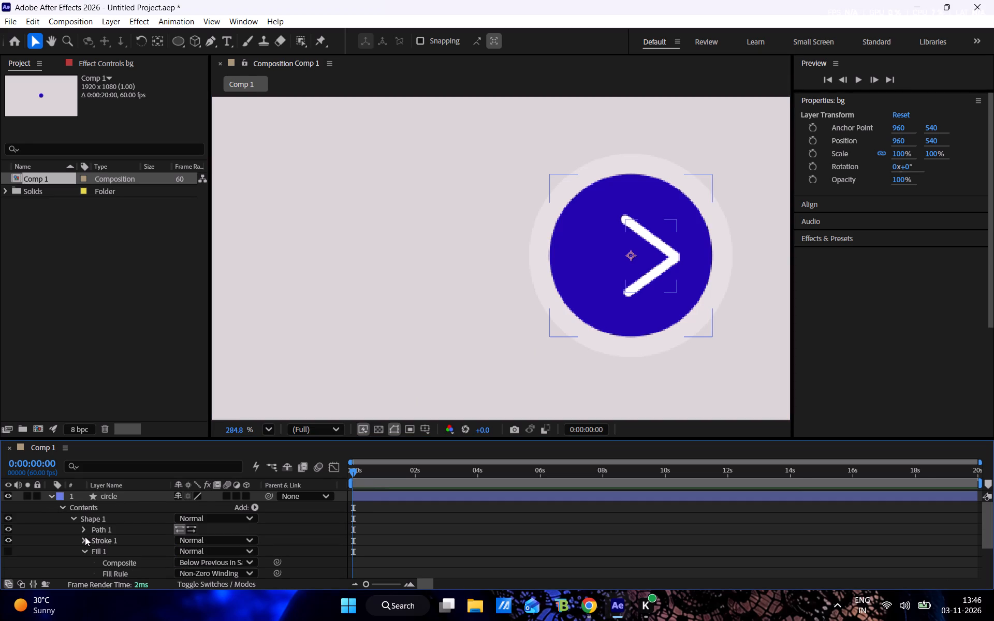
pyautogui.click(83, 550)
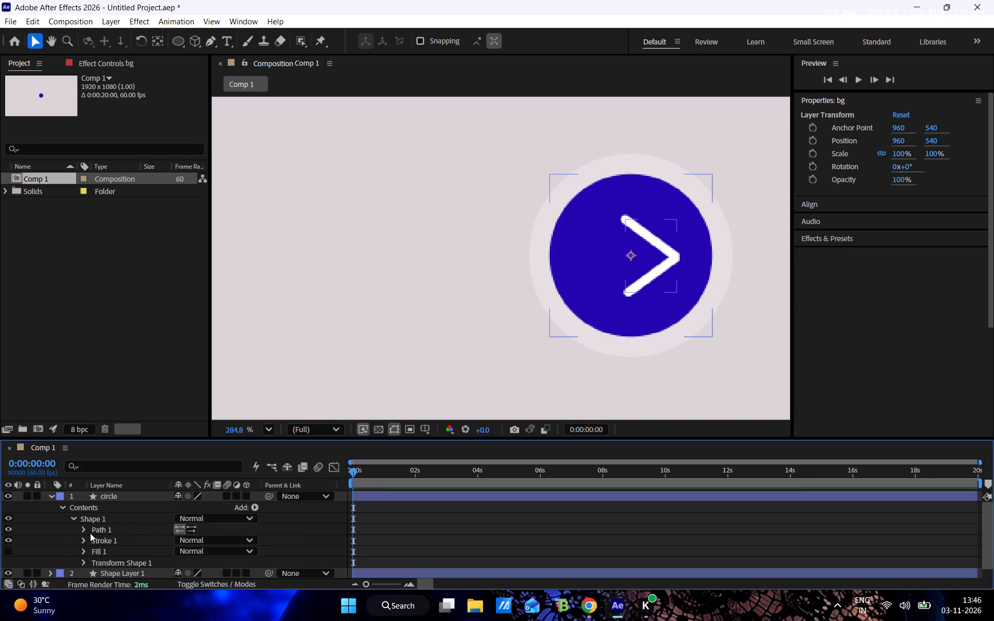
pyautogui.click(104, 533)
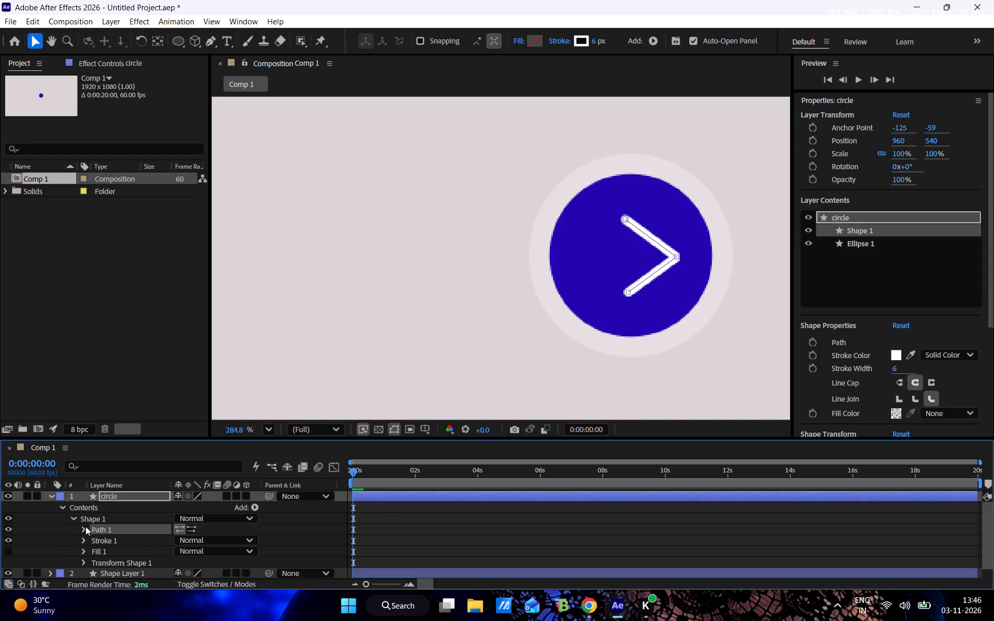
pyautogui.click(79, 529)
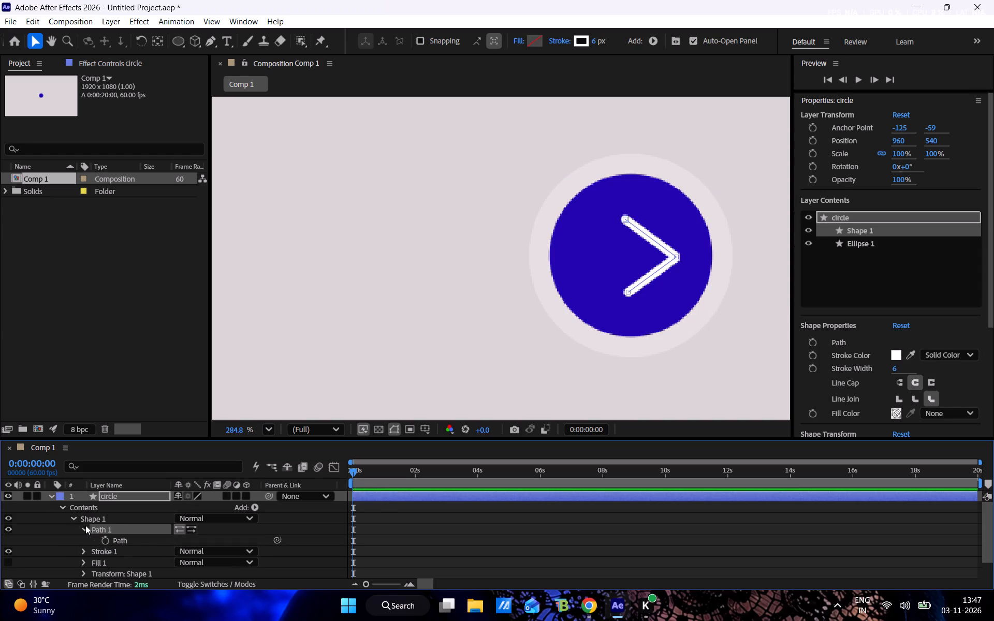
pyautogui.click(85, 525)
pyautogui.scroll(-1, 939, 383)
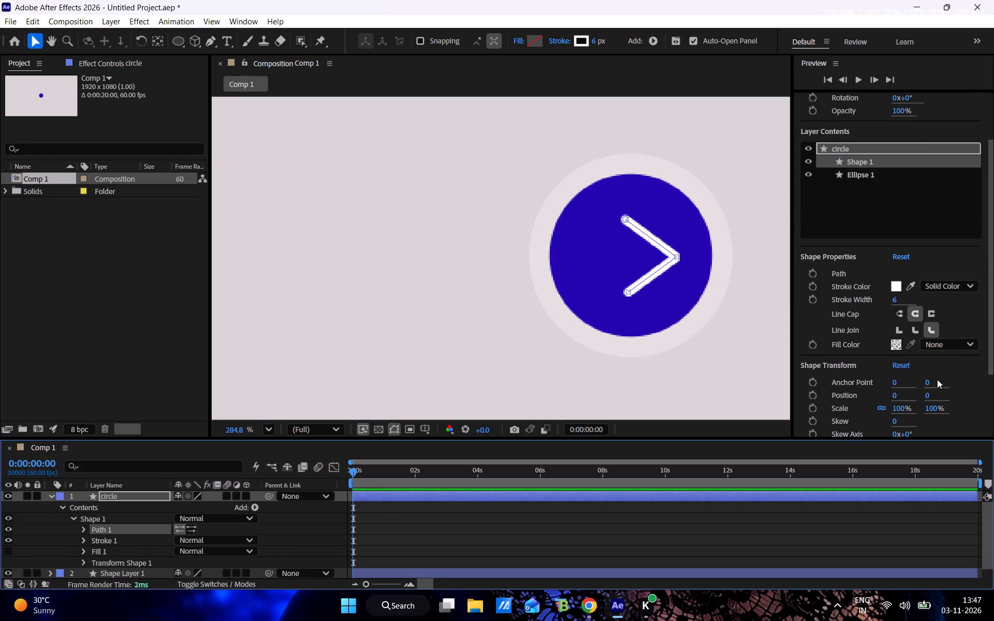
pyautogui.scroll(-2, 914, 399)
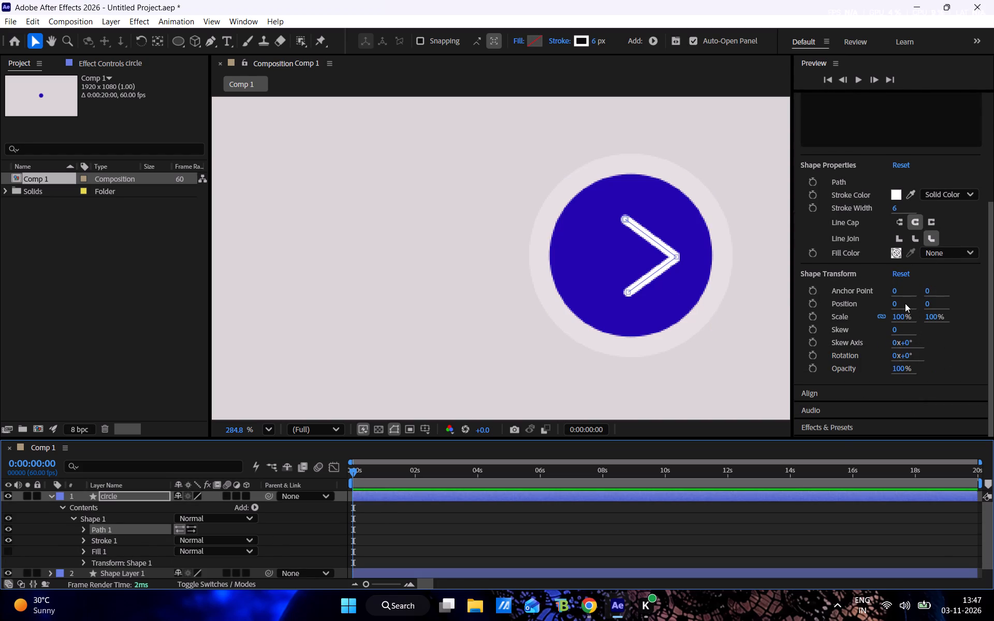
pyautogui.moveTo(895, 302); pyautogui.dragTo(886, 302)
pyautogui.click(784, 341)
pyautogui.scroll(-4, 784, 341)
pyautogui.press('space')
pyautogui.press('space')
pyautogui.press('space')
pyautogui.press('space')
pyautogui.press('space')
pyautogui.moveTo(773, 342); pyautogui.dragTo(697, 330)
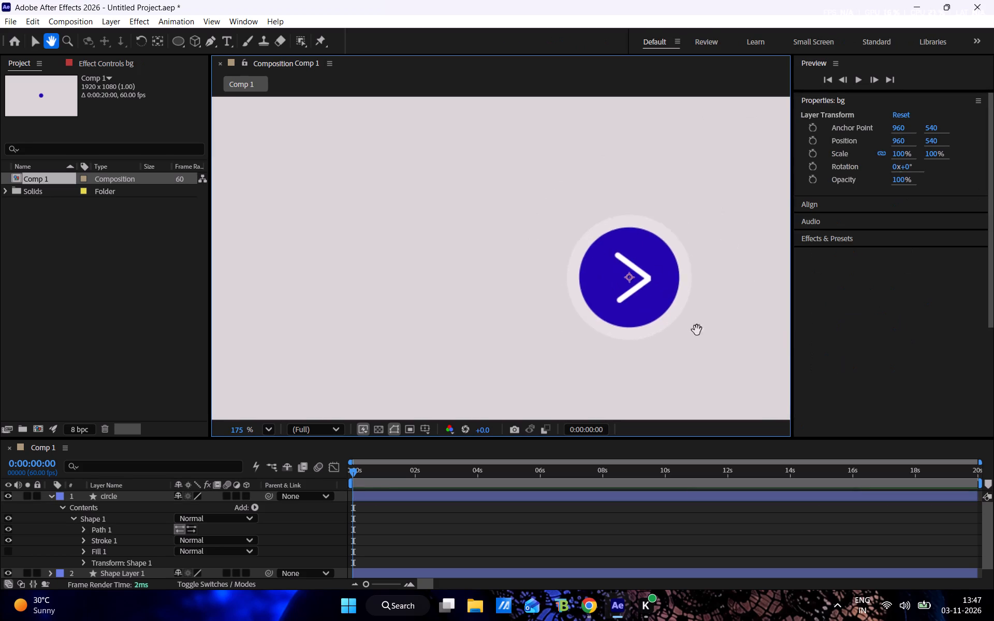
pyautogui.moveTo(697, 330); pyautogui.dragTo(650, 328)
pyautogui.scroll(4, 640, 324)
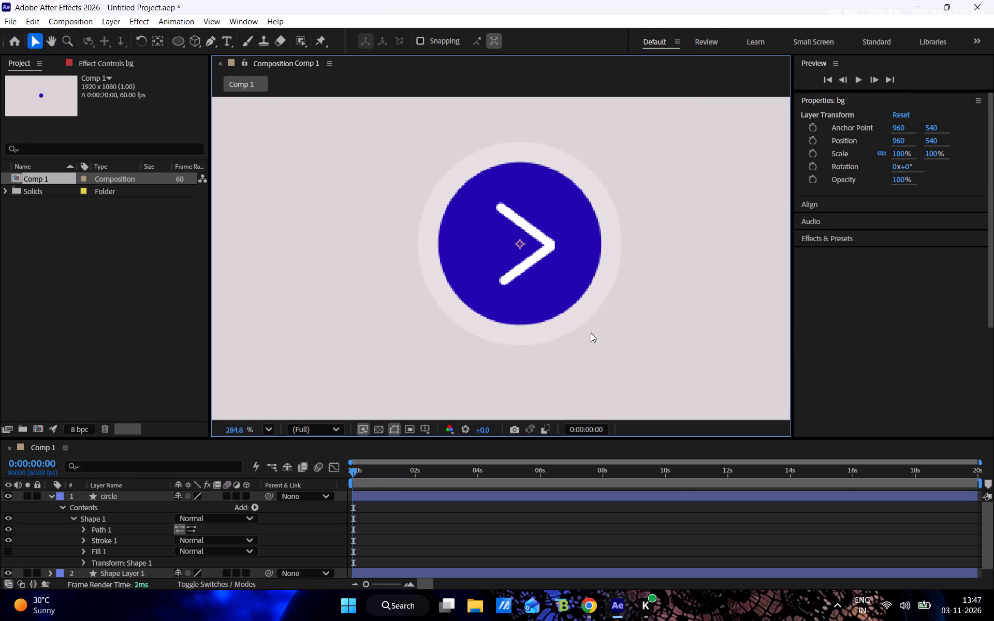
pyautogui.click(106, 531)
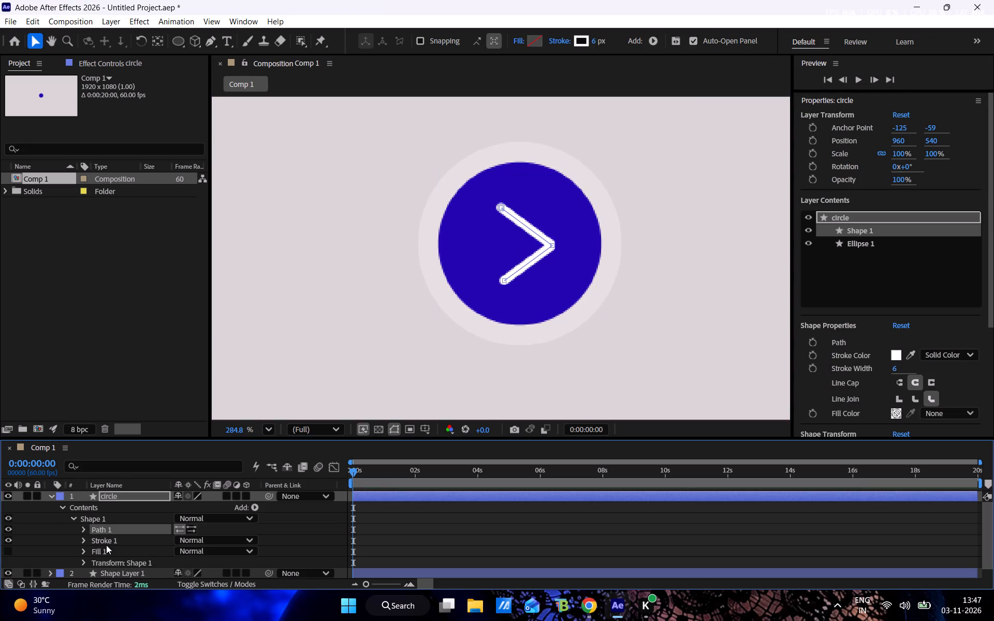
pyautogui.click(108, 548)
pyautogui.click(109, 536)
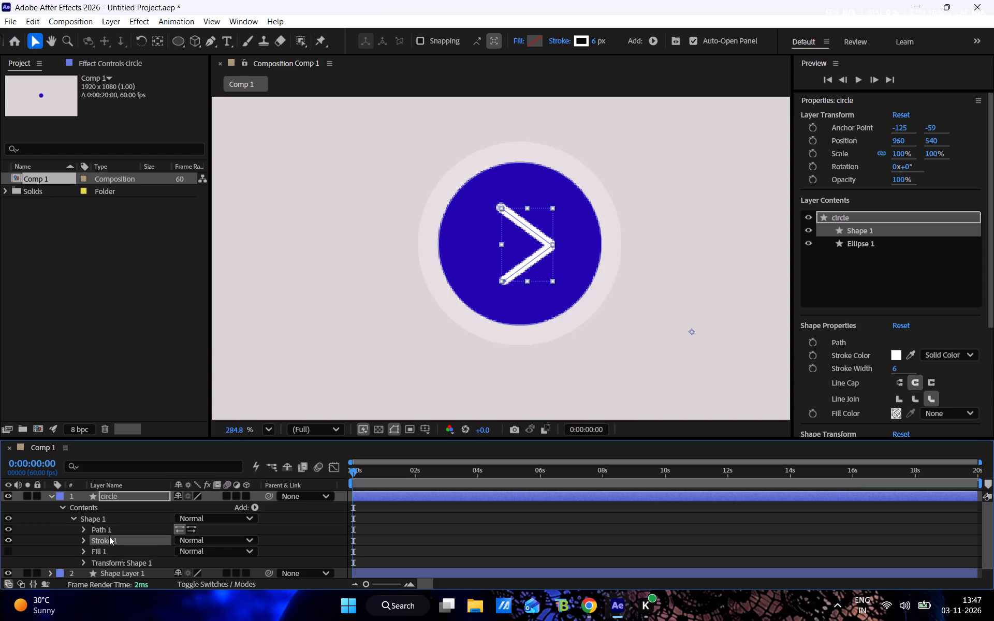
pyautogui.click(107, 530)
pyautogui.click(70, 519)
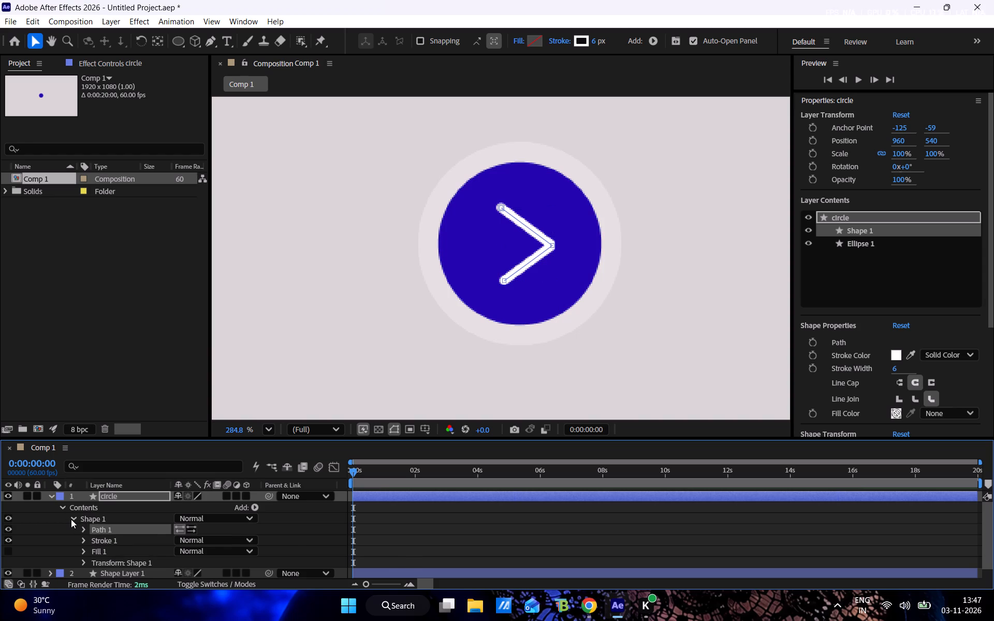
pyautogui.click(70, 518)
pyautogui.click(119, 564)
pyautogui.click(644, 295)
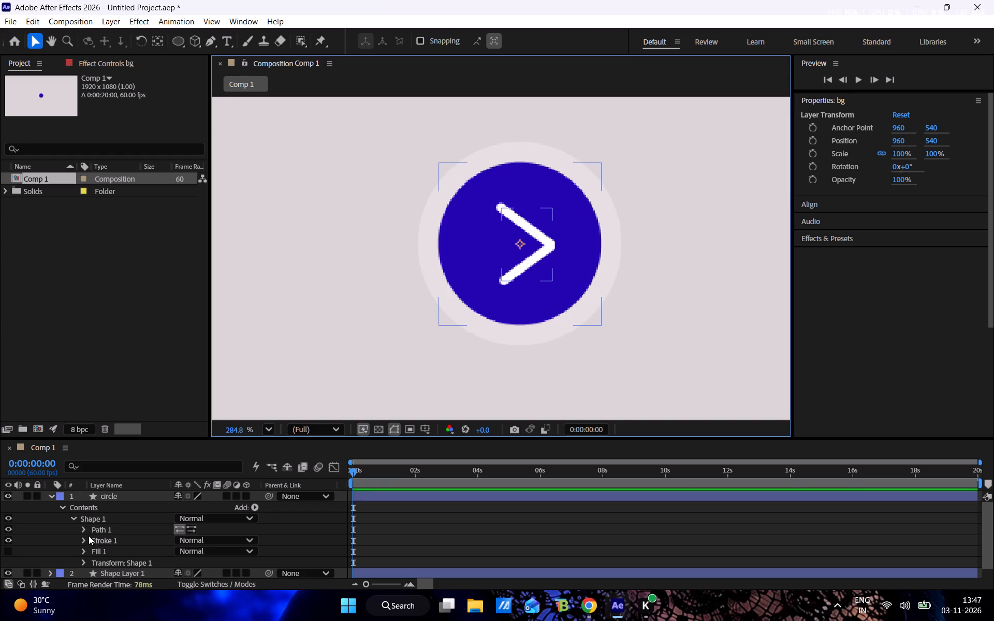
# Rename the Shape 1 group in the circle layer's contents as arrow.
pyautogui.click(73, 514)
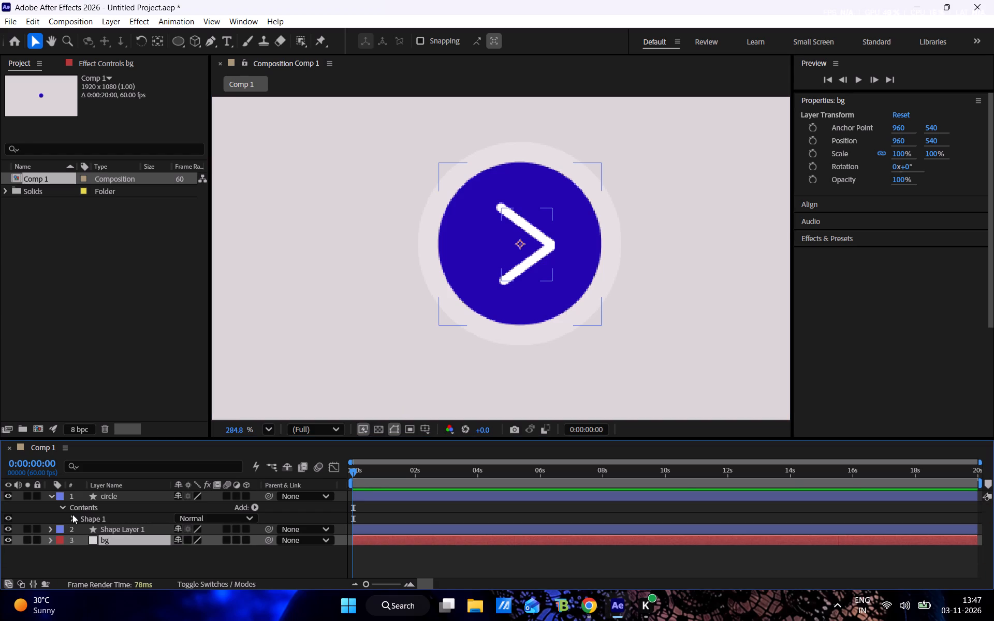
pyautogui.click(60, 508)
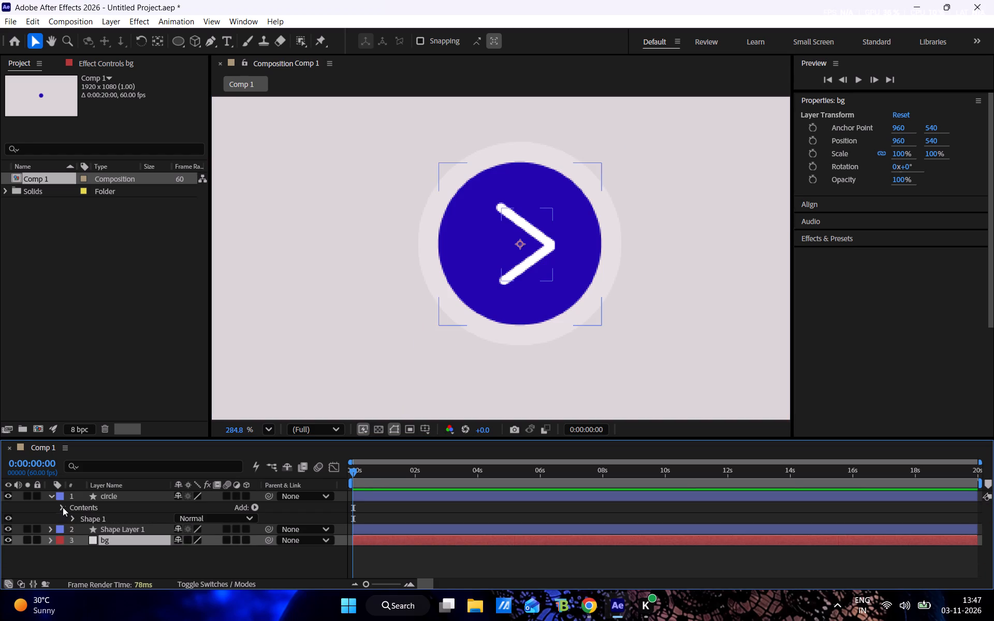
pyautogui.click(60, 507)
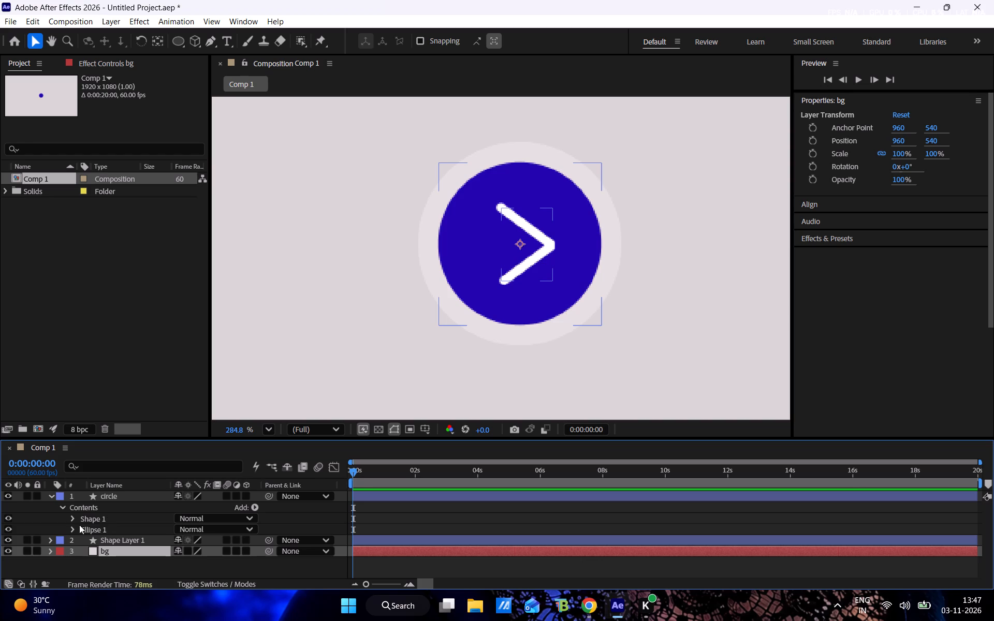
pyautogui.click(97, 519)
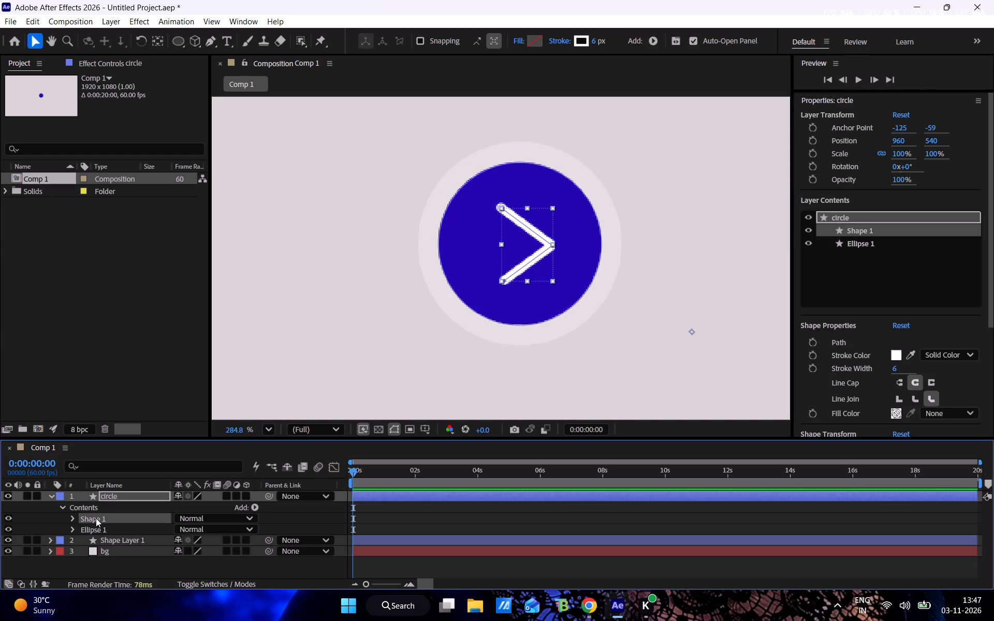
pyautogui.press('Return')
pyautogui.press('a')
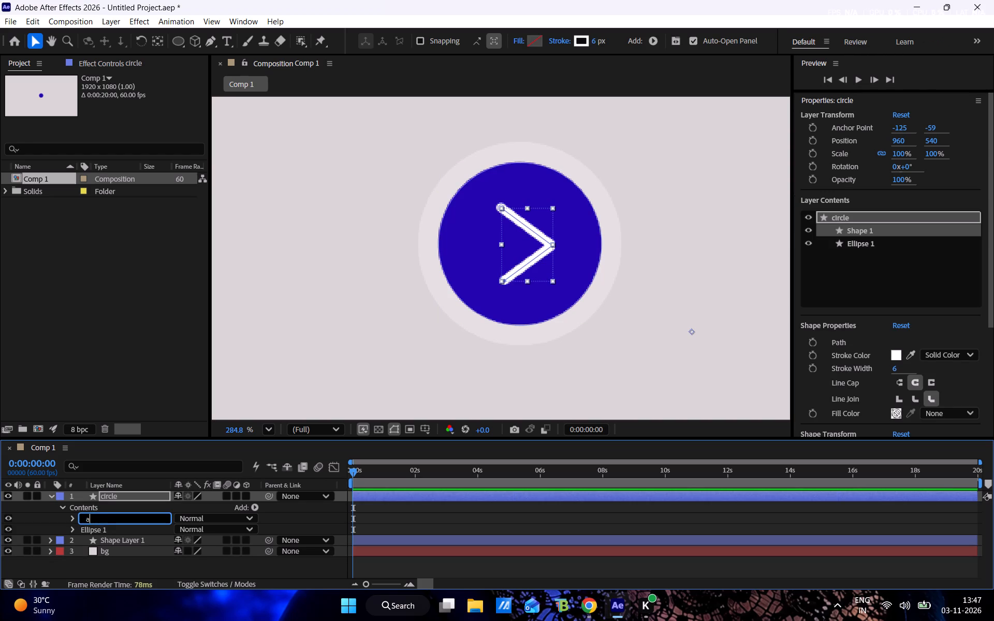
pyautogui.write('rrow')
# Rename the Ellipse 1 group in the circle layer's contents as circle.
pyautogui.click(131, 531)
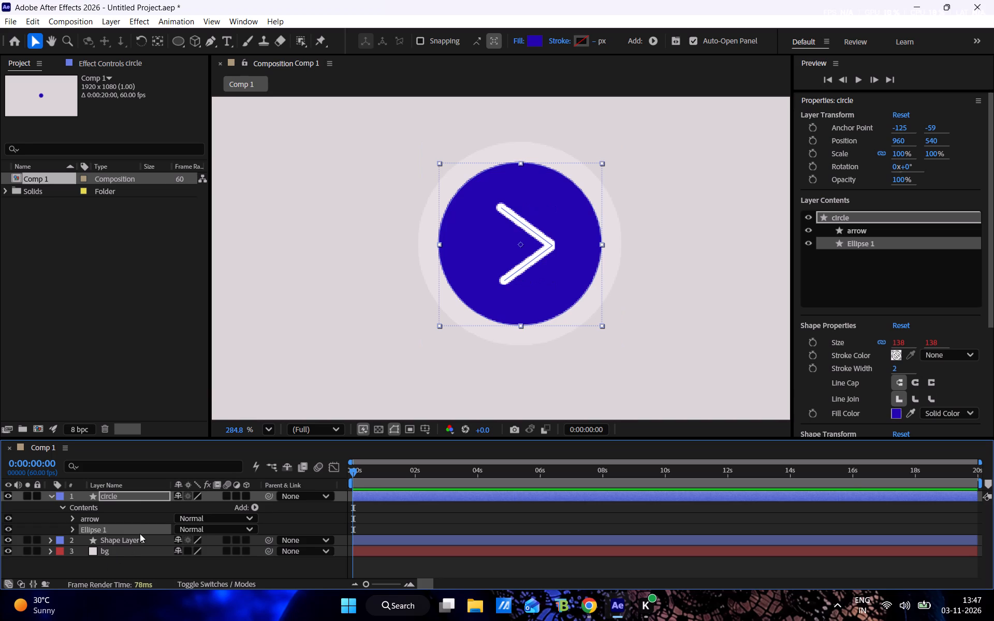
pyautogui.press('Return')
pyautogui.write('circle')
pyautogui.click(152, 566)
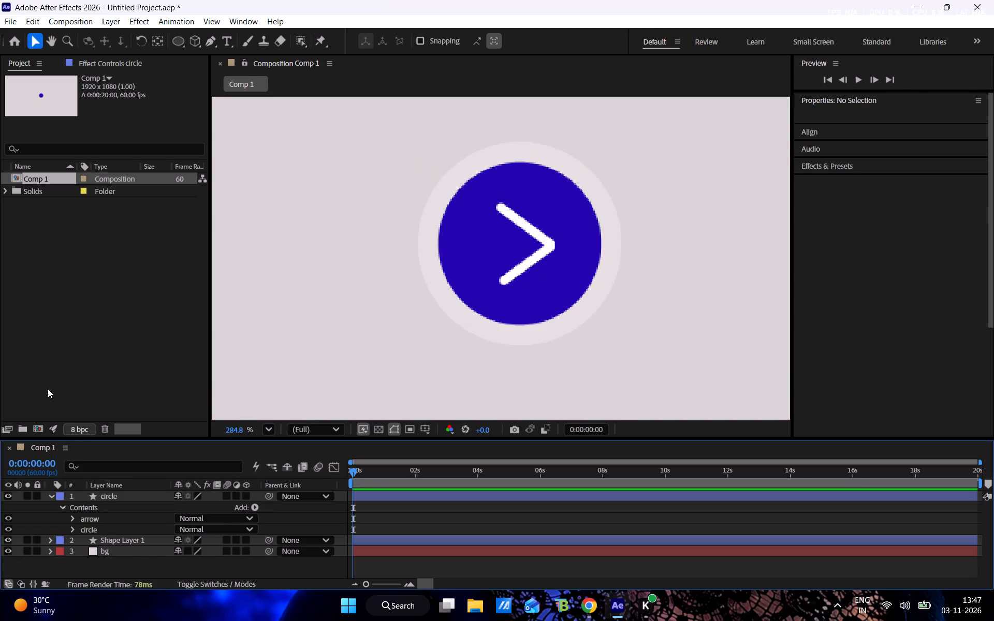
# Add Scale keyframes at 0:00:00:00 to both the arrow and circle groups, and collapse the circle layer.
pyautogui.moveTo(273, 514); pyautogui.dragTo(152, 538)
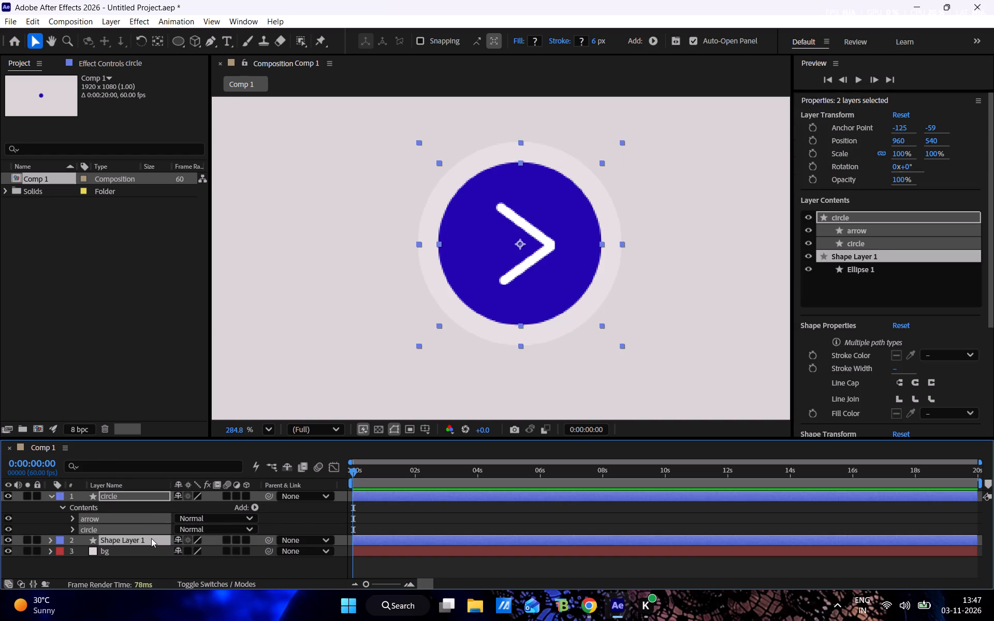
pyautogui.moveTo(291, 508); pyautogui.dragTo(217, 515)
pyautogui.click(273, 519)
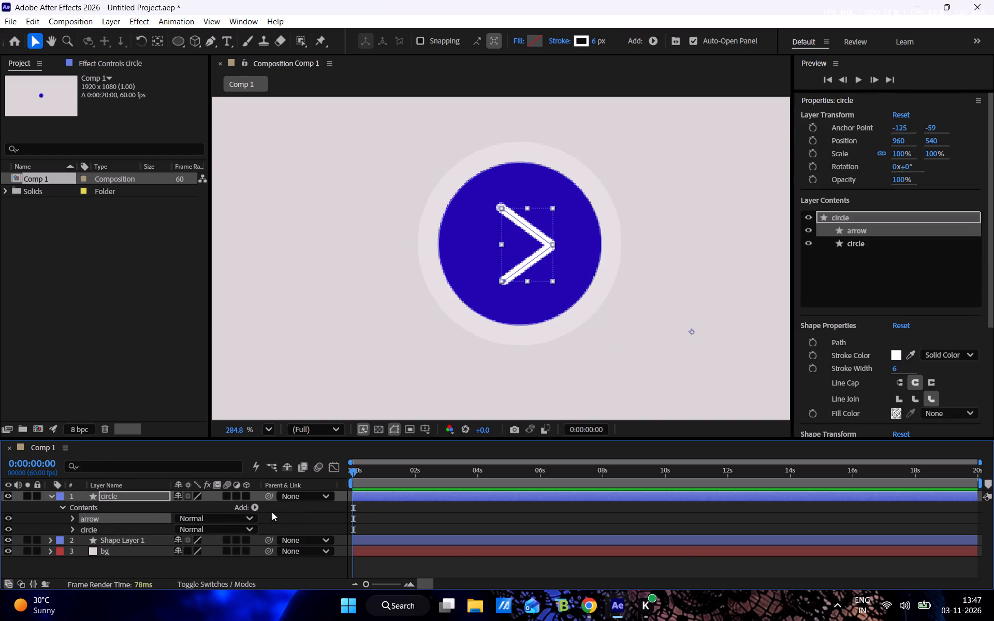
pyautogui.moveTo(273, 517); pyautogui.dragTo(153, 528)
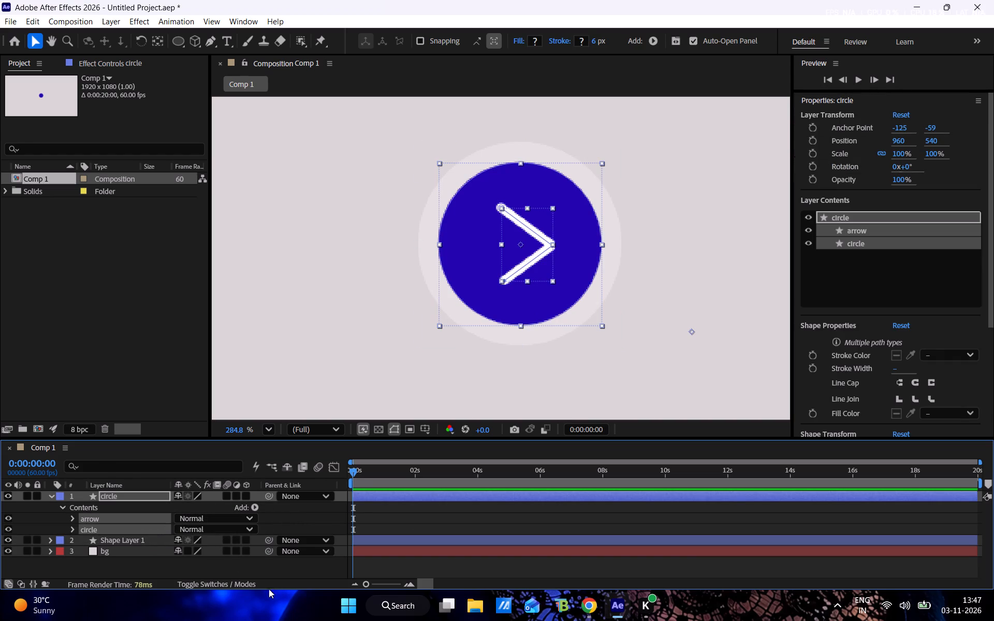
pyautogui.click(301, 572)
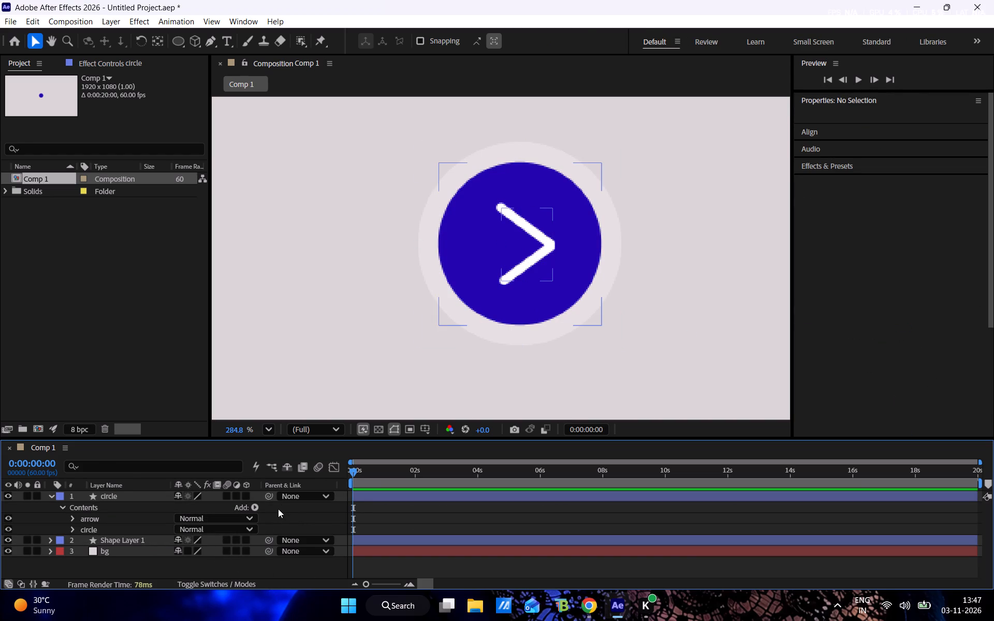
pyautogui.moveTo(281, 514); pyautogui.dragTo(207, 526)
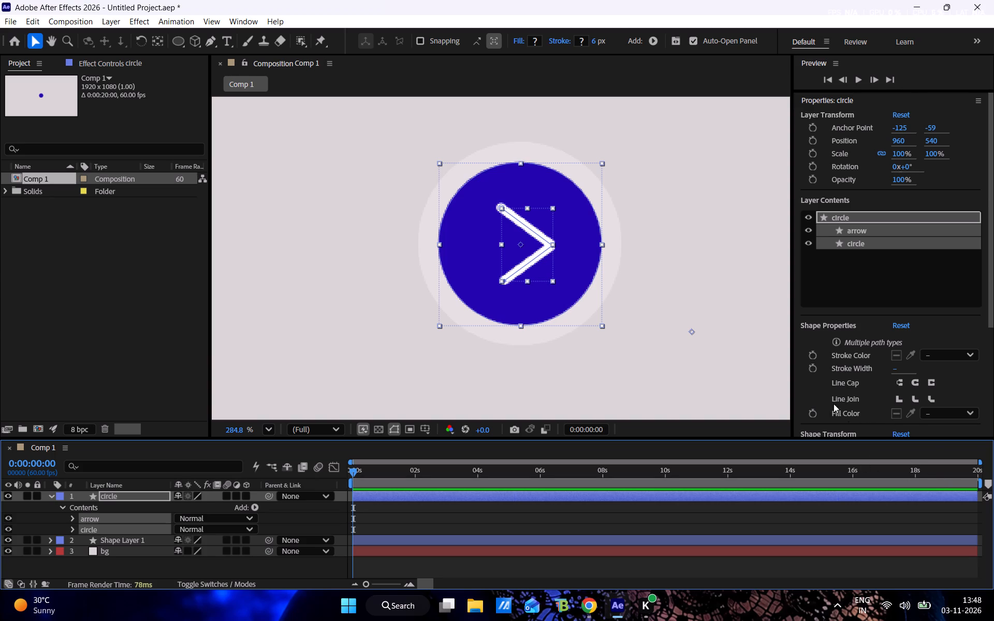
pyautogui.scroll(-3, 834, 404)
pyautogui.click(814, 317)
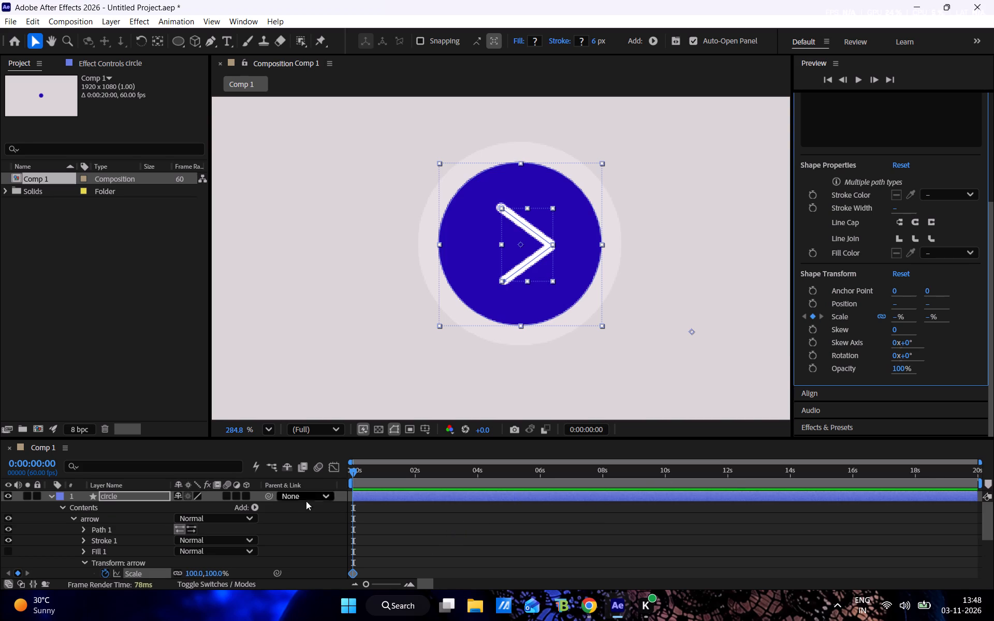
pyautogui.click(53, 496)
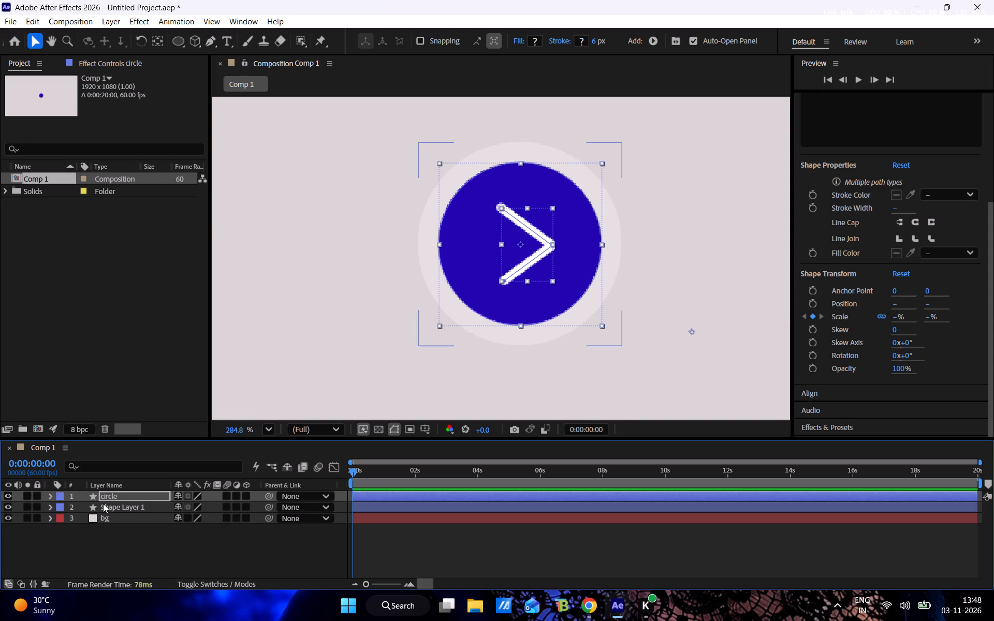
# Copy the Size expression from Shape Layer 1's Ellipse Path 1, and collapse the layer.
pyautogui.click(119, 507)
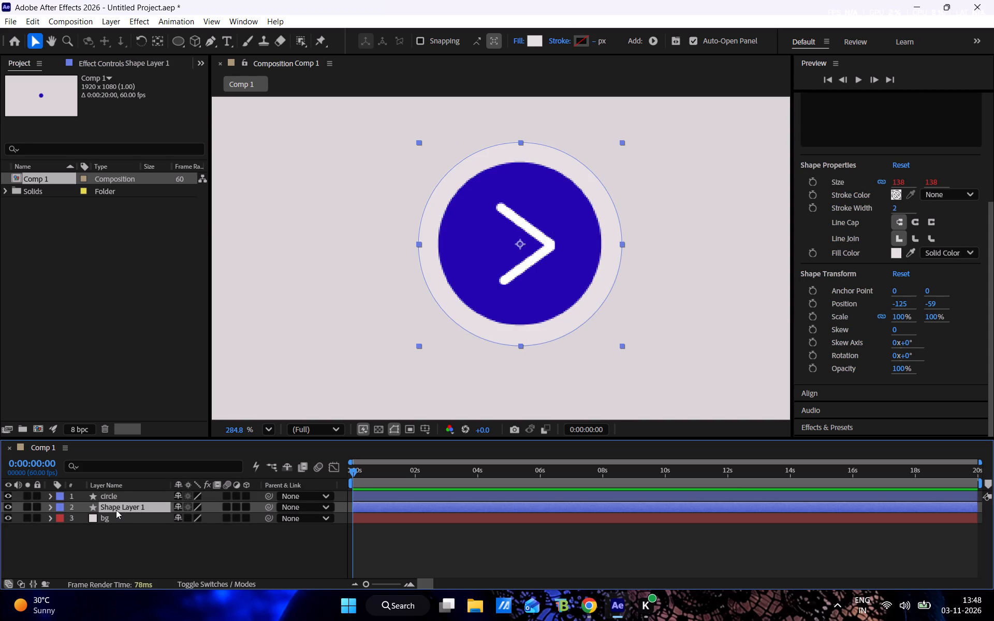
pyautogui.click(50, 505)
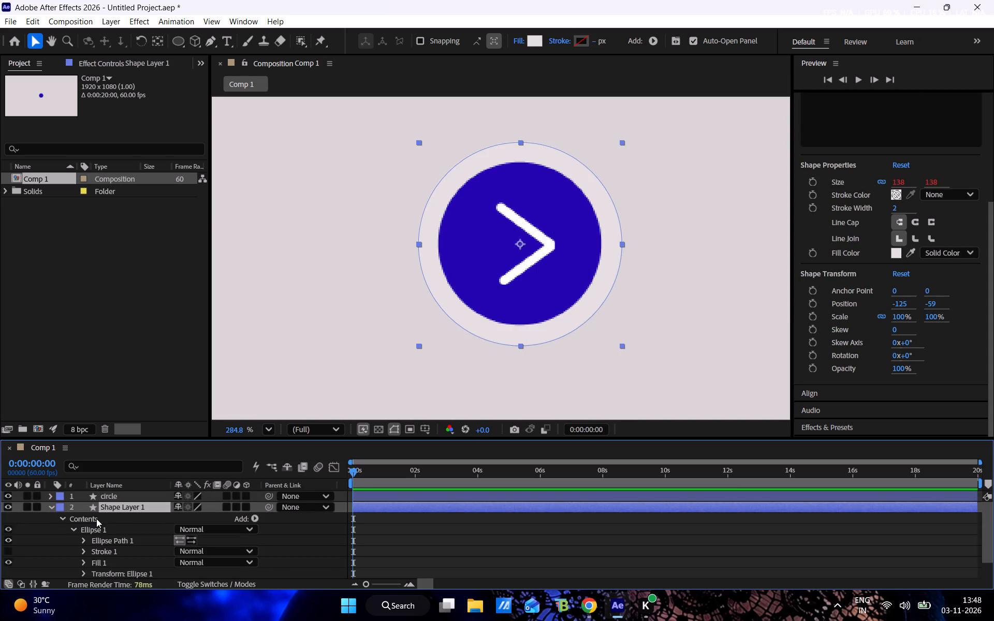
pyautogui.scroll(-1, 96, 519)
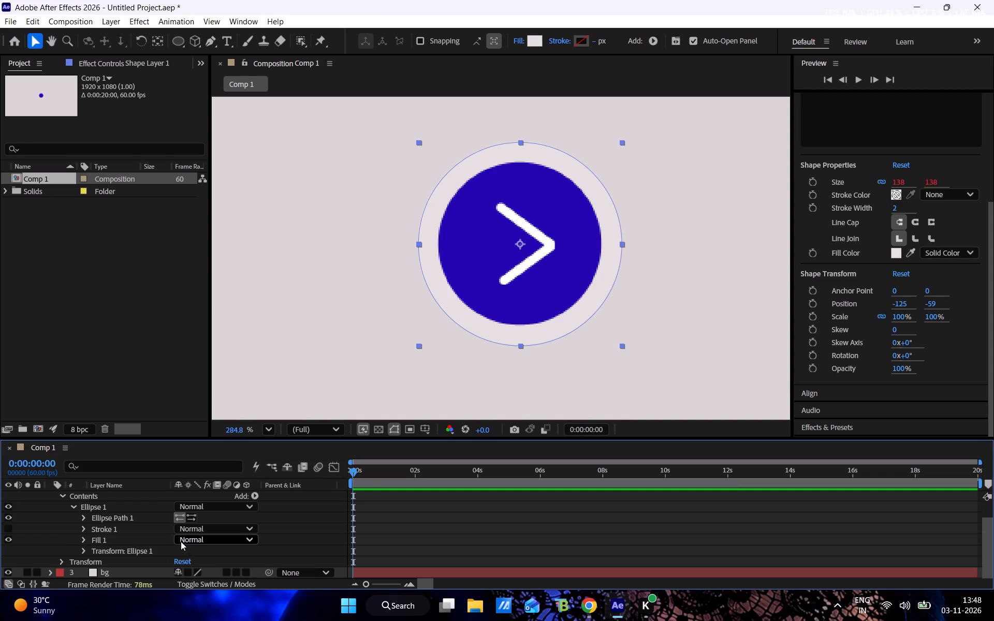
pyautogui.moveTo(70, 522); pyautogui.dragTo(83, 520)
pyautogui.click(84, 519)
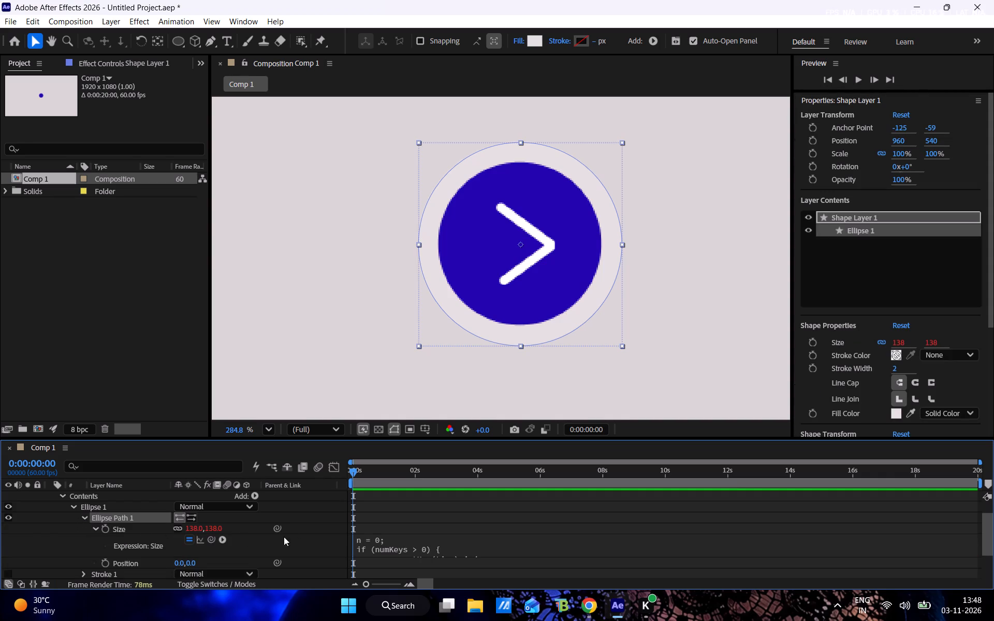
pyautogui.click(149, 548)
pyautogui.click(382, 554)
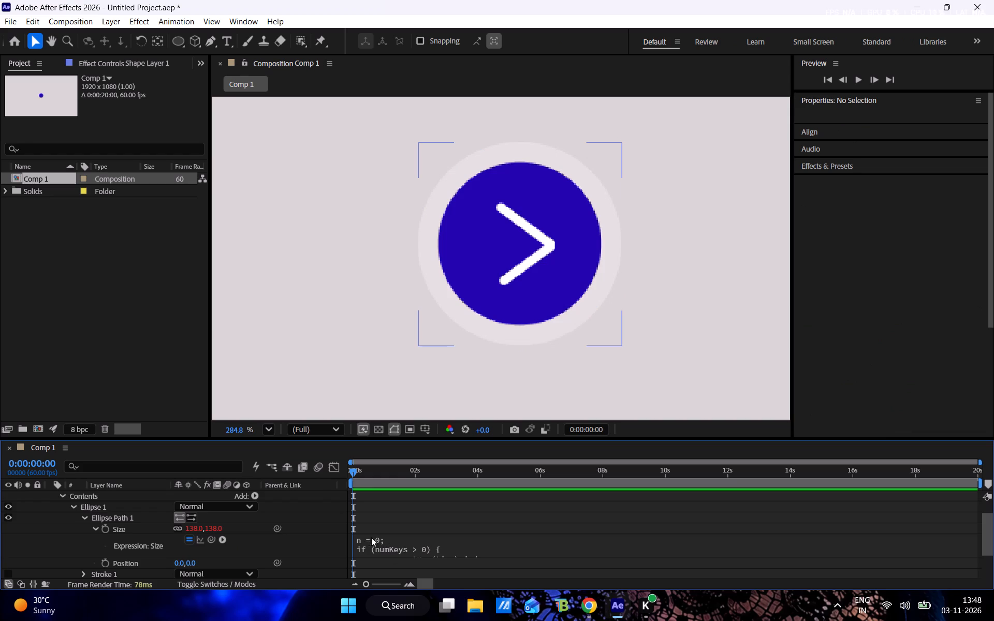
pyautogui.moveTo(356, 538); pyautogui.dragTo(380, 549)
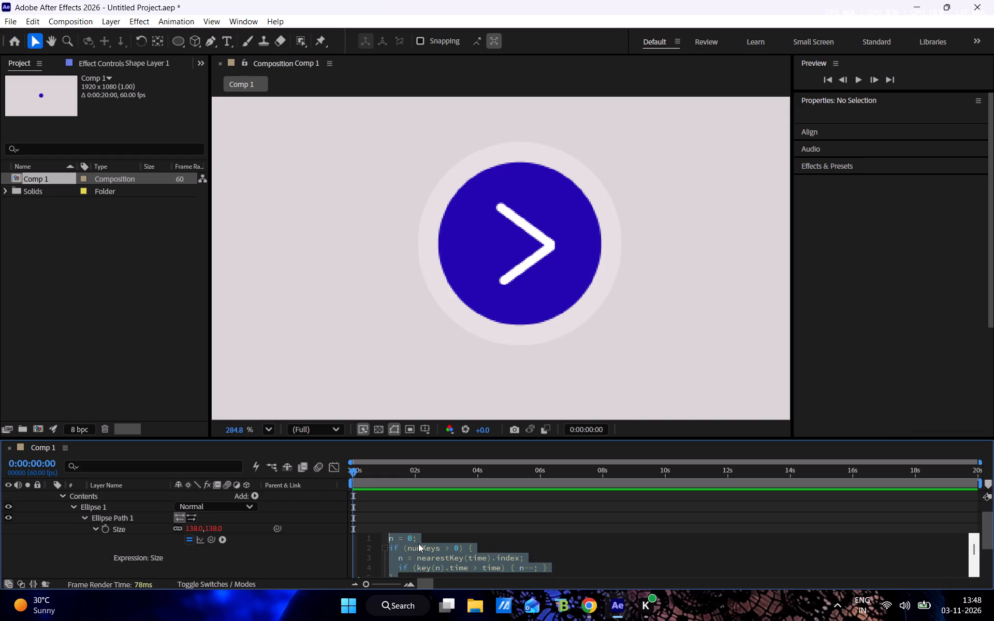
pyautogui.hotkey('ctrl', 'c')
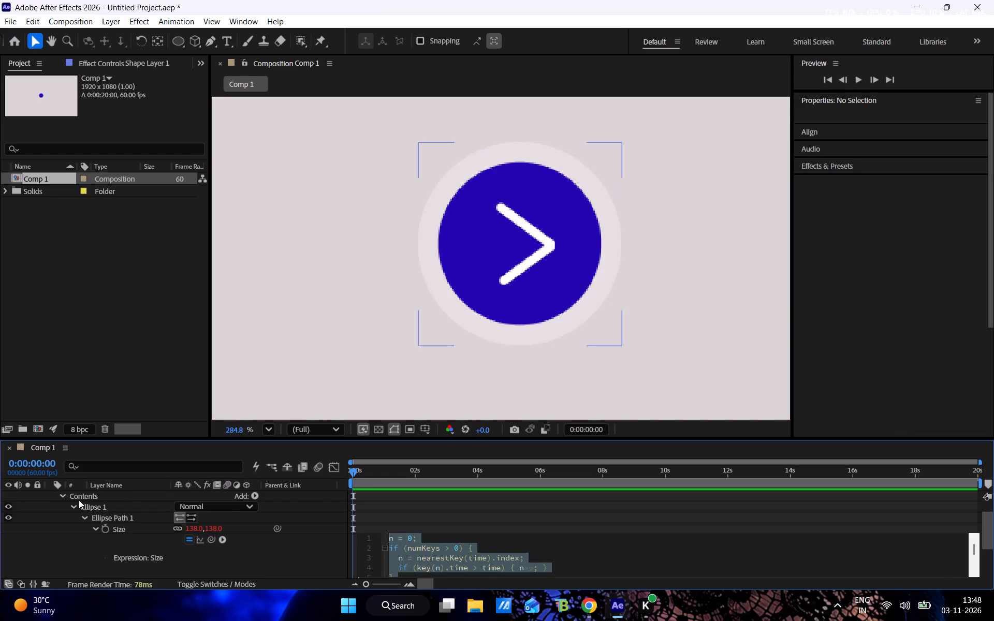
pyautogui.scroll(2, 79, 503)
pyautogui.click(54, 506)
pyautogui.click(52, 506)
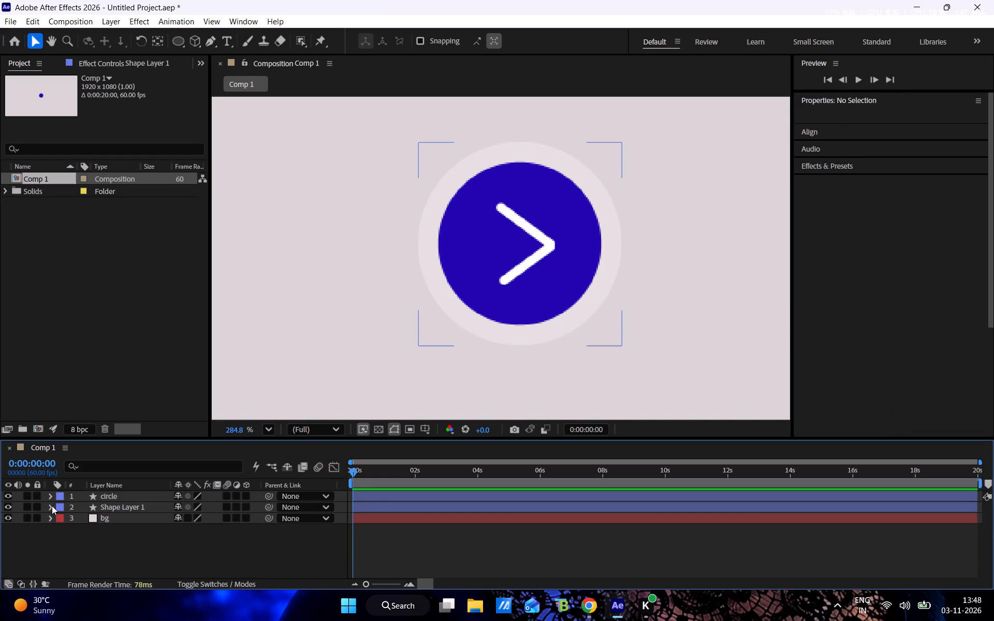
# Remove and re-create the Scale keyframes of the arrow and circle groups at 0:00:00:00 in the circle layer.
pyautogui.click(52, 495)
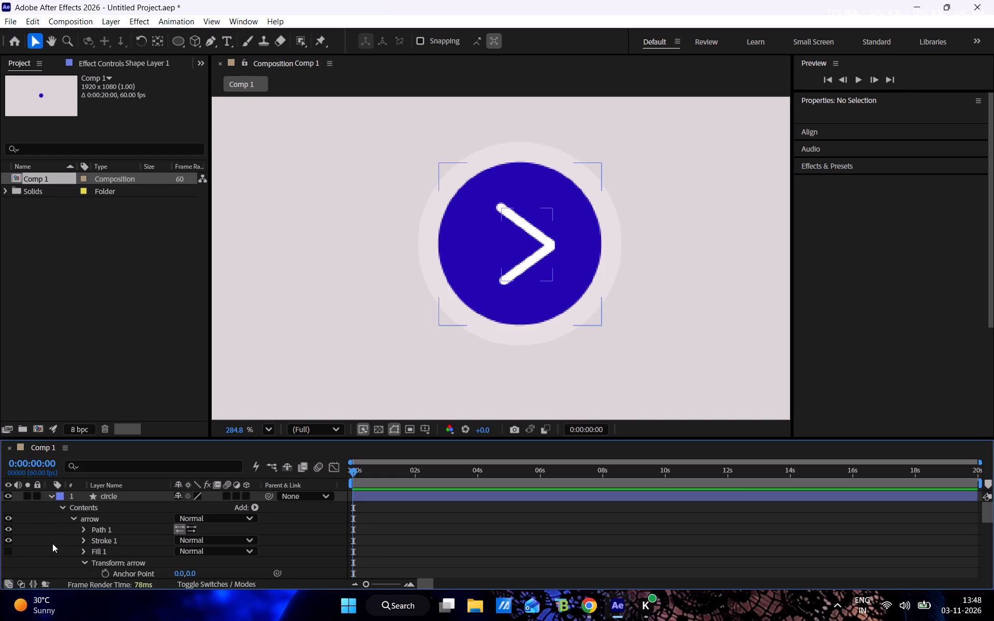
pyautogui.click(72, 516)
pyautogui.click(74, 525)
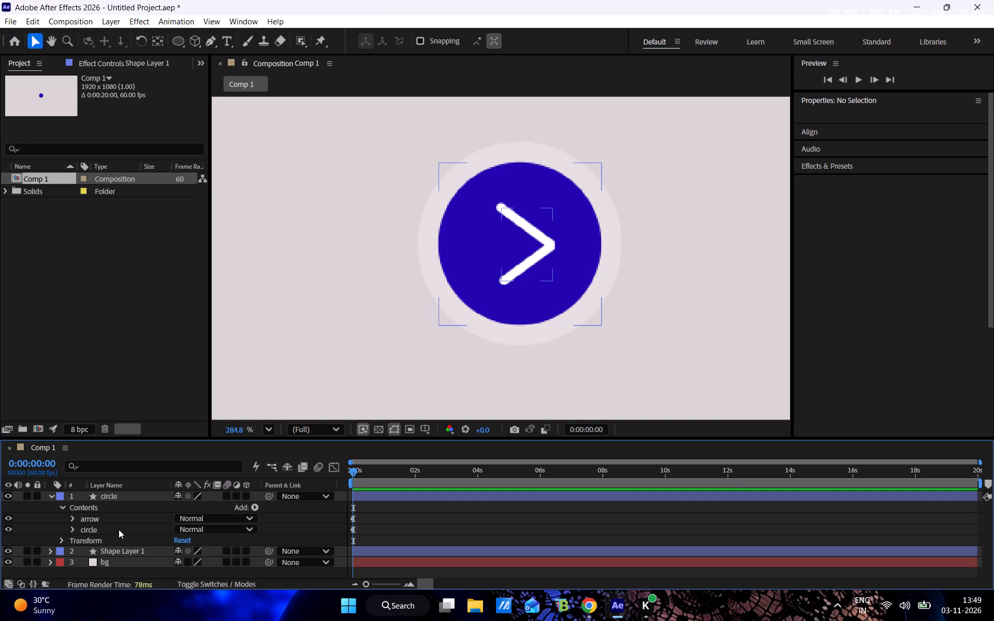
pyautogui.click(69, 530)
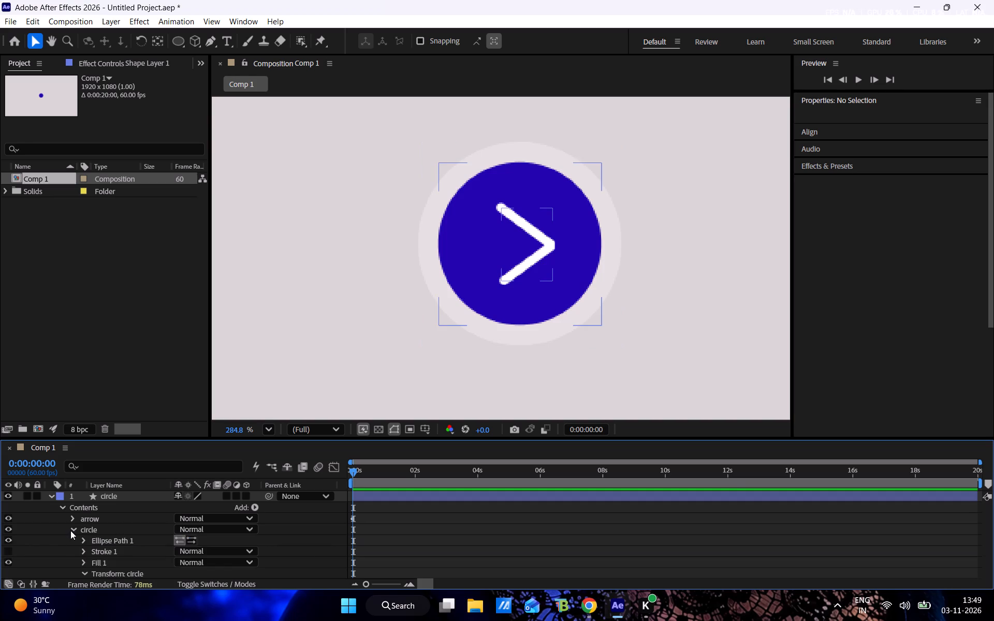
pyautogui.scroll(-2, 82, 537)
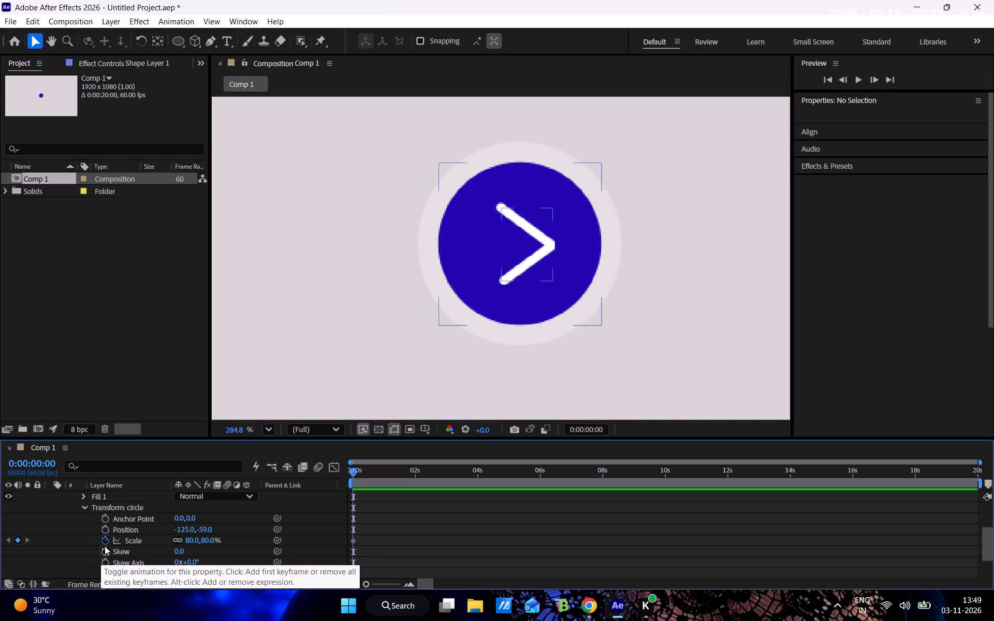
pyautogui.scroll(-1, 130, 524)
pyautogui.scroll(3, 130, 524)
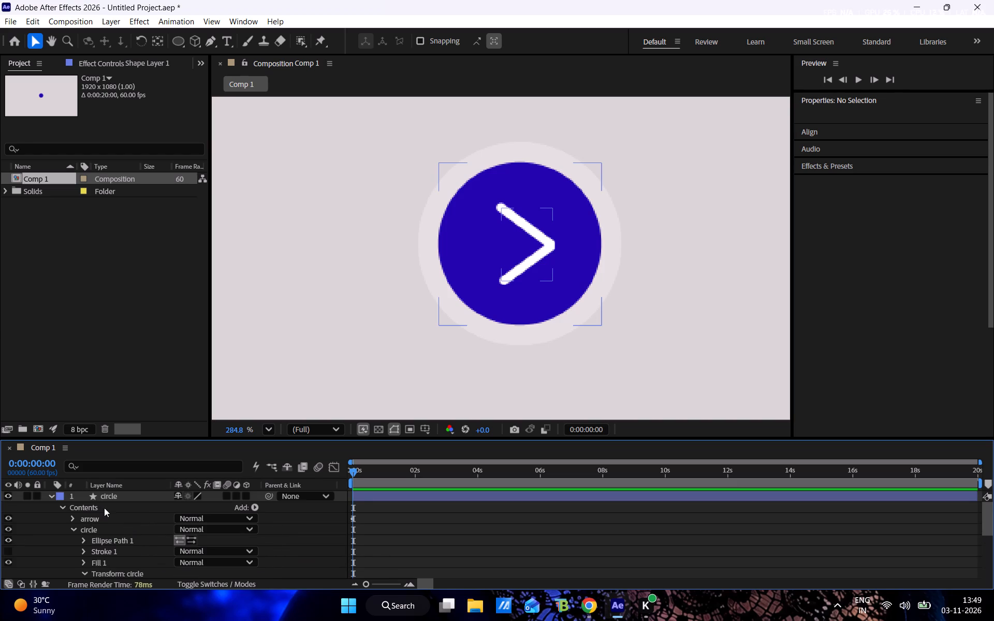
pyautogui.click(71, 529)
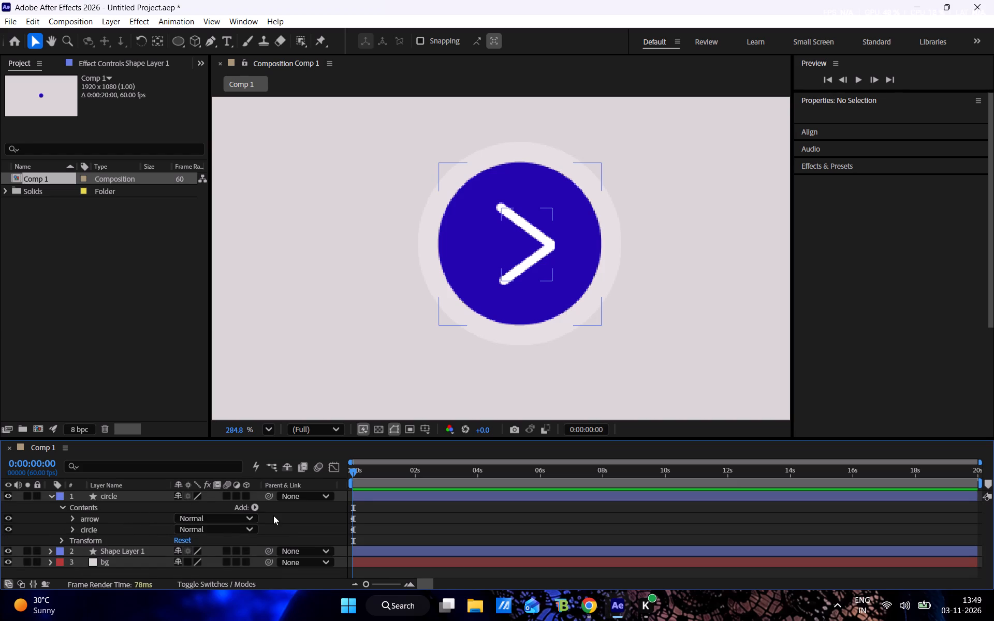
pyautogui.moveTo(273, 516); pyautogui.dragTo(128, 526)
pyautogui.scroll(-2, 897, 376)
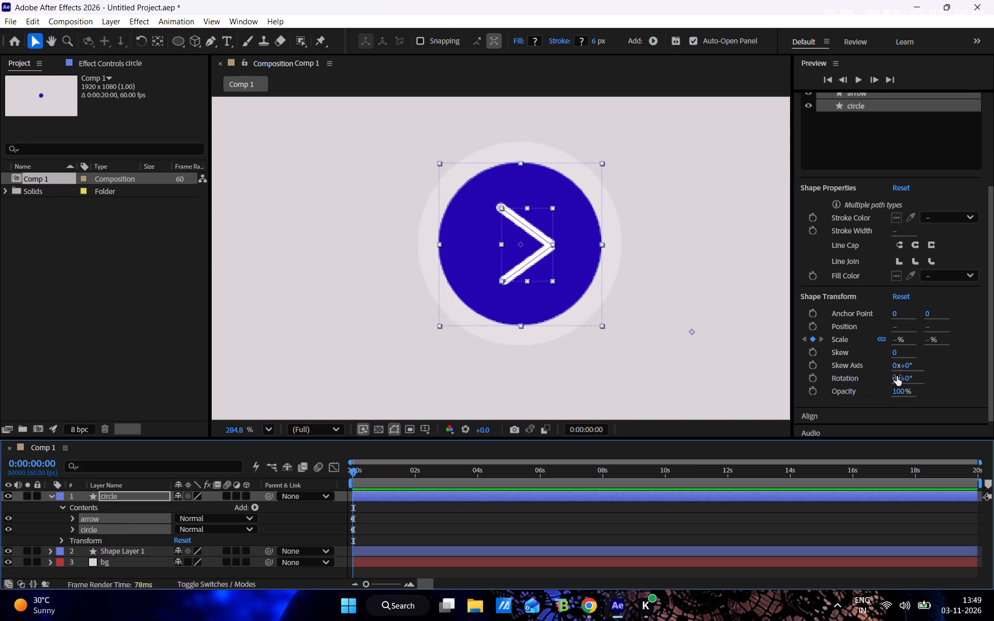
pyautogui.click(814, 339)
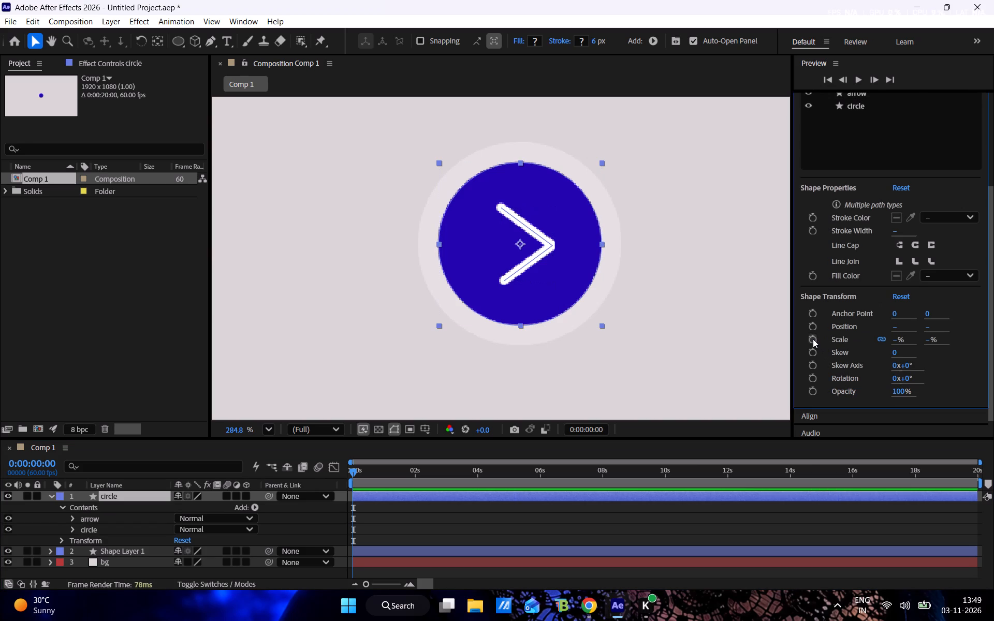
pyautogui.click(813, 339)
pyautogui.scroll(-2, 490, 475)
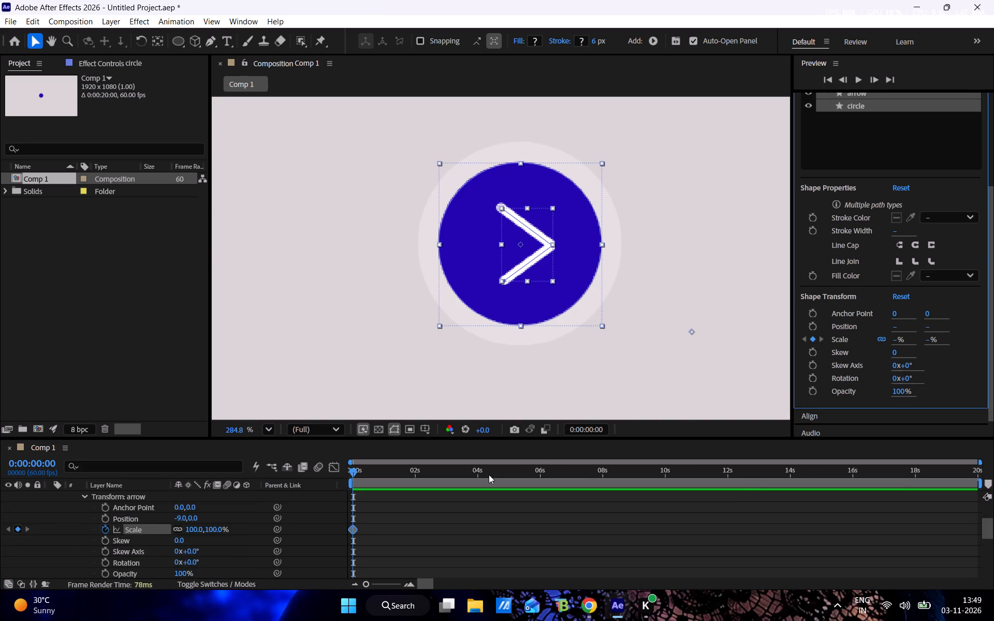
pyautogui.scroll(-3, 489, 475)
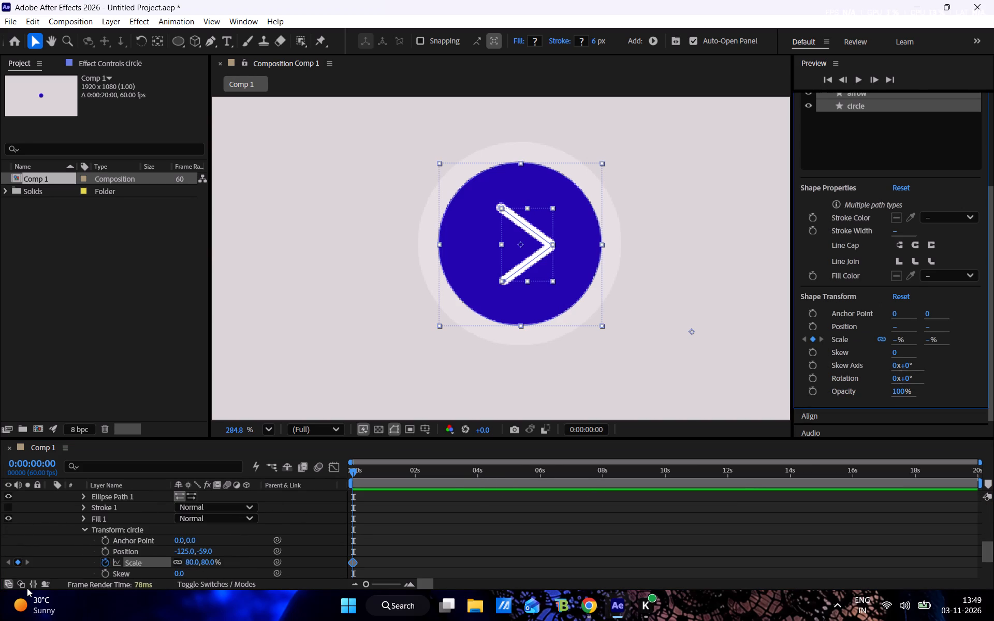
# Add an expression to the circle group's Scale and replace its text with the copied Size expression.
pyautogui.keyDown('alt'); pyautogui.click(104, 561); pyautogui.keyUp('alt')
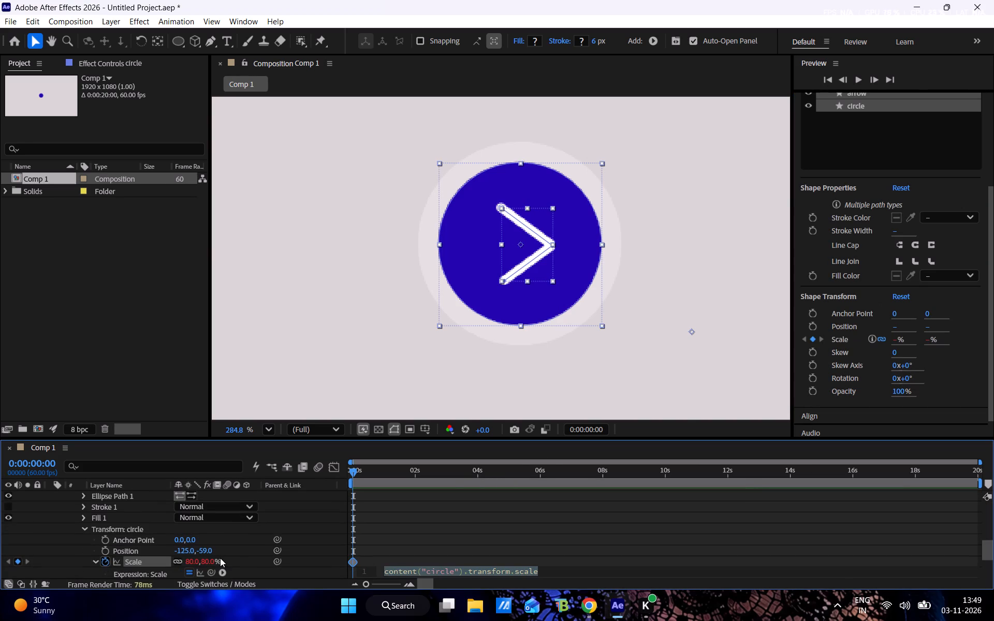
pyautogui.hotkey('ctrl', 'v')
pyautogui.keyDown('ctrl'); pyautogui.scroll(-2, 476, 525); pyautogui.keyUp('ctrl')
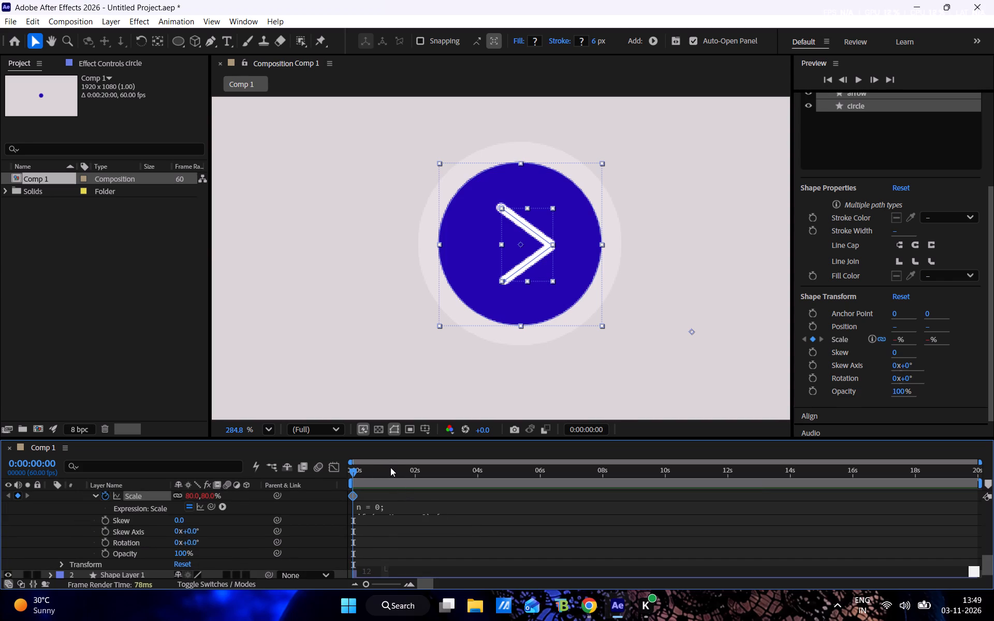
# Play back the composition from the start to check the scale motion, and return to 0:00:00:00.
pyautogui.click(390, 467)
pyautogui.moveTo(378, 466); pyautogui.dragTo(283, 476)
pyautogui.press('space')
pyautogui.moveTo(347, 477); pyautogui.dragTo(344, 477)
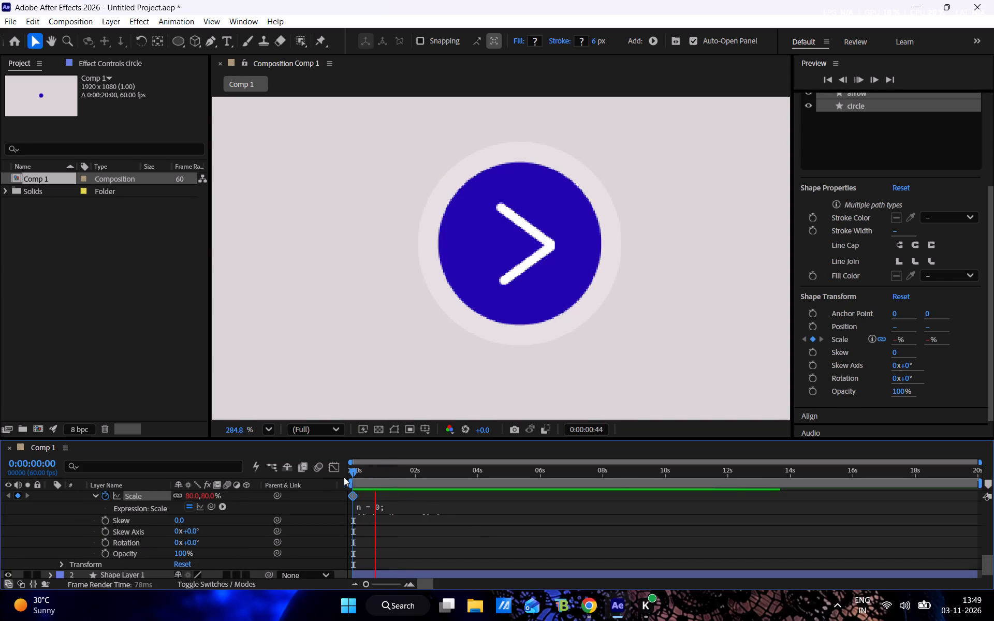
pyautogui.moveTo(344, 477); pyautogui.dragTo(308, 479)
pyautogui.moveTo(358, 476); pyautogui.dragTo(313, 473)
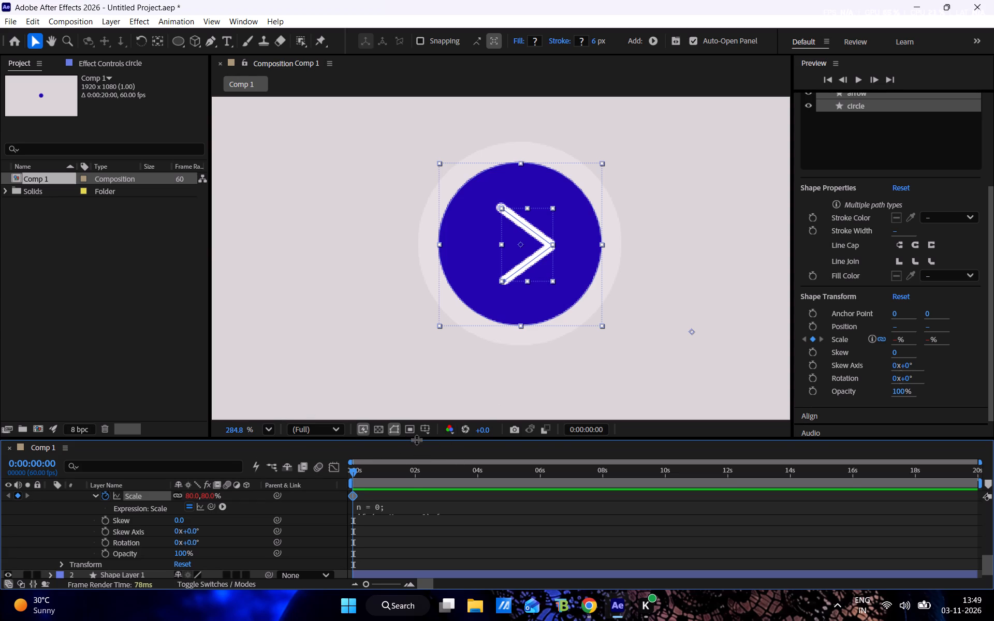
# Enlarge the timeline area and delete the circle group's Scale keyframe at 0:00:00:00, keeping its expression.
pyautogui.moveTo(416, 439); pyautogui.dragTo(419, 366)
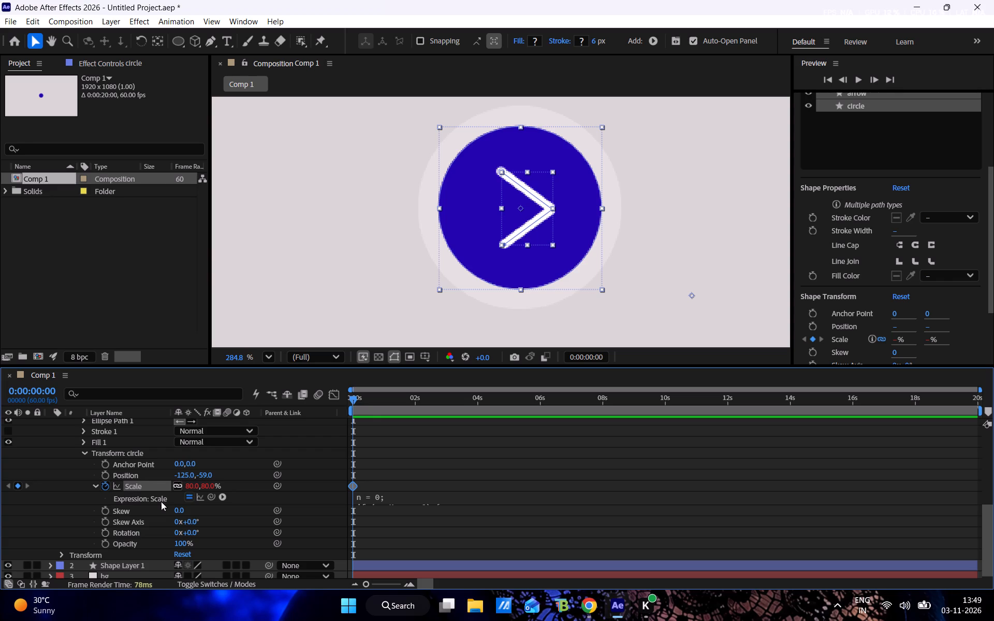
pyautogui.scroll(-1, 185, 508)
pyautogui.scroll(3, 185, 508)
pyautogui.scroll(-2, 184, 507)
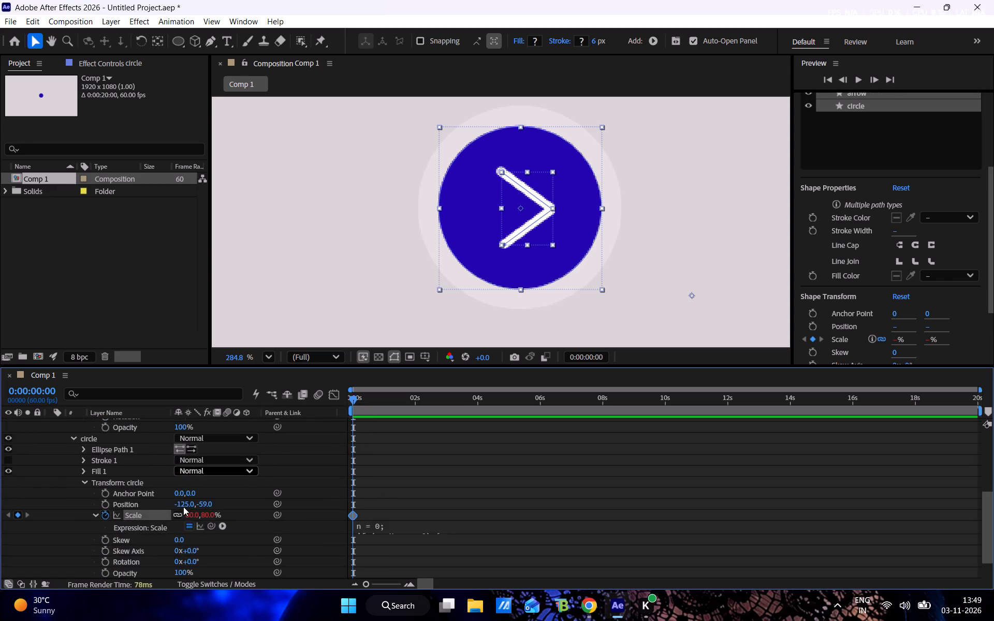
pyautogui.scroll(1, 183, 506)
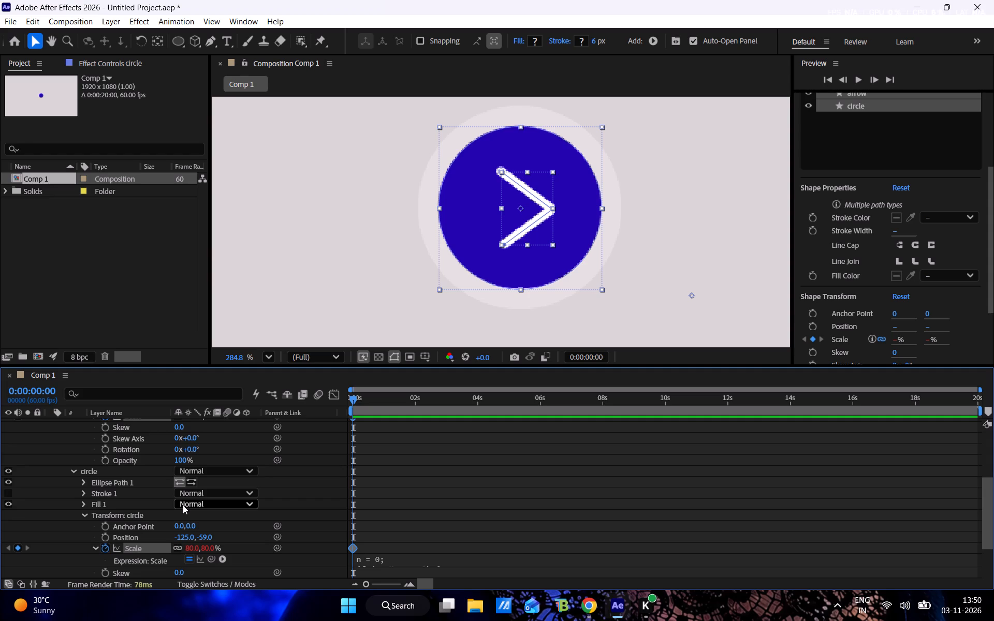
pyautogui.moveTo(359, 397); pyautogui.dragTo(422, 409)
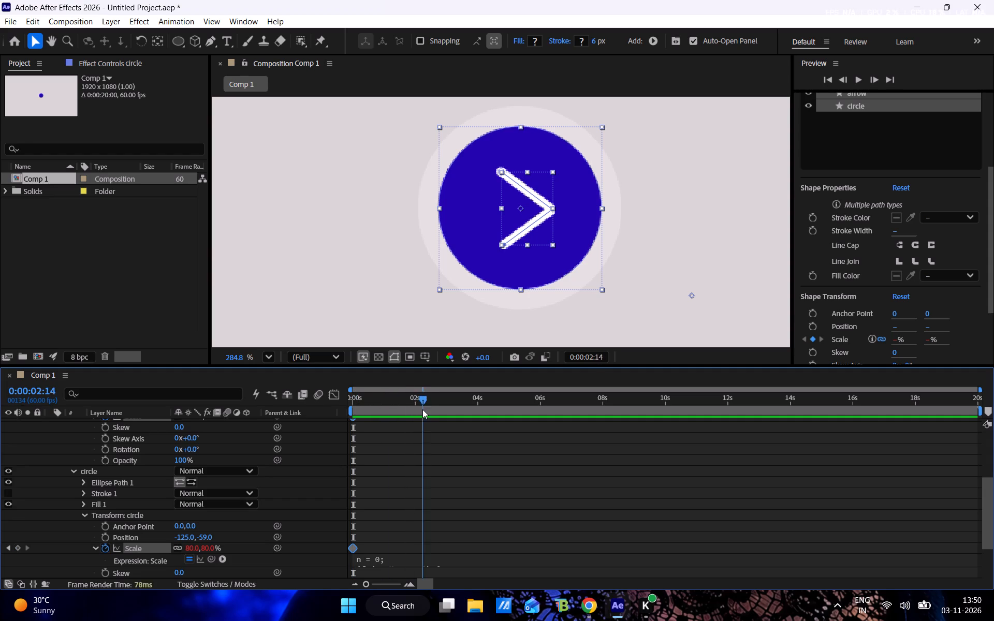
pyautogui.moveTo(422, 409); pyautogui.dragTo(413, 408)
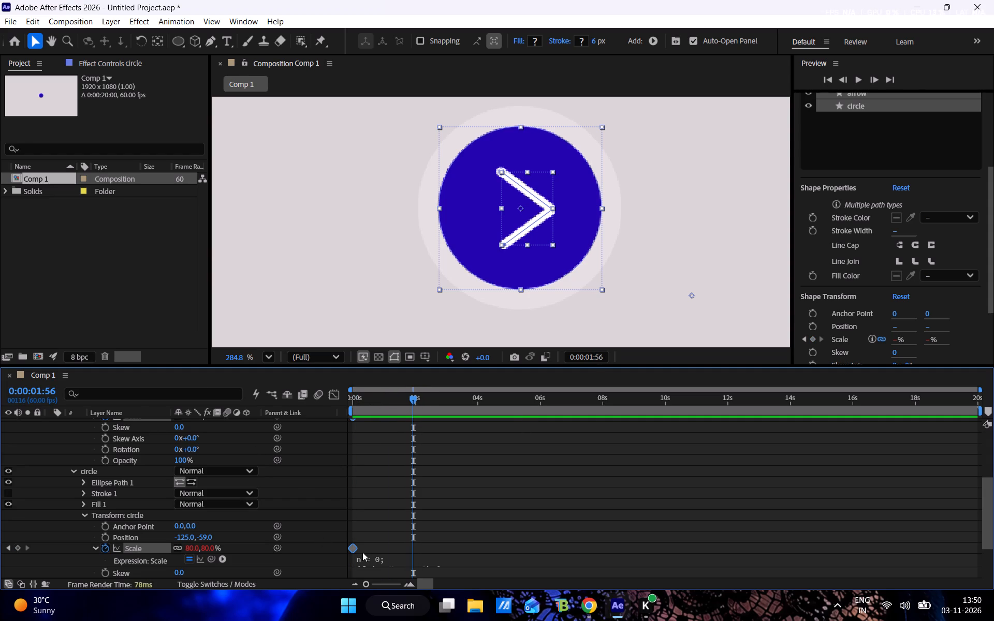
pyautogui.click(393, 535)
pyautogui.moveTo(362, 548); pyautogui.dragTo(325, 563)
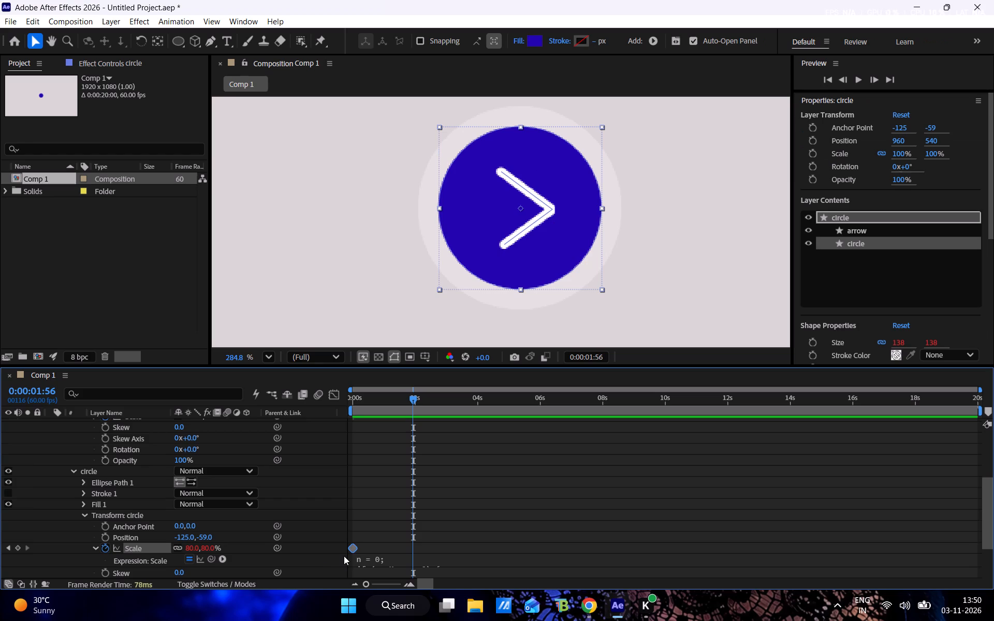
pyautogui.press('BackSpace')
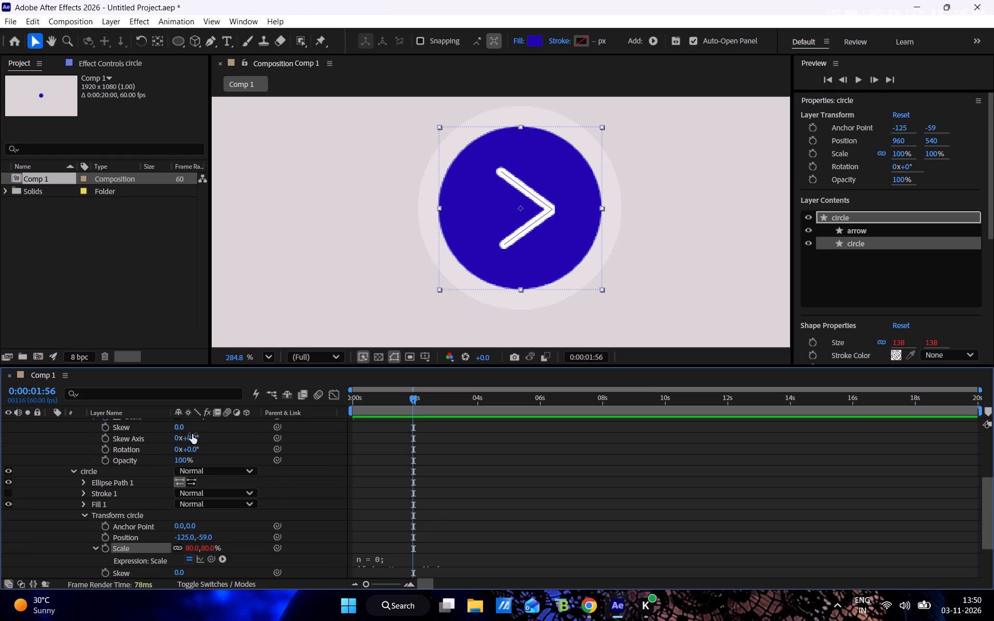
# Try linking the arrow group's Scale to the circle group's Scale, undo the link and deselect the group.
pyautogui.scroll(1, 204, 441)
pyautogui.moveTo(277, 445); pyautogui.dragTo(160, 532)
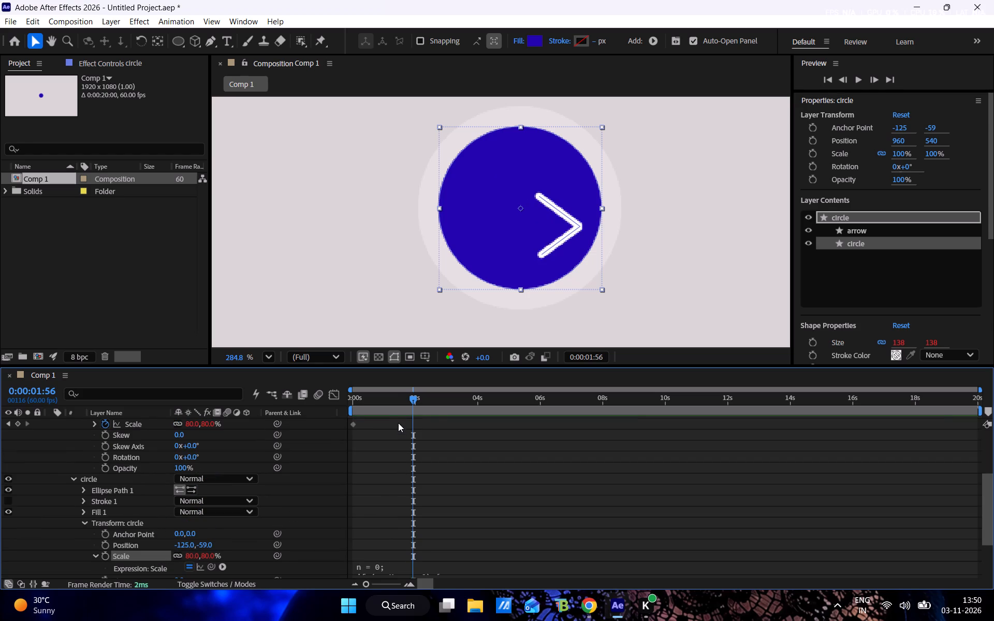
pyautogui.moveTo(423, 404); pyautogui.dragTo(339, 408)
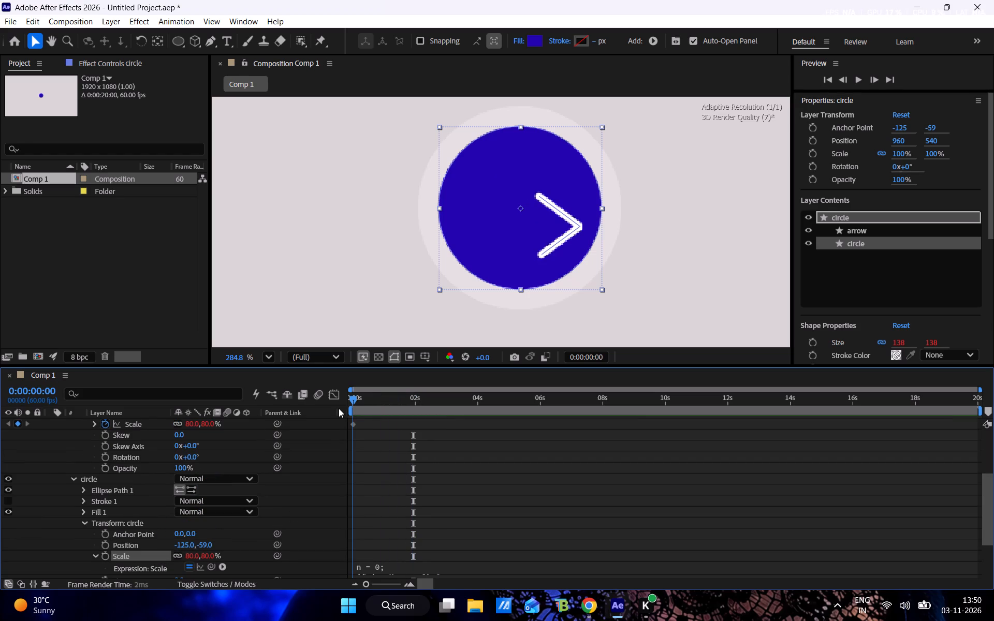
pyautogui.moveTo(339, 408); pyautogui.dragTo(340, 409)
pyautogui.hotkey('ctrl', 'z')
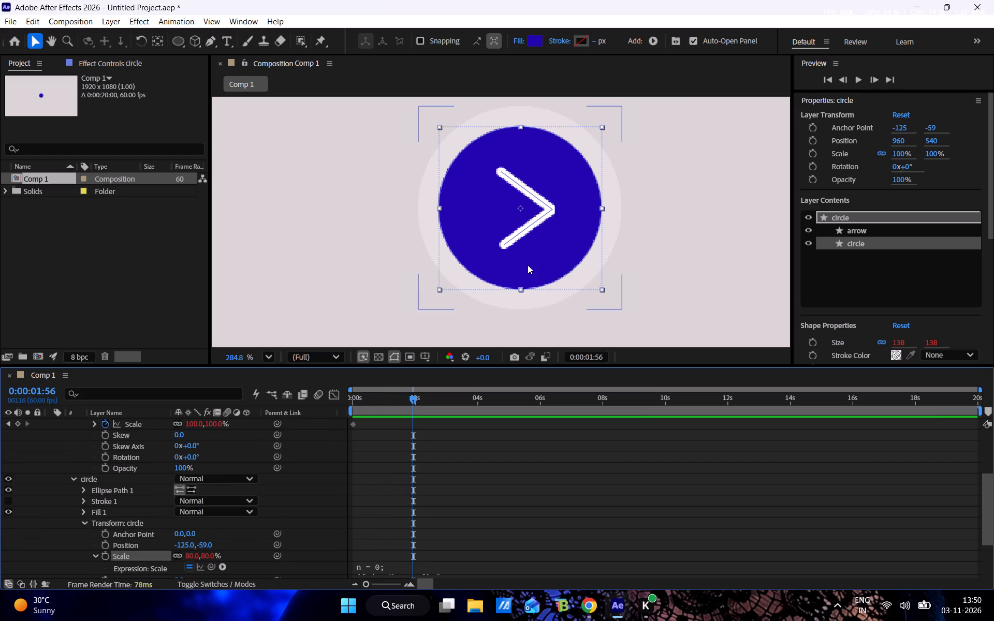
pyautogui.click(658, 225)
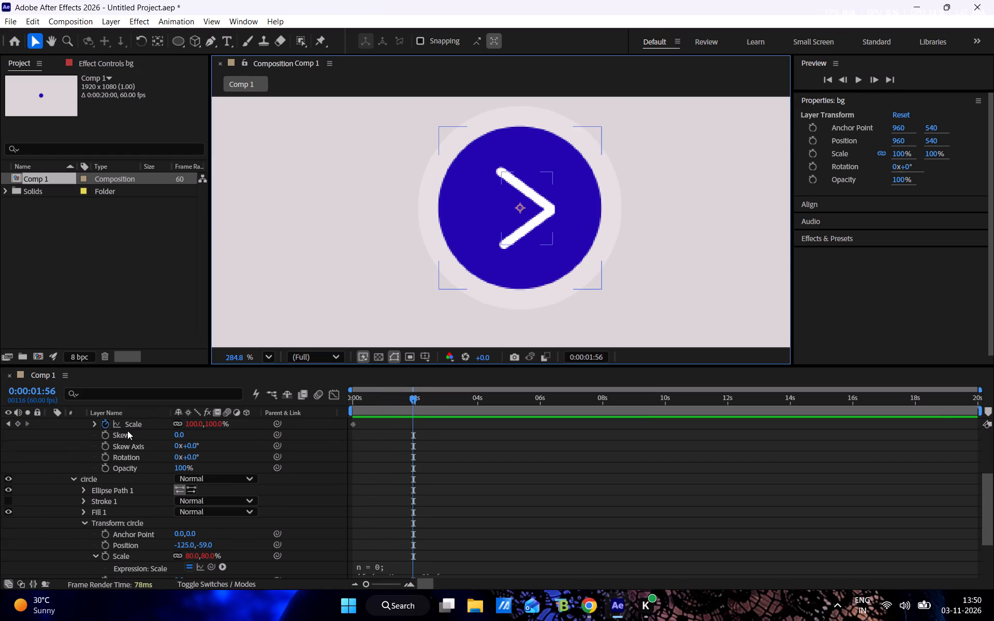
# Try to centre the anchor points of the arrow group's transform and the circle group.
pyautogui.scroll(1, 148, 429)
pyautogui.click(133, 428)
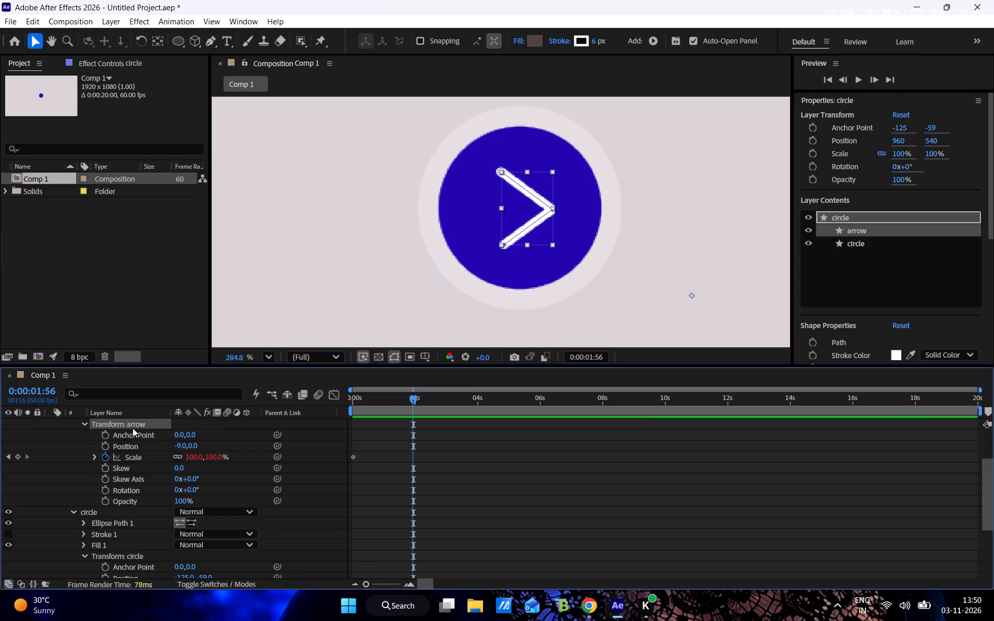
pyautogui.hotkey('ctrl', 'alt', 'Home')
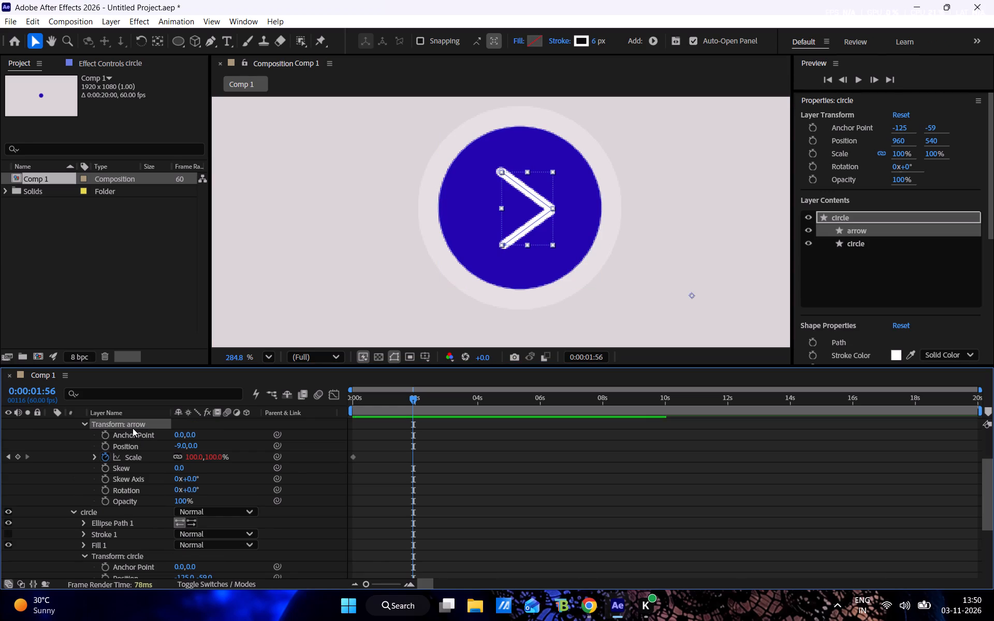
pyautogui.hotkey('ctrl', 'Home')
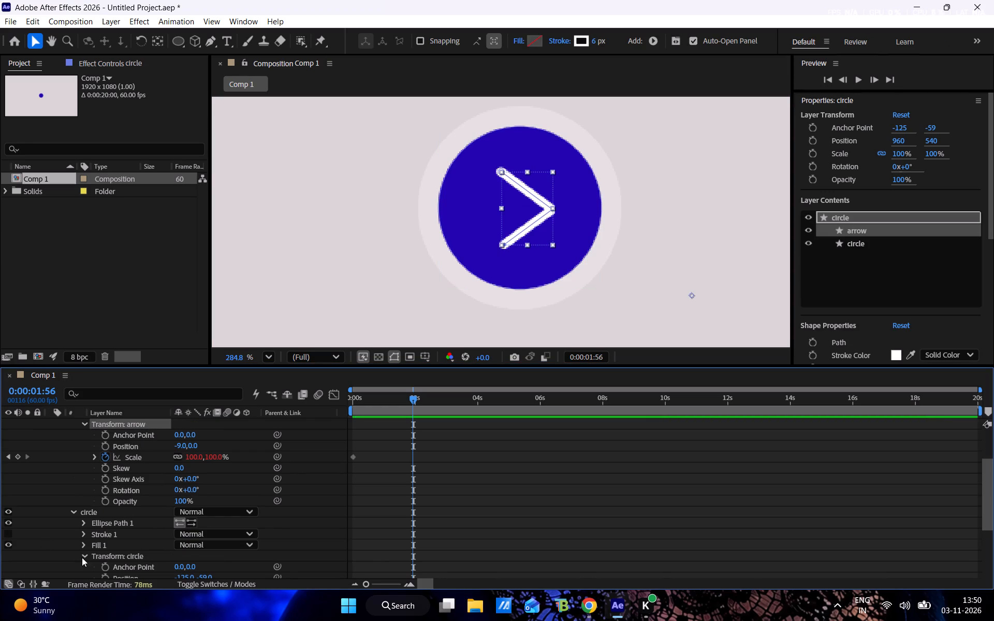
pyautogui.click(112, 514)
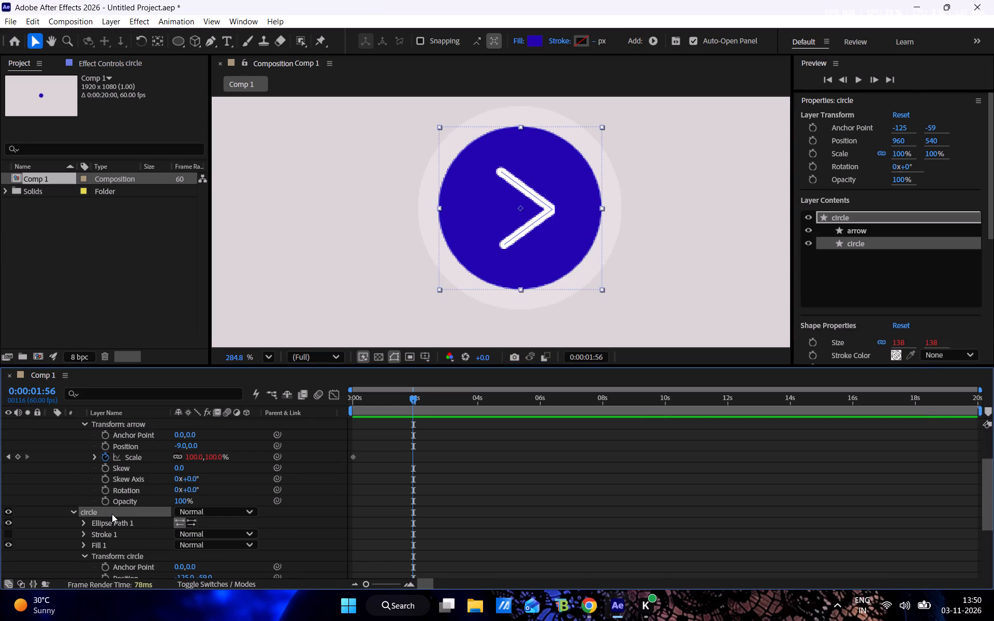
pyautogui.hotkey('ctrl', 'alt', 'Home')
# Link the arrow group's Scale to the circle group's Scale.
pyautogui.scroll(1, 183, 471)
pyautogui.moveTo(275, 487); pyautogui.dragTo(237, 541)
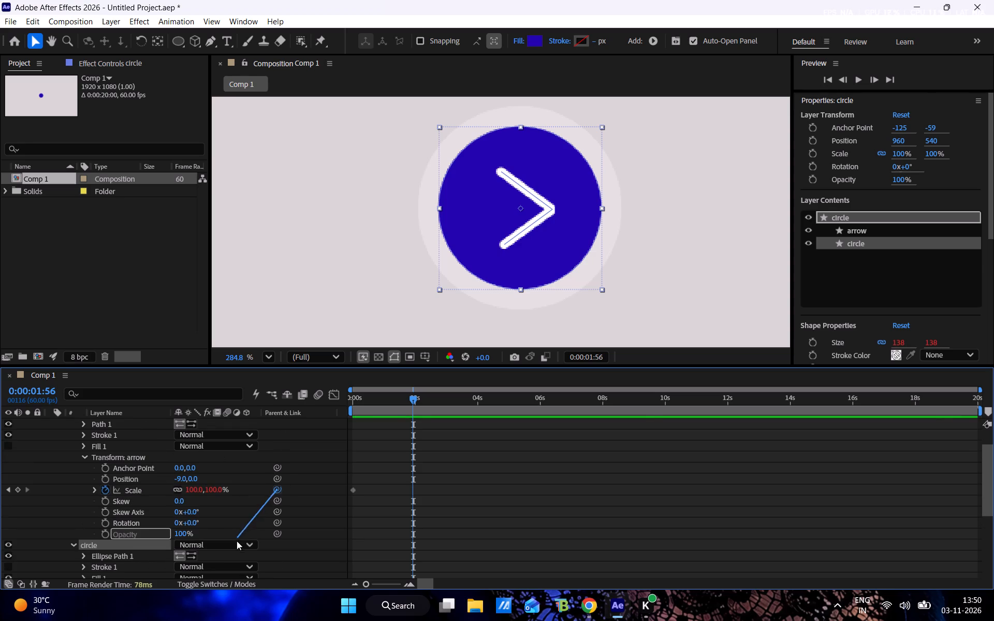
pyautogui.moveTo(237, 541); pyautogui.dragTo(127, 484)
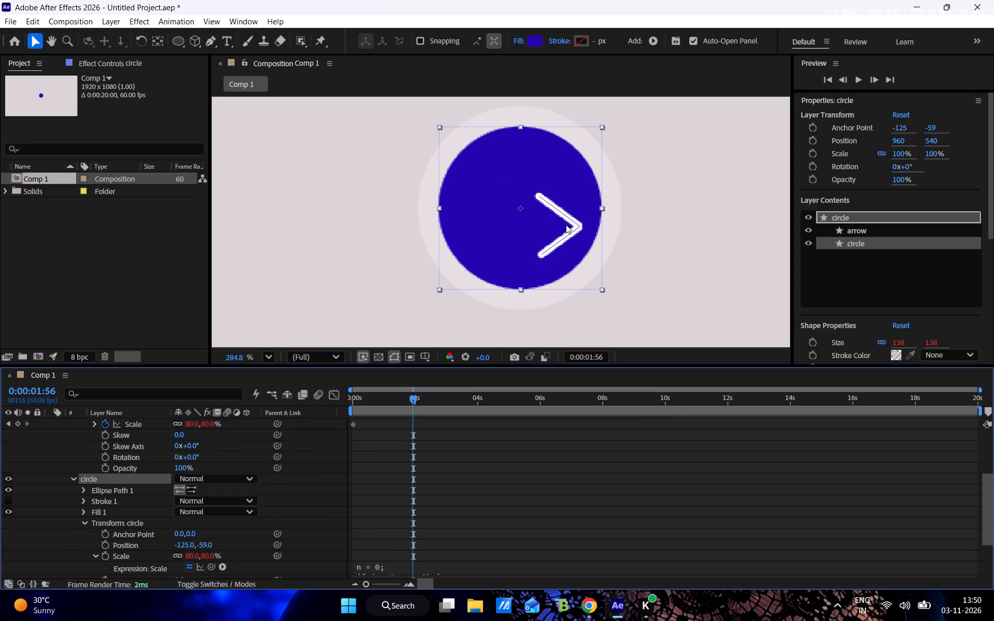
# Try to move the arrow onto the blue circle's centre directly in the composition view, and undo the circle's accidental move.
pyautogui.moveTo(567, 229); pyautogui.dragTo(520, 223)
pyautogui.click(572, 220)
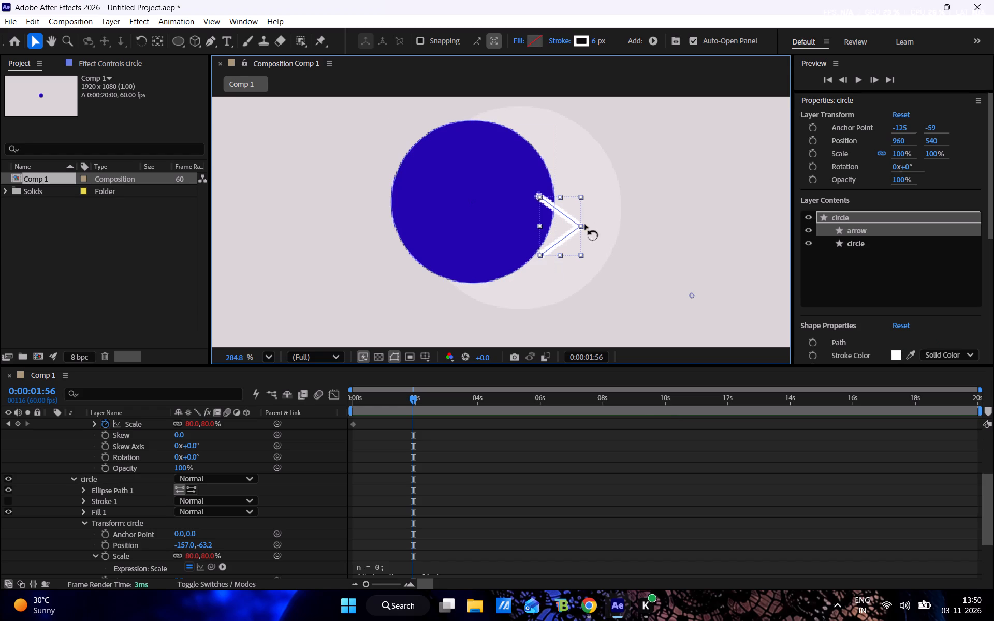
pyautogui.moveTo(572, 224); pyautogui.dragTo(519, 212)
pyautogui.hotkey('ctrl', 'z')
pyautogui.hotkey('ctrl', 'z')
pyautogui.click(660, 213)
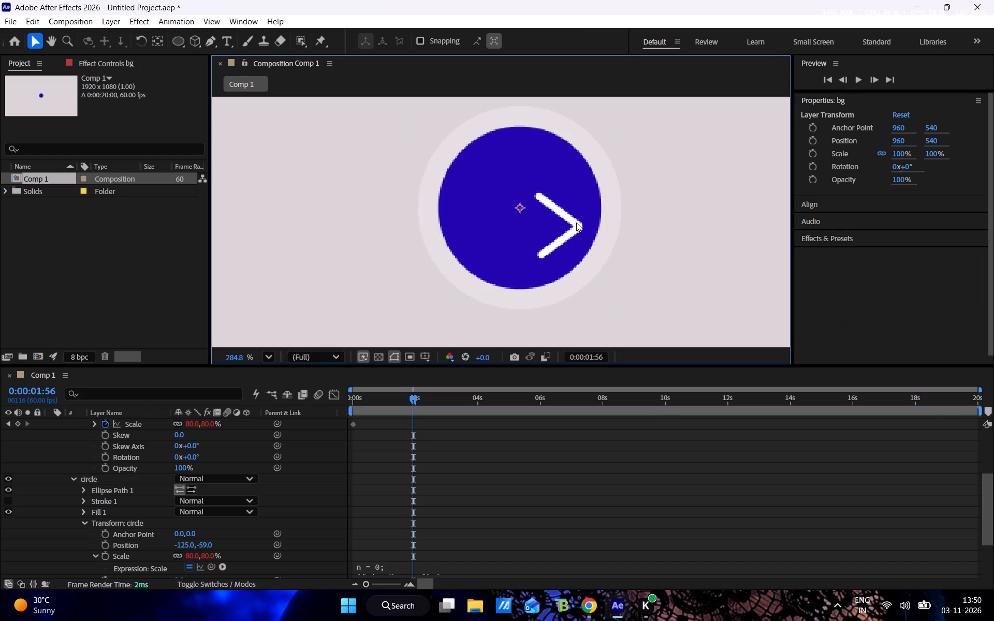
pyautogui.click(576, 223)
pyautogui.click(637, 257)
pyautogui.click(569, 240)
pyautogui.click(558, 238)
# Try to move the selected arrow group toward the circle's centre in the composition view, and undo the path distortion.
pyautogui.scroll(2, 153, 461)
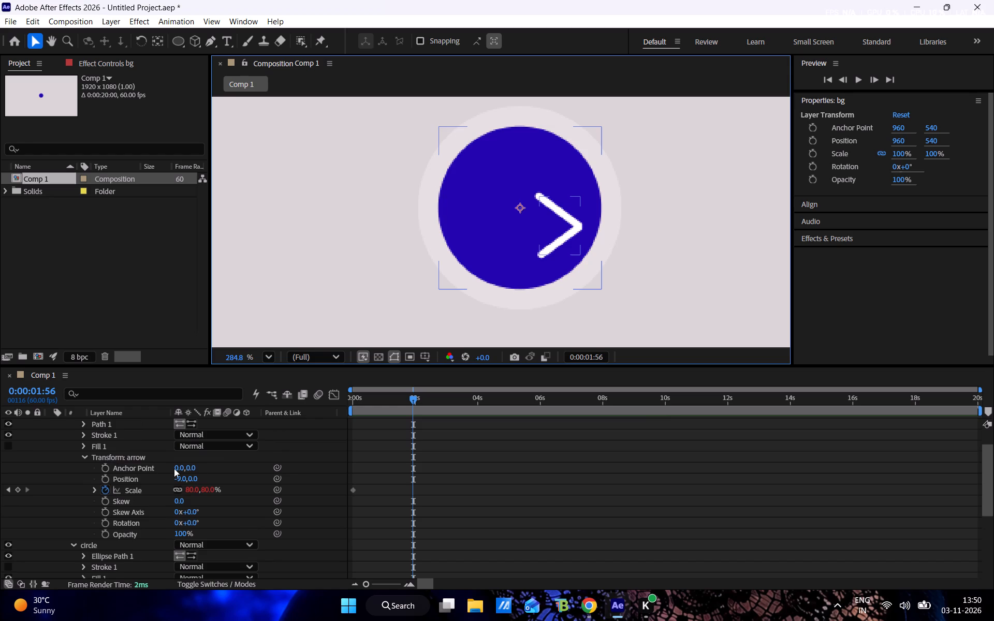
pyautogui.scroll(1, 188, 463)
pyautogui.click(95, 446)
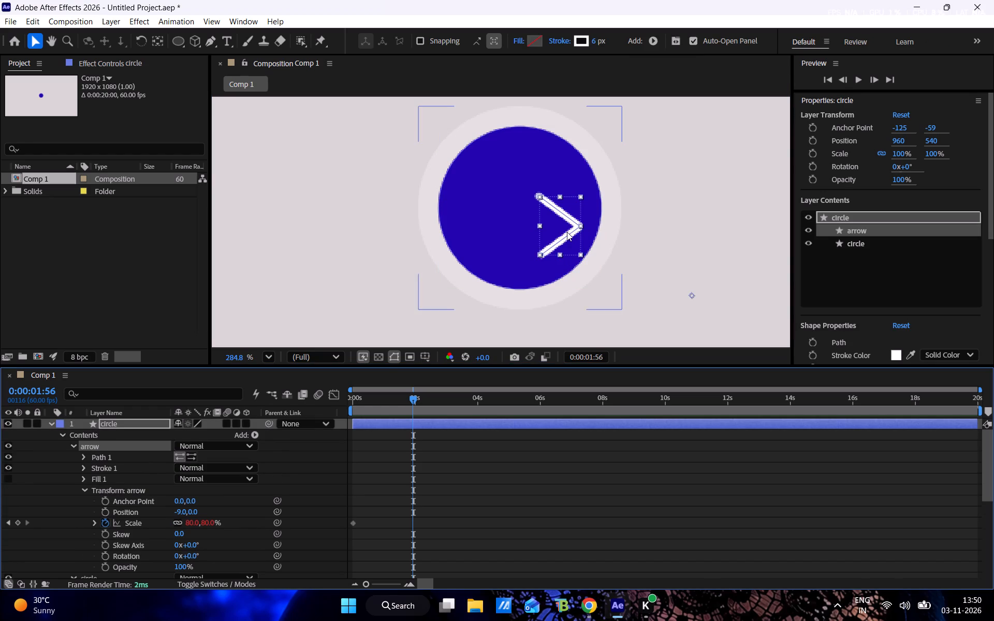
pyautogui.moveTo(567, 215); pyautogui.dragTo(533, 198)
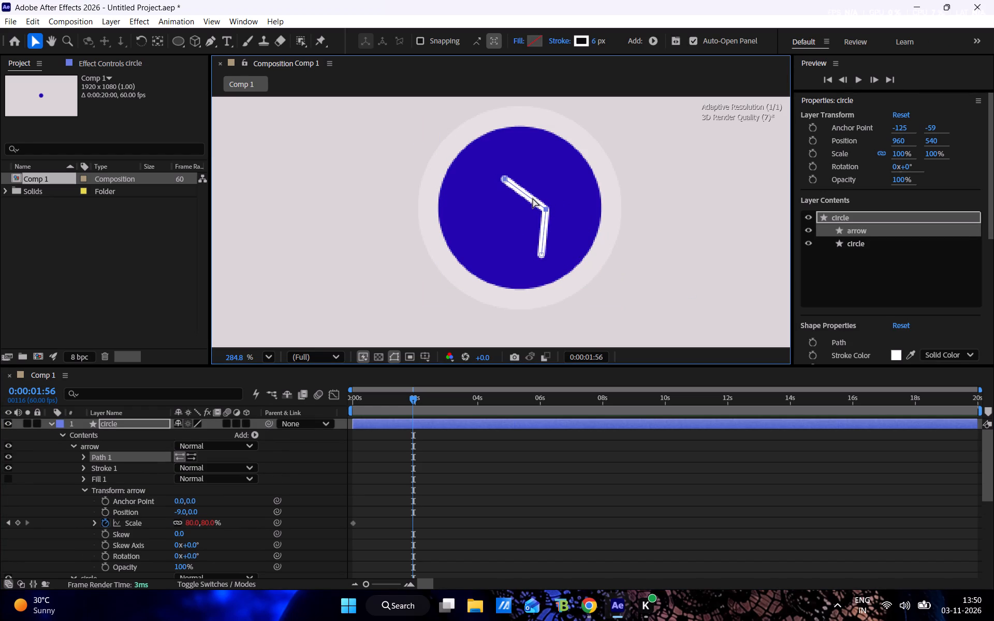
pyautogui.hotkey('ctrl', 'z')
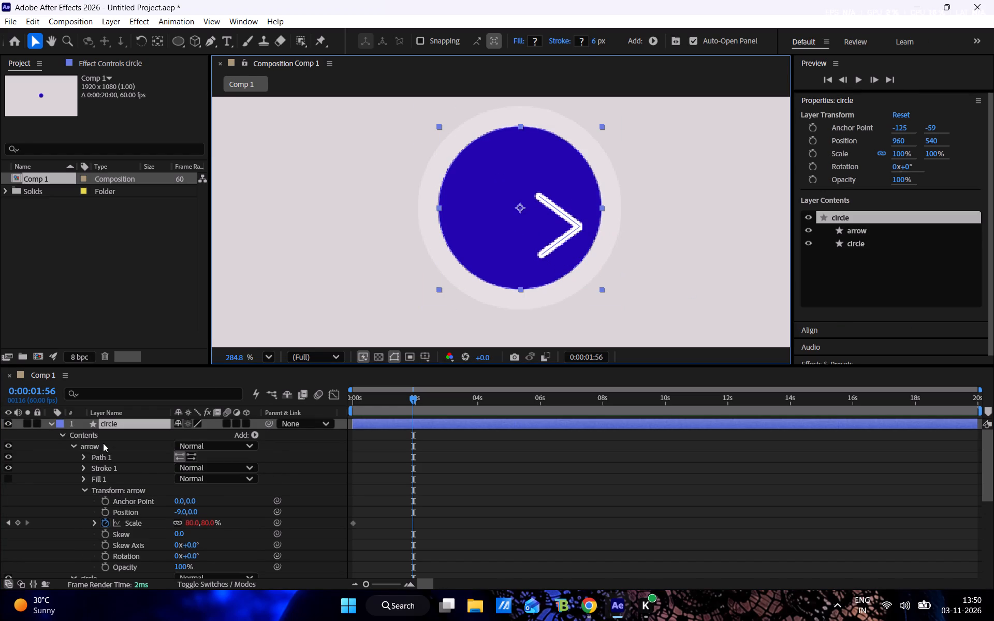
# Set the arrow group's Position to -31, -15 to bring the chevron near the blue circle's centre, and deselect it.
pyautogui.click(106, 443)
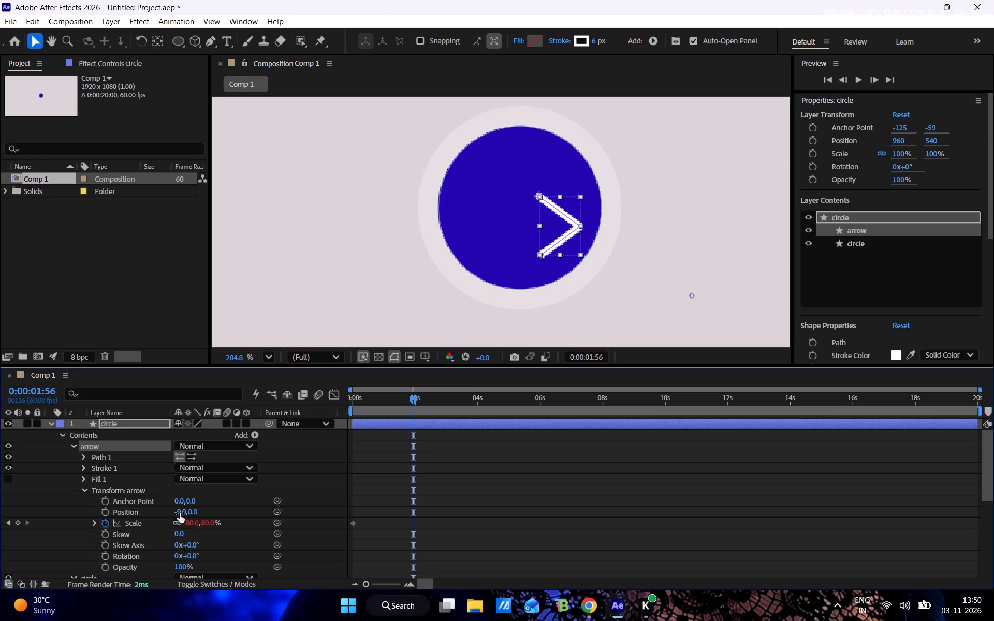
pyautogui.moveTo(180, 512); pyautogui.dragTo(162, 508)
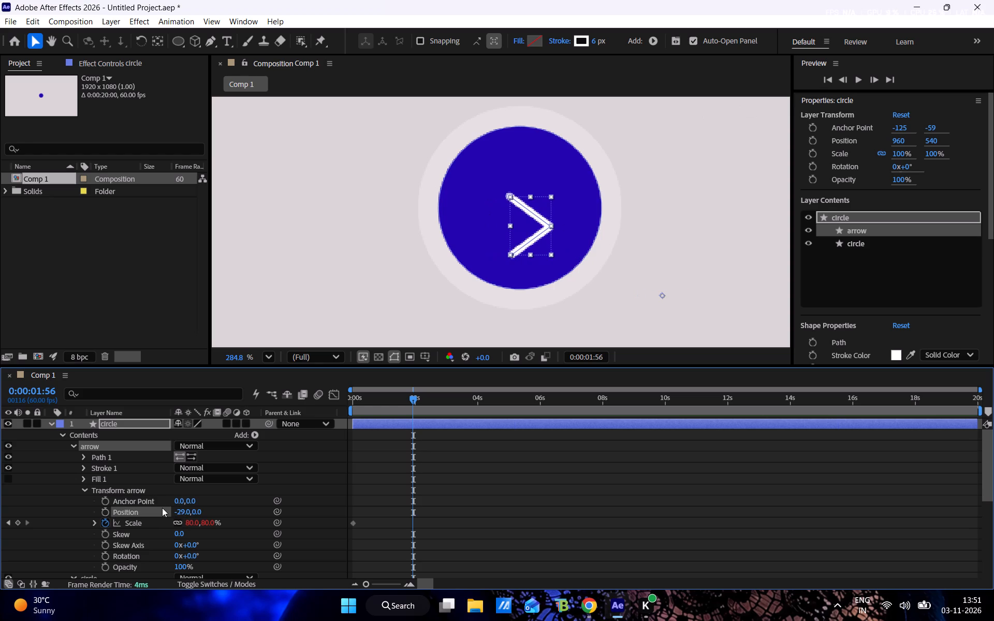
pyautogui.hotkey('ctrl', 'alt', 'Home')
pyautogui.moveTo(194, 510); pyautogui.dragTo(186, 509)
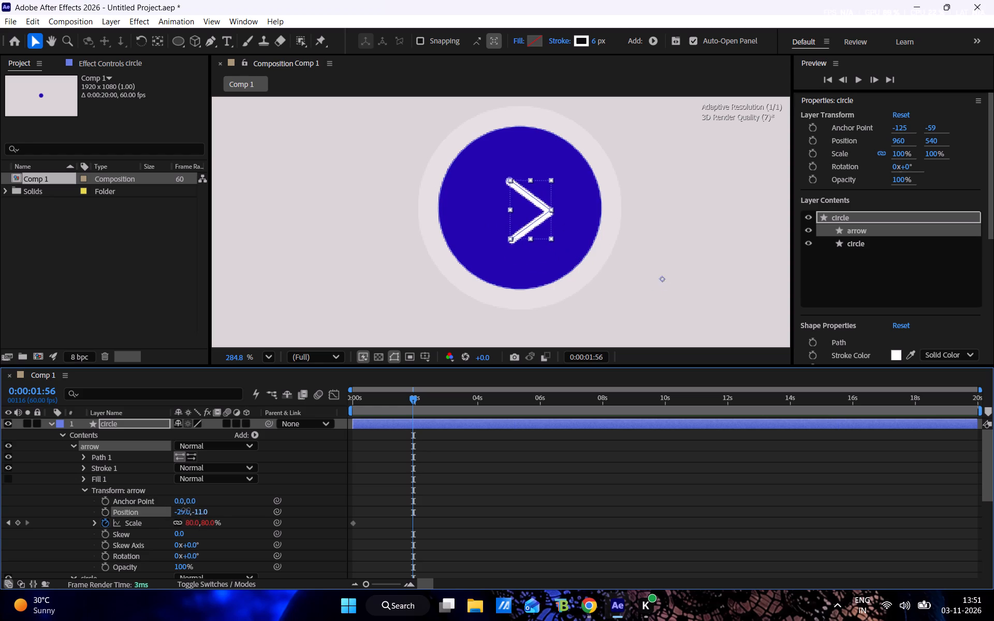
pyautogui.moveTo(186, 509); pyautogui.dragTo(189, 509)
pyautogui.click(181, 511)
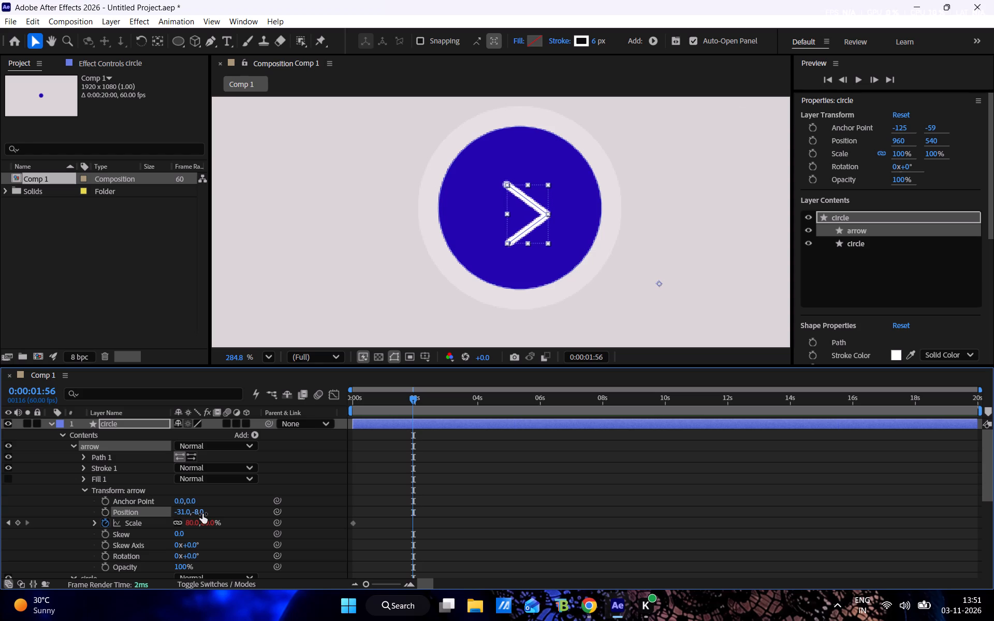
pyautogui.click(199, 513)
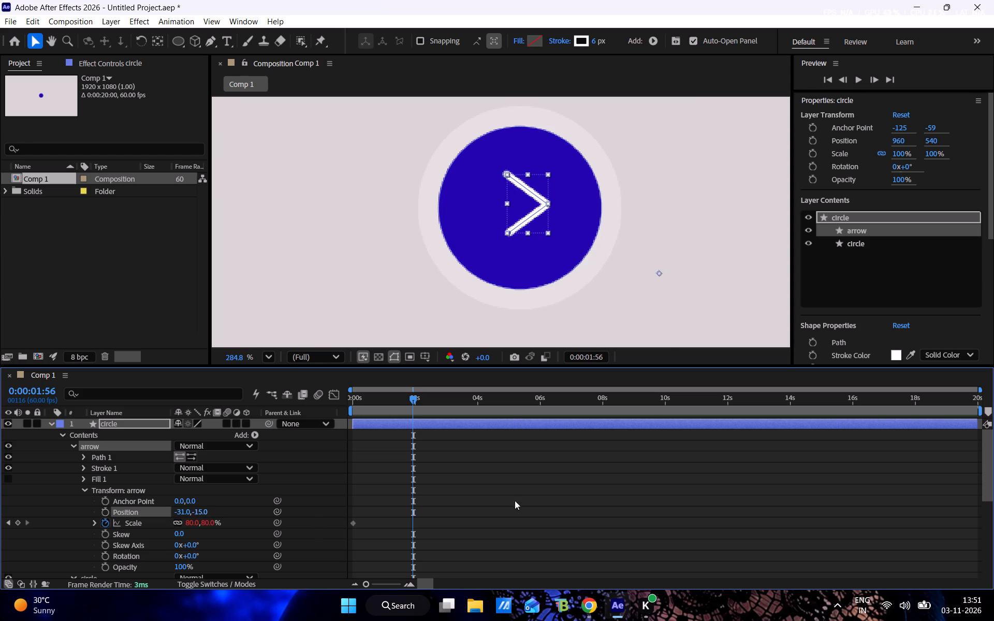
pyautogui.click(661, 350)
pyautogui.click(660, 368)
pyautogui.click(632, 455)
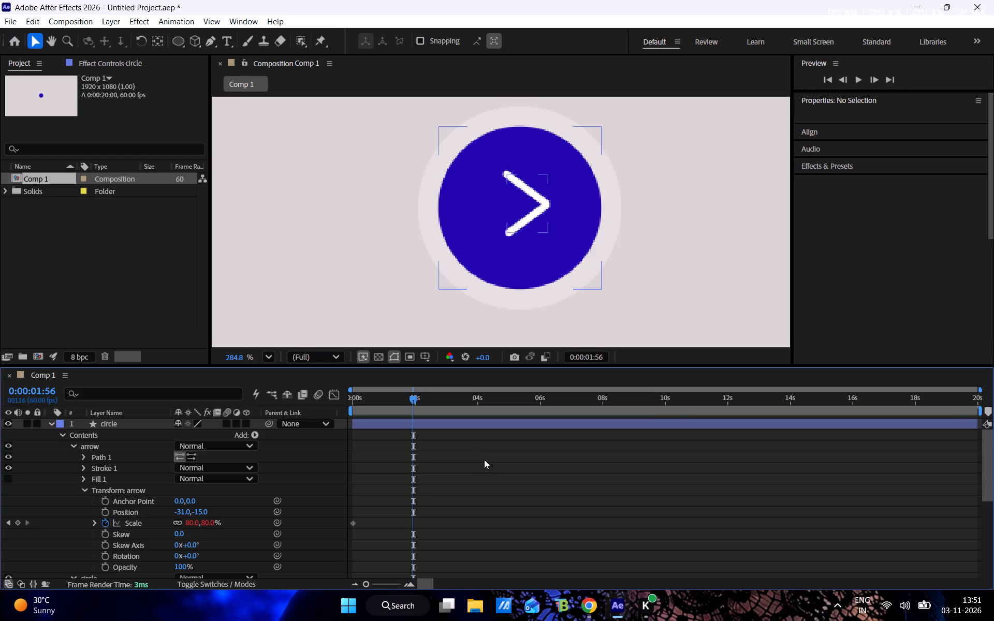
# Delete the arrow group's Scale keyframe at 0:00:00:00, keeping its link to the circle group.
pyautogui.scroll(-3, 134, 531)
pyautogui.scroll(2, 214, 503)
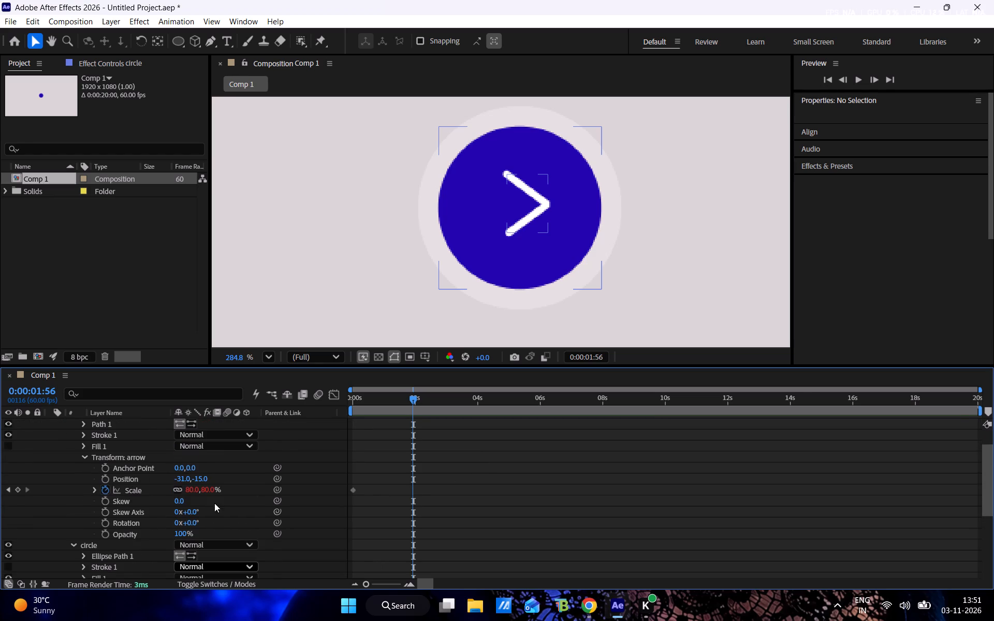
pyautogui.moveTo(365, 485); pyautogui.dragTo(299, 506)
pyautogui.press('BackSpace')
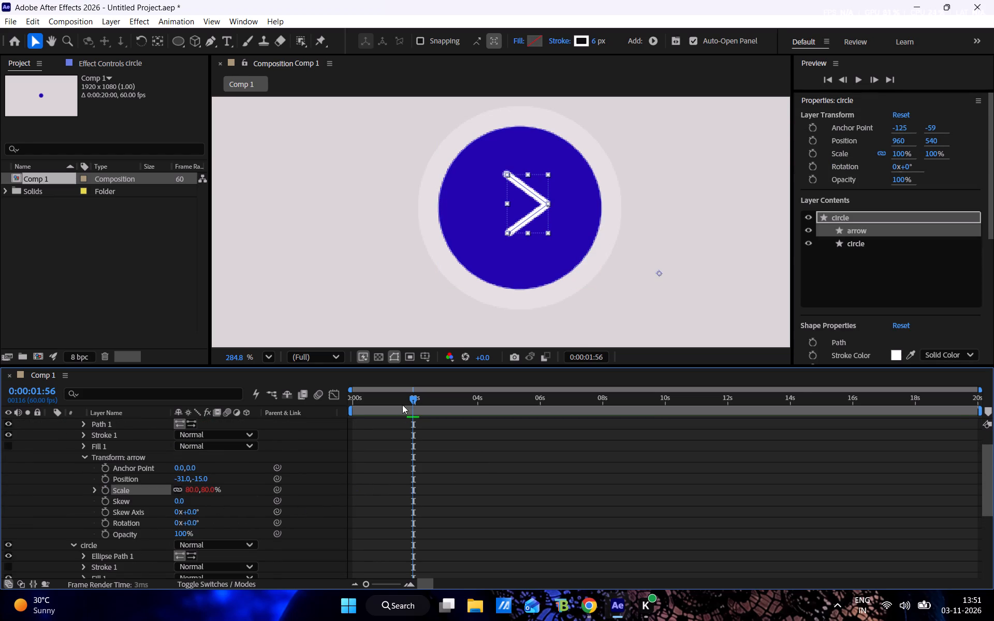
# Add a Scale keyframe to the circle group at 0:00:00:00 and move it to about half a second.
pyautogui.moveTo(396, 399); pyautogui.dragTo(316, 405)
pyautogui.scroll(-3, 321, 414)
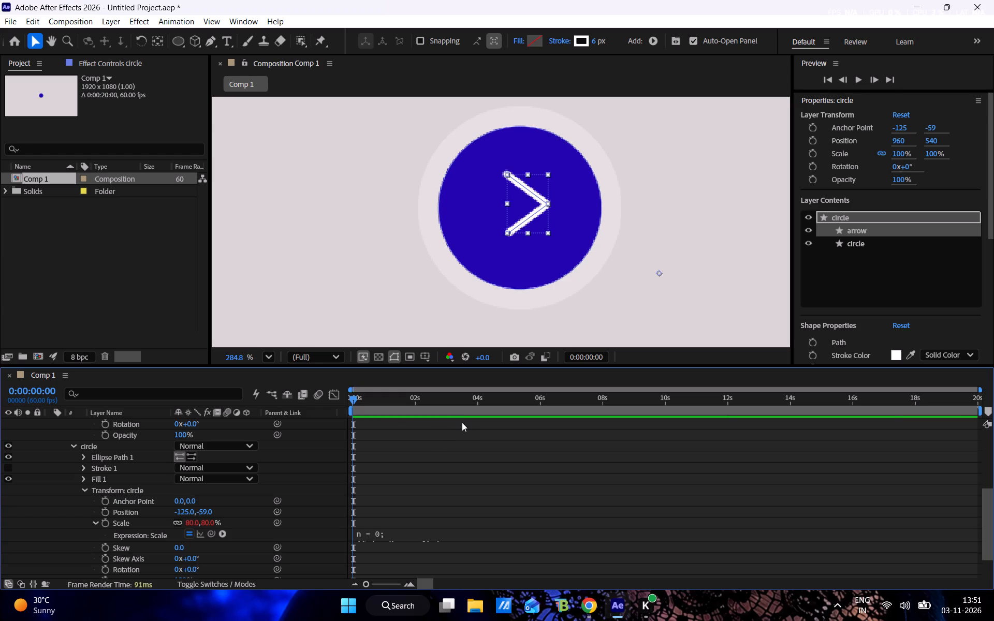
pyautogui.scroll(-3, 177, 552)
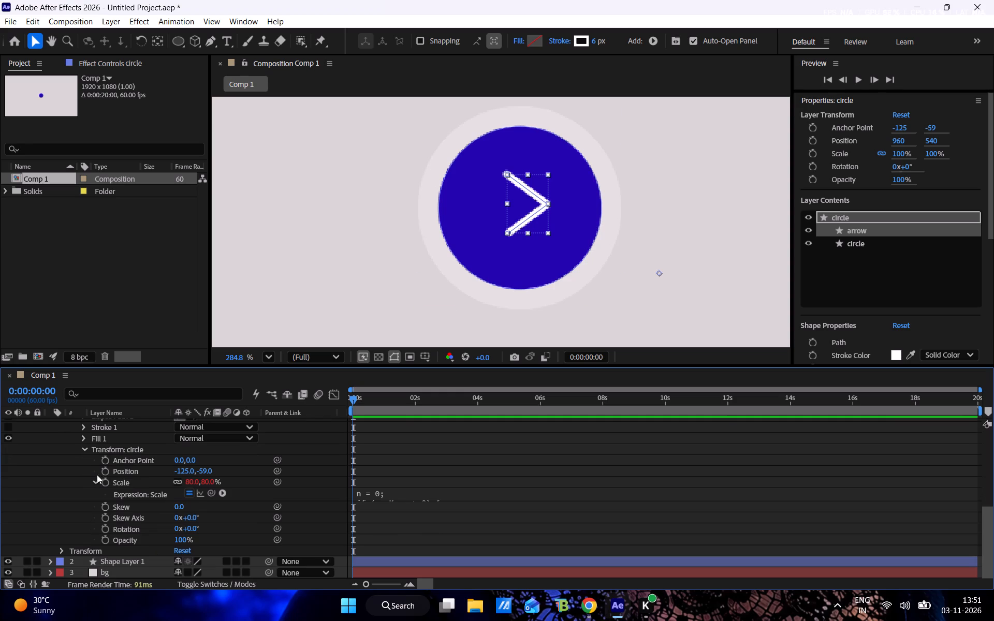
pyautogui.click(103, 477)
pyautogui.click(105, 484)
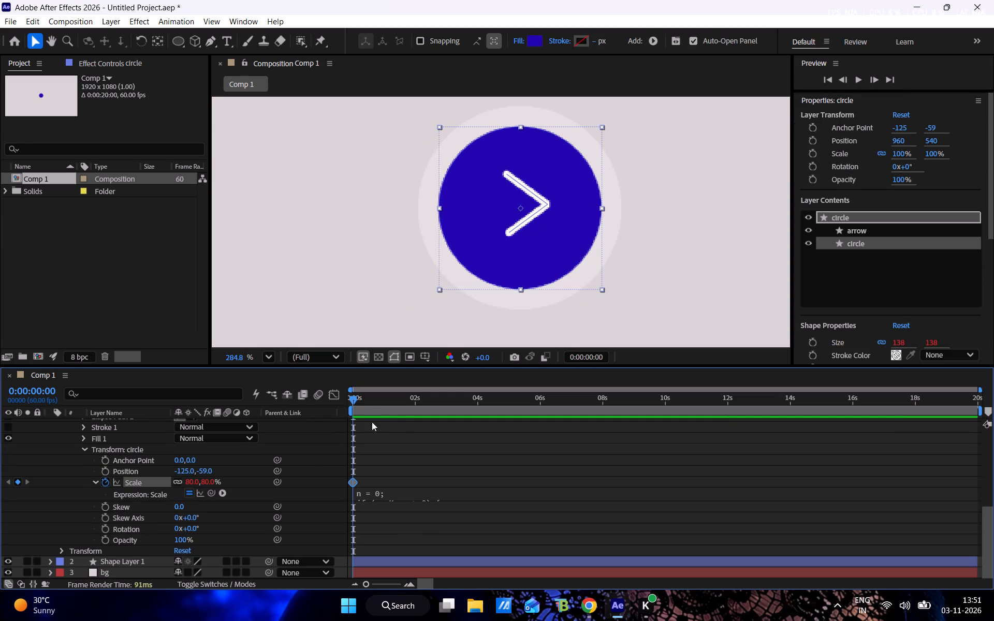
pyautogui.moveTo(366, 581); pyautogui.dragTo(365, 581)
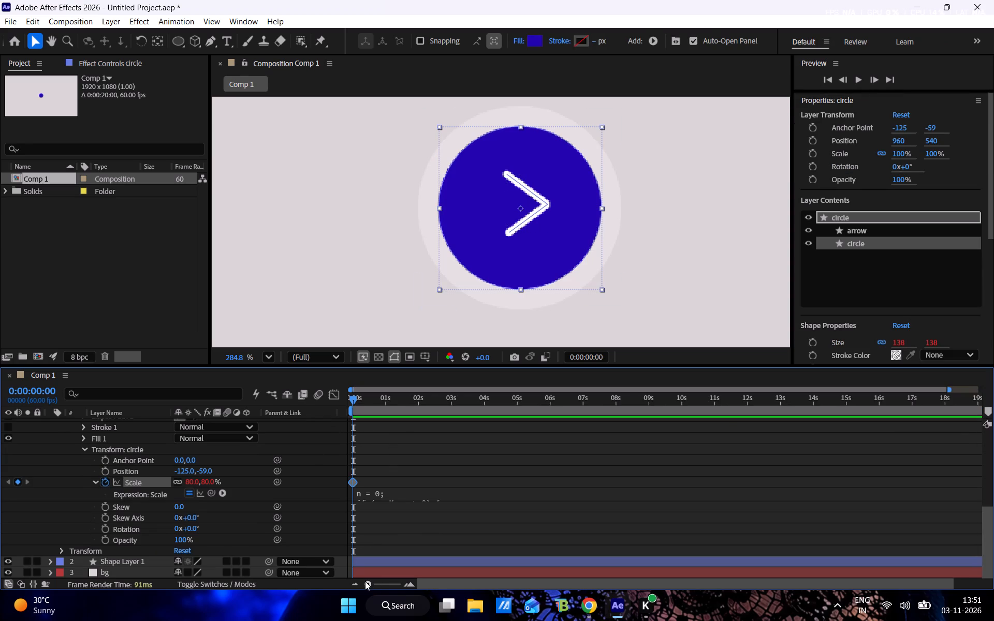
pyautogui.moveTo(365, 581); pyautogui.dragTo(382, 585)
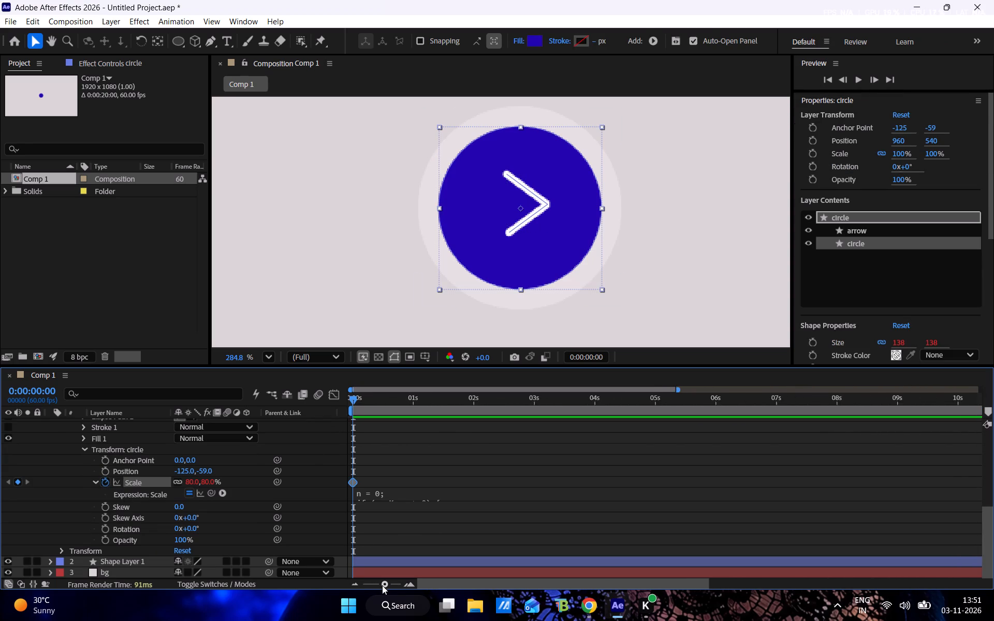
pyautogui.moveTo(382, 585); pyautogui.dragTo(380, 584)
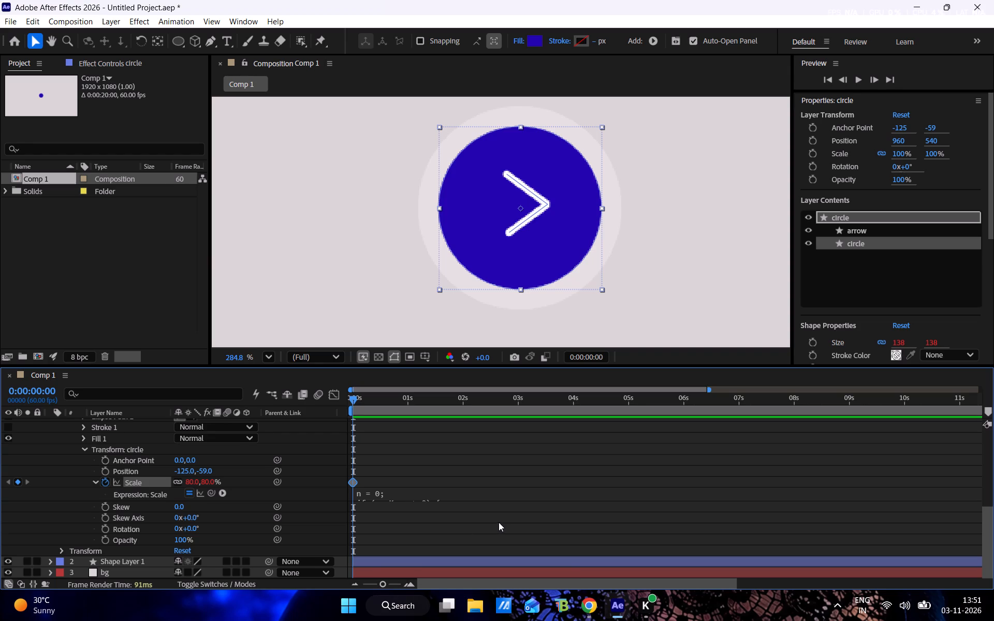
pyautogui.moveTo(350, 480); pyautogui.dragTo(380, 490)
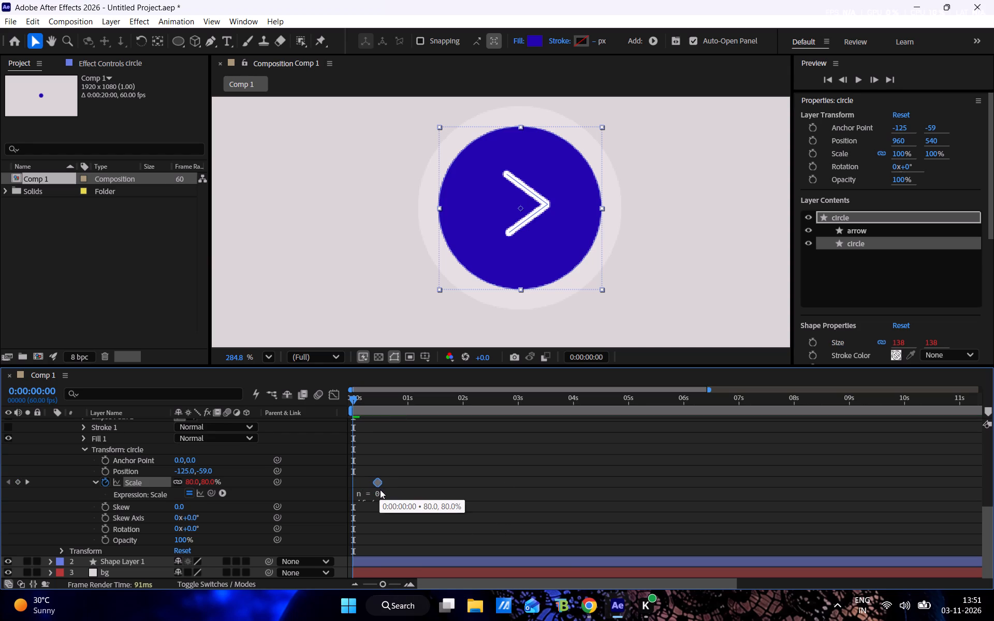
pyautogui.moveTo(380, 490); pyautogui.dragTo(381, 490)
# Set the circle group's Scale to -2% at 0:00:00:00 as the starting keyframe.
pyautogui.moveTo(354, 398); pyautogui.dragTo(346, 397)
pyautogui.click(395, 456)
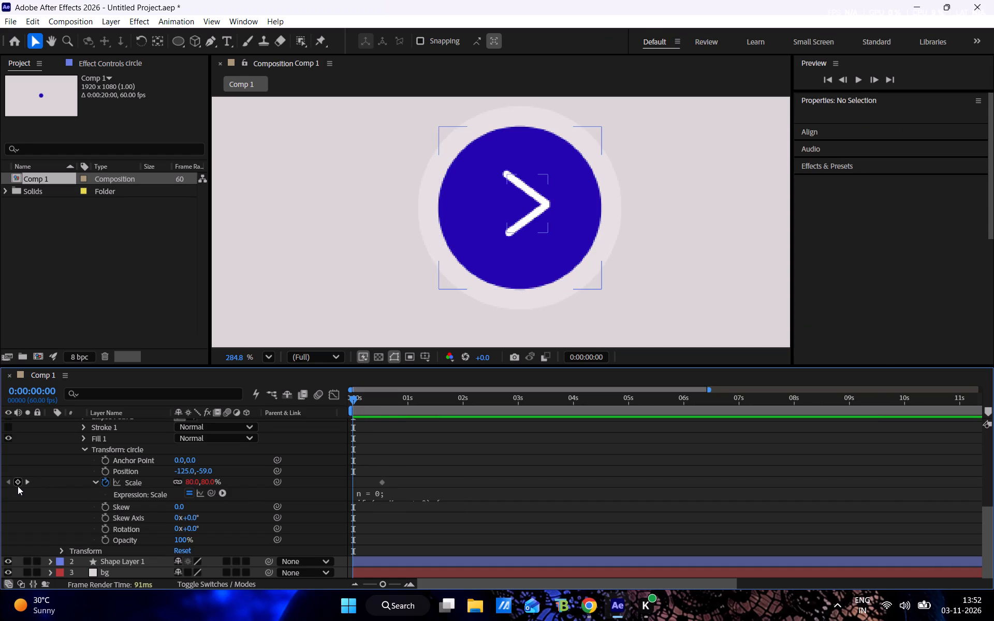
pyautogui.moveTo(190, 483); pyautogui.dragTo(153, 483)
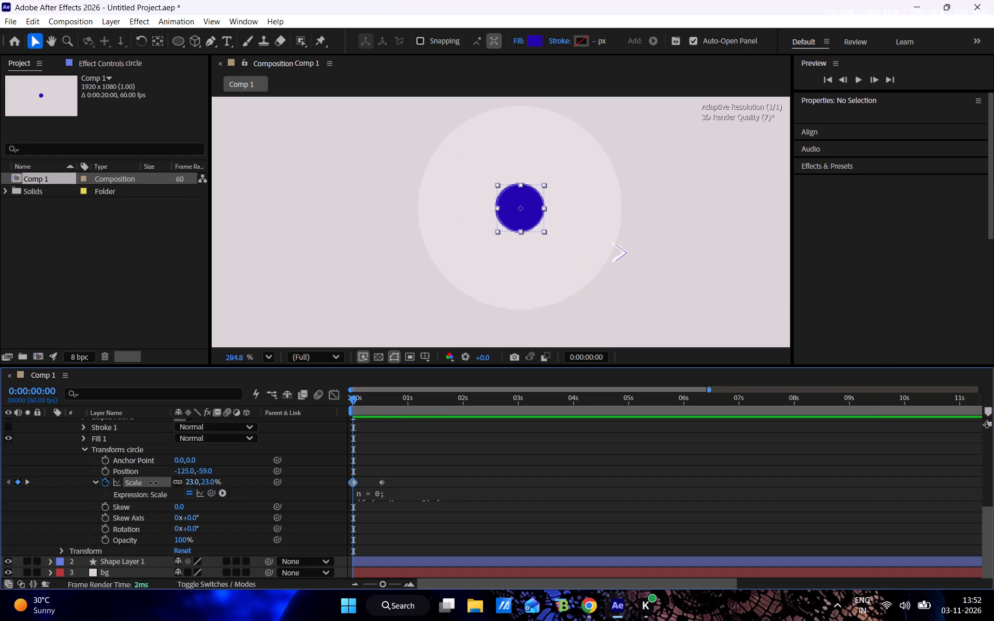
pyautogui.moveTo(153, 483); pyautogui.dragTo(136, 481)
# Play back the scale-up and scrub to about 0:00:00:34 to check the circle and arrow motion.
pyautogui.press('space')
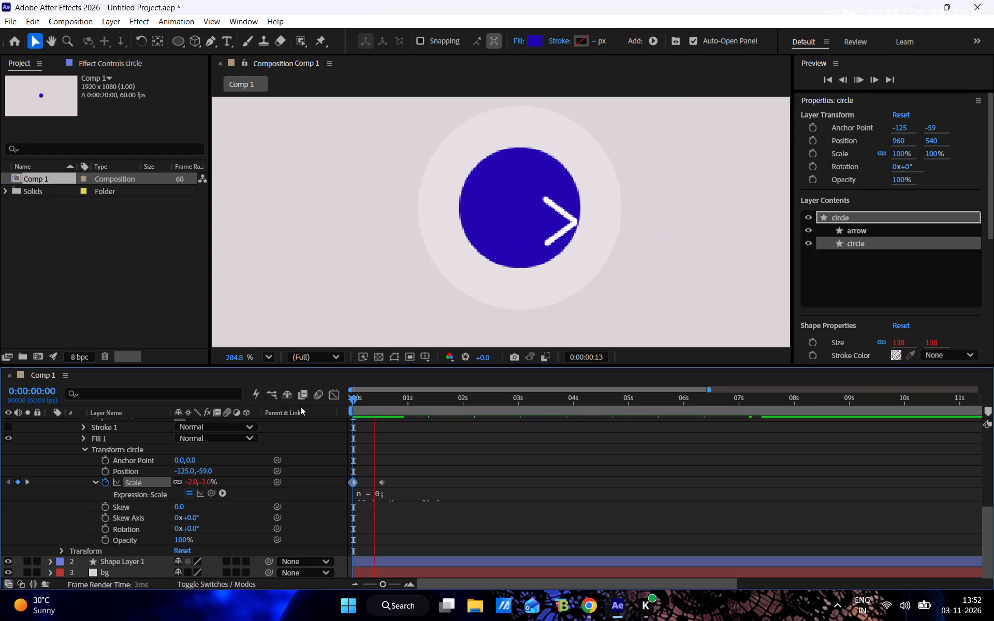
pyautogui.moveTo(401, 393); pyautogui.dragTo(383, 397)
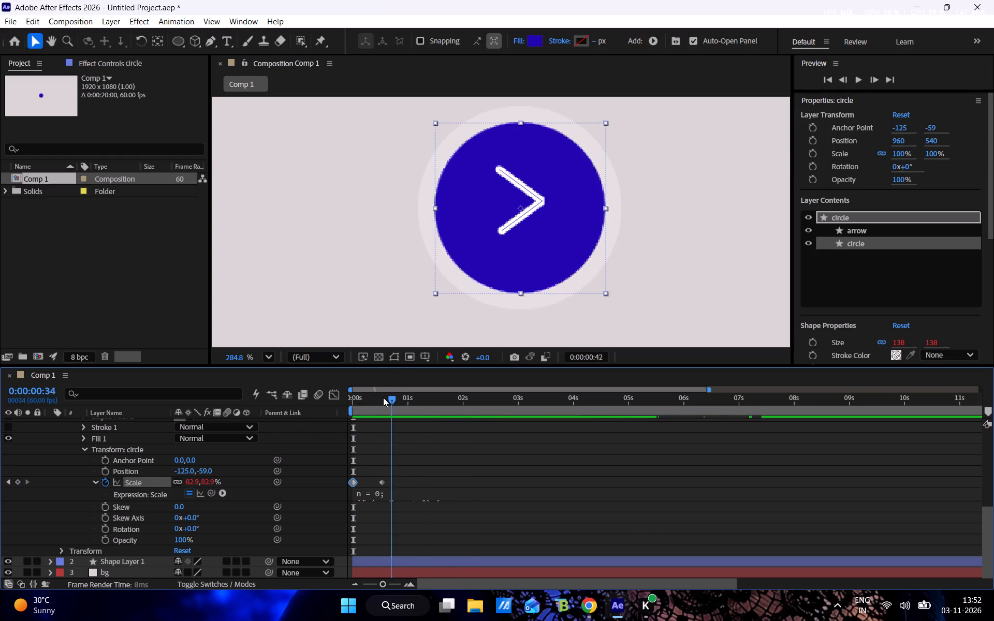
# Play back the circle and arrow scale-up from 0:00:00:00 several times to examine how the arrow moves.
pyautogui.moveTo(383, 397); pyautogui.dragTo(333, 389)
pyautogui.press('space')
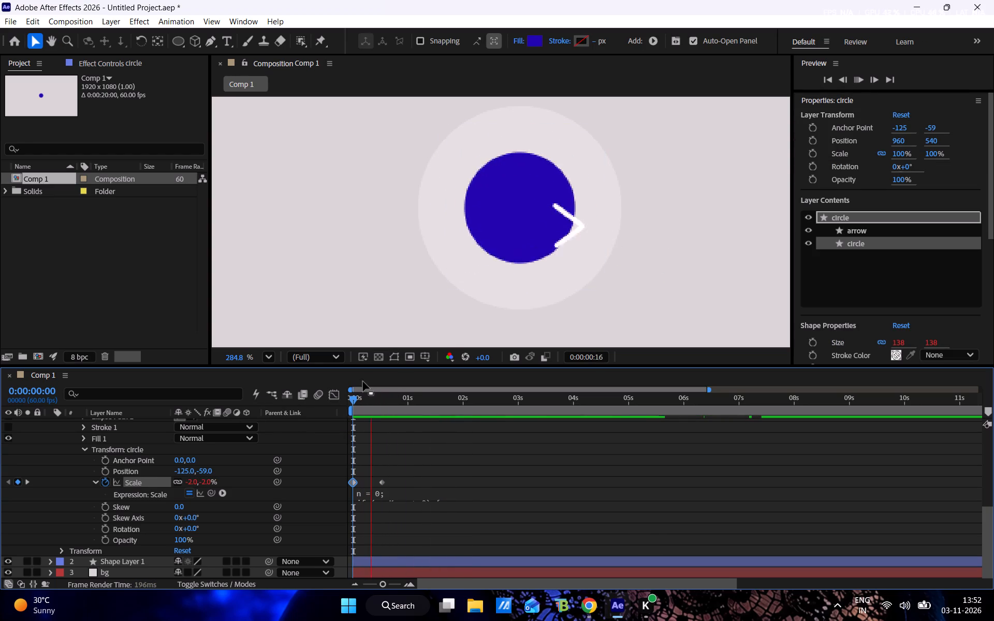
pyautogui.moveTo(378, 399); pyautogui.dragTo(302, 393)
pyautogui.press('space')
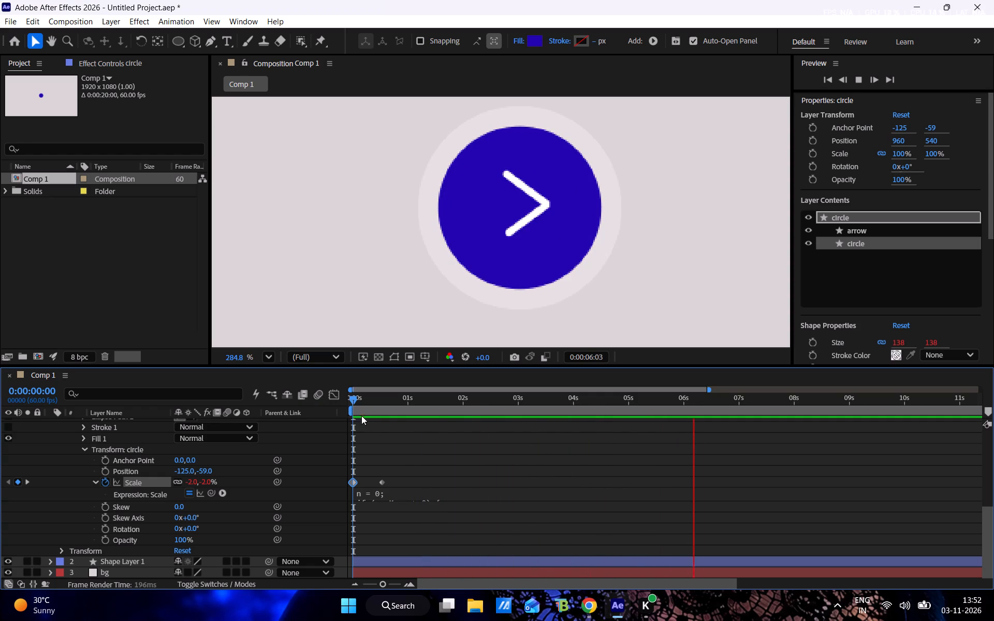
pyautogui.press('space')
pyautogui.moveTo(422, 406); pyautogui.dragTo(83, 417)
pyautogui.press('space')
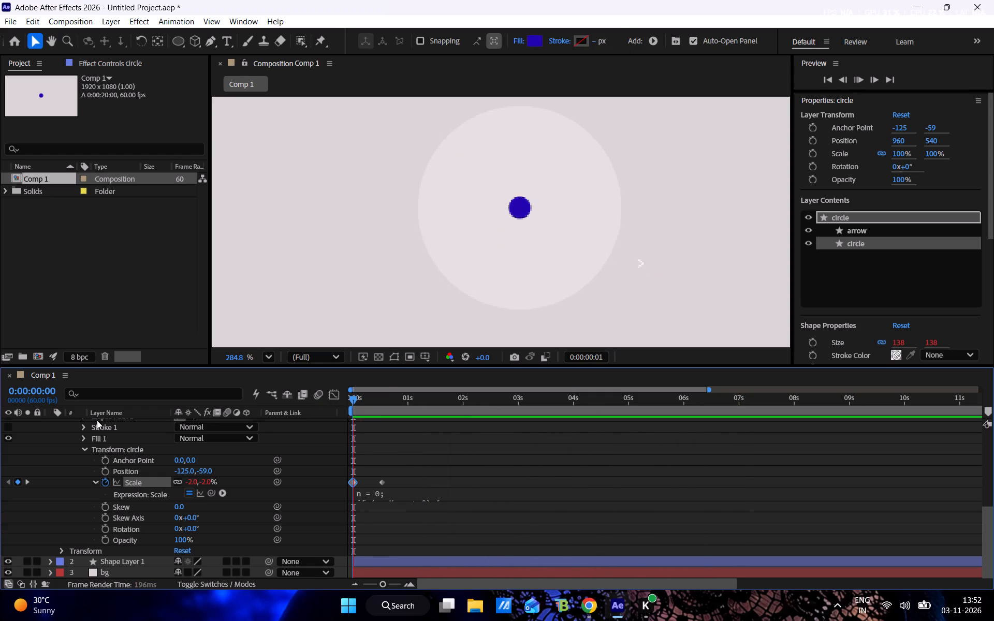
pyautogui.moveTo(362, 400); pyautogui.dragTo(305, 405)
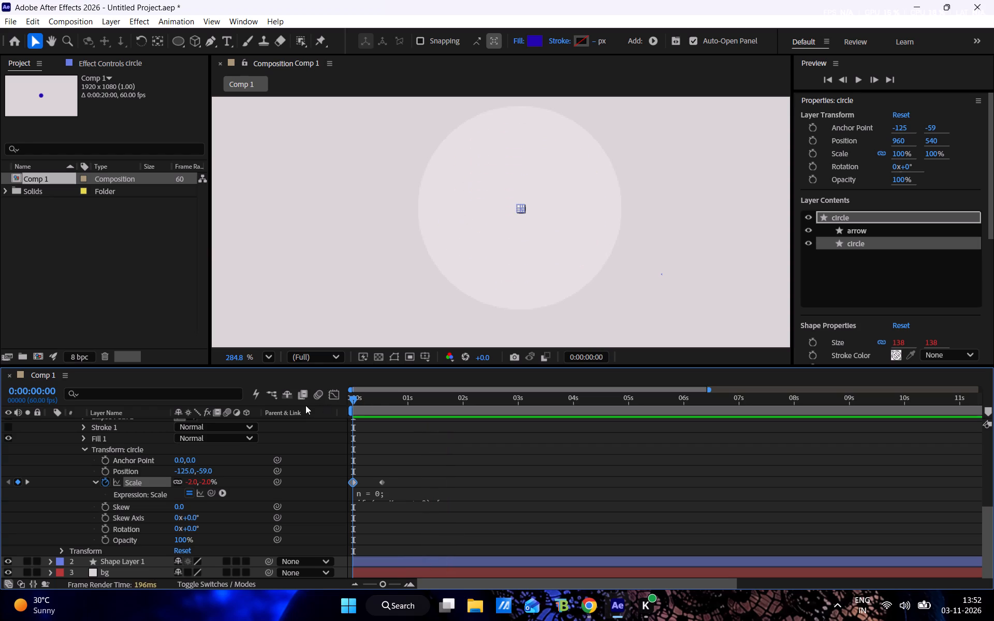
pyautogui.moveTo(305, 405); pyautogui.dragTo(305, 405)
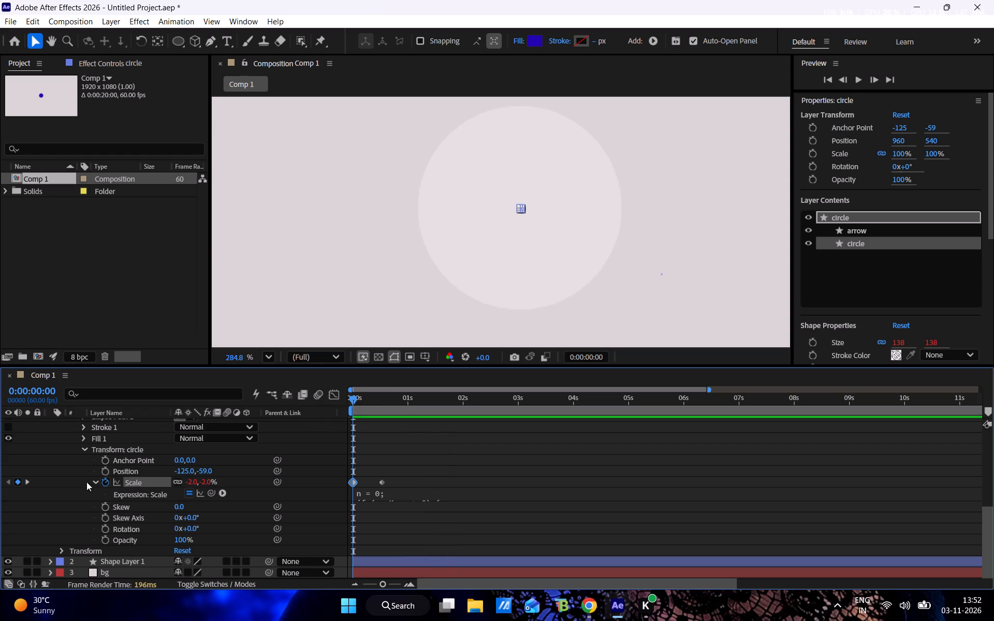
# Collapse the circle group's properties and reveal the Scale expression under the arrow group's transform.
pyautogui.click(85, 450)
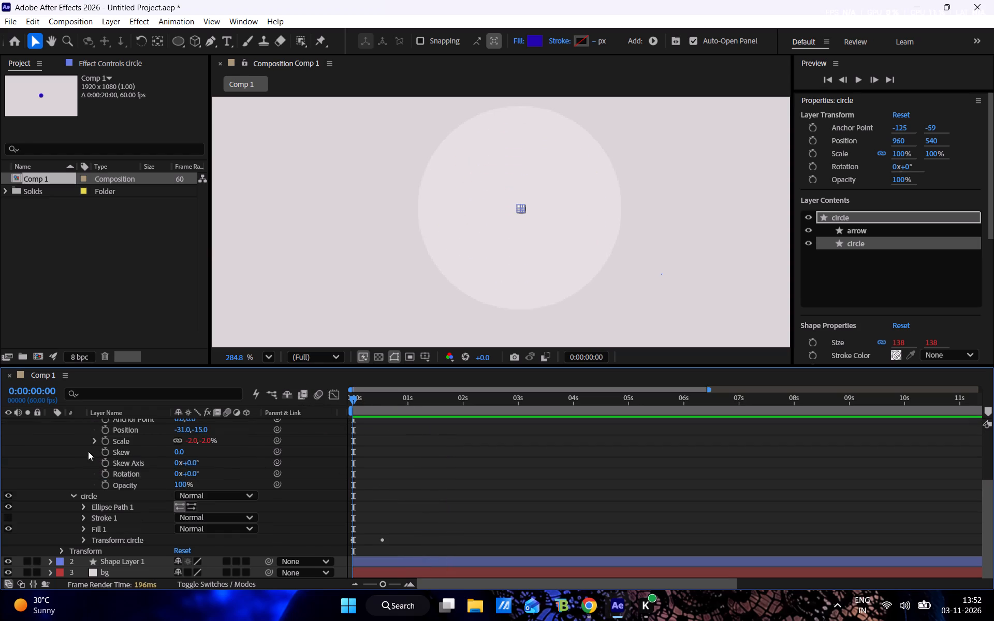
pyautogui.scroll(2, 101, 462)
pyautogui.click(74, 560)
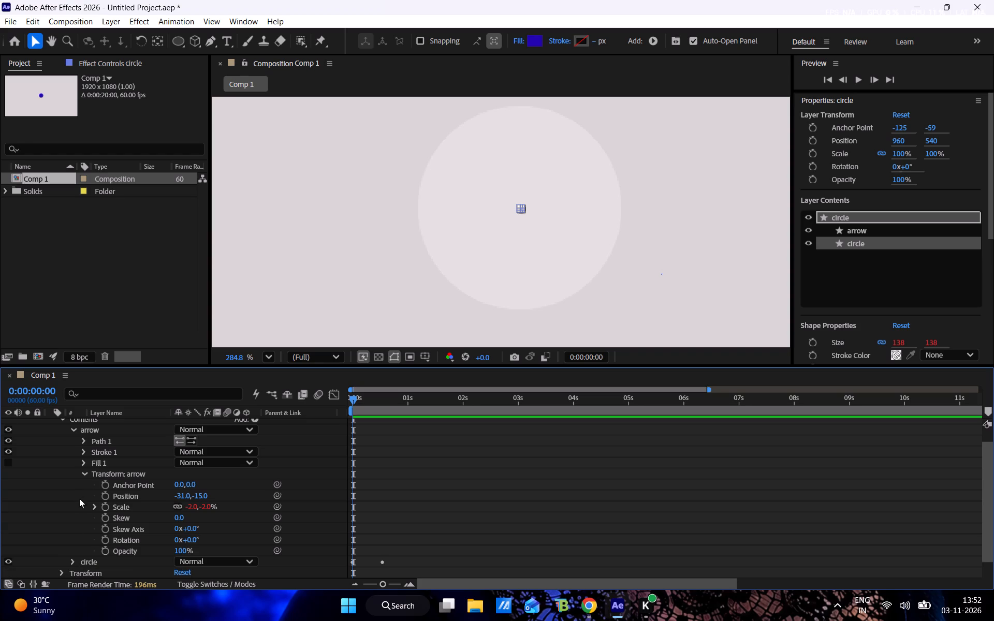
pyautogui.click(83, 471)
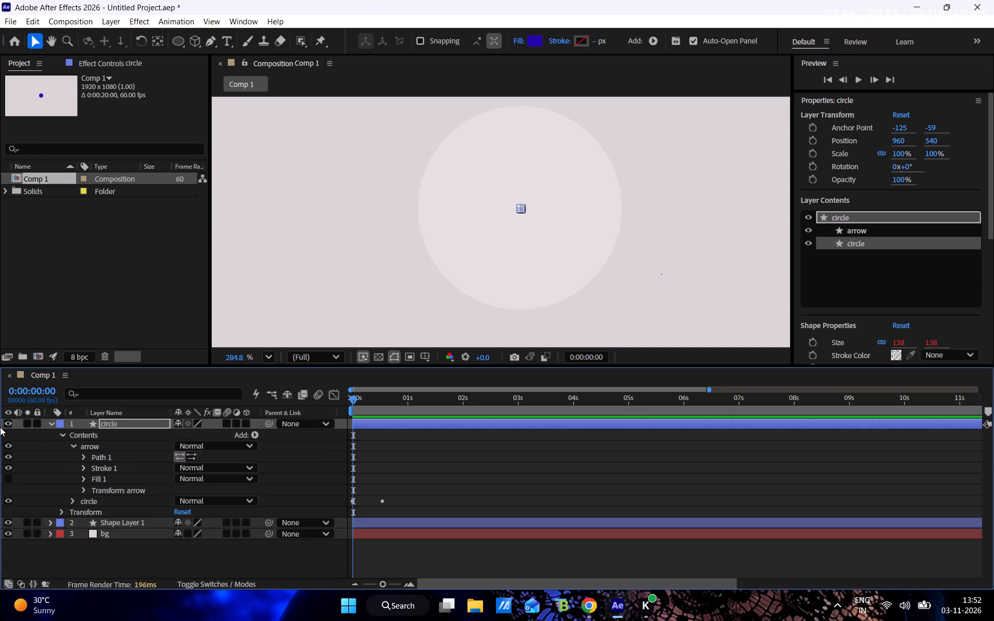
pyautogui.click(72, 445)
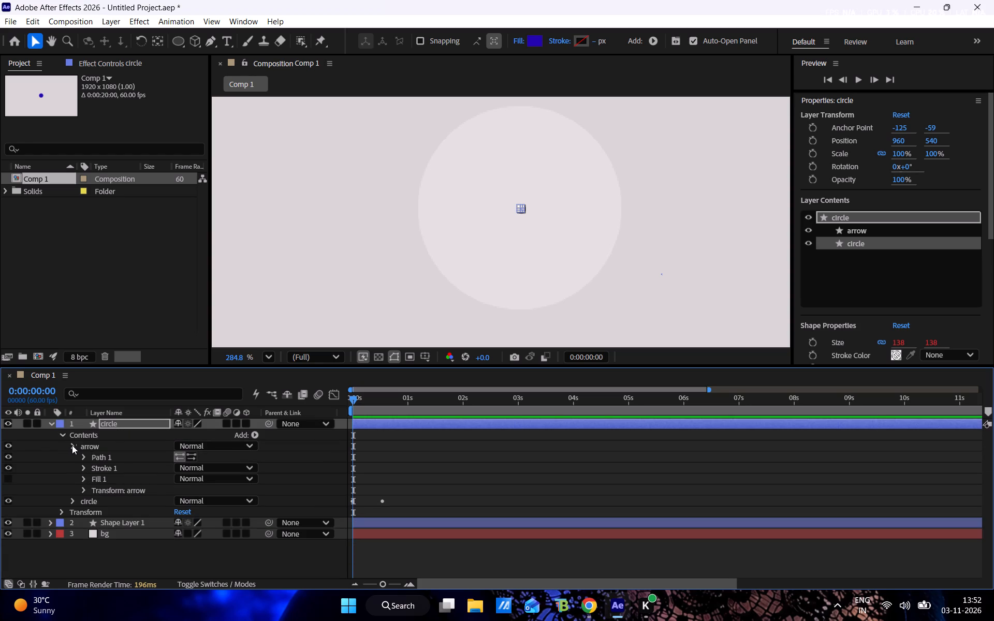
pyautogui.click(72, 445)
pyautogui.click(81, 486)
pyautogui.scroll(-1, 86, 495)
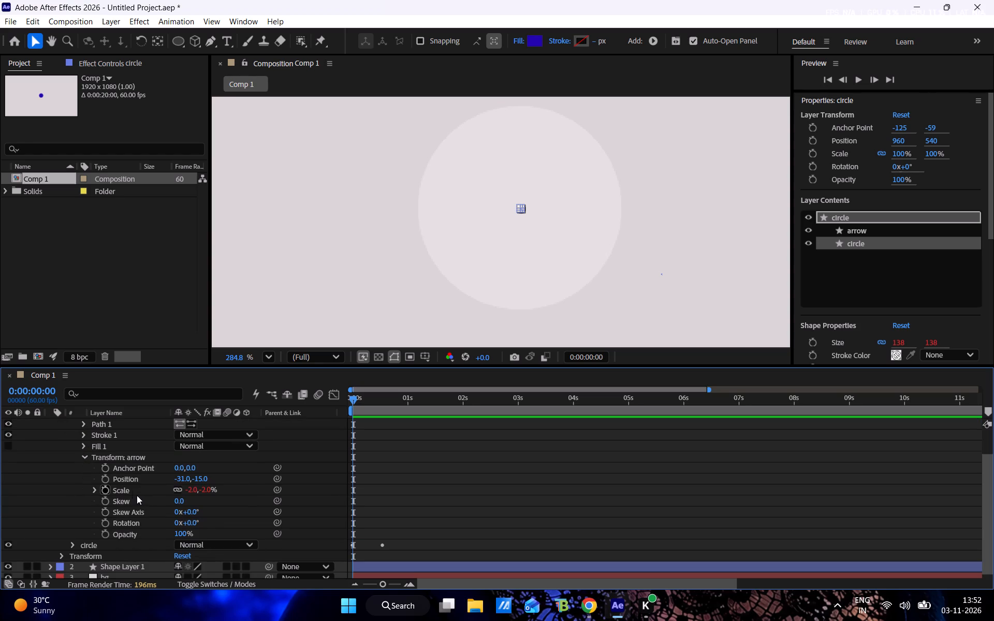
pyautogui.click(131, 490)
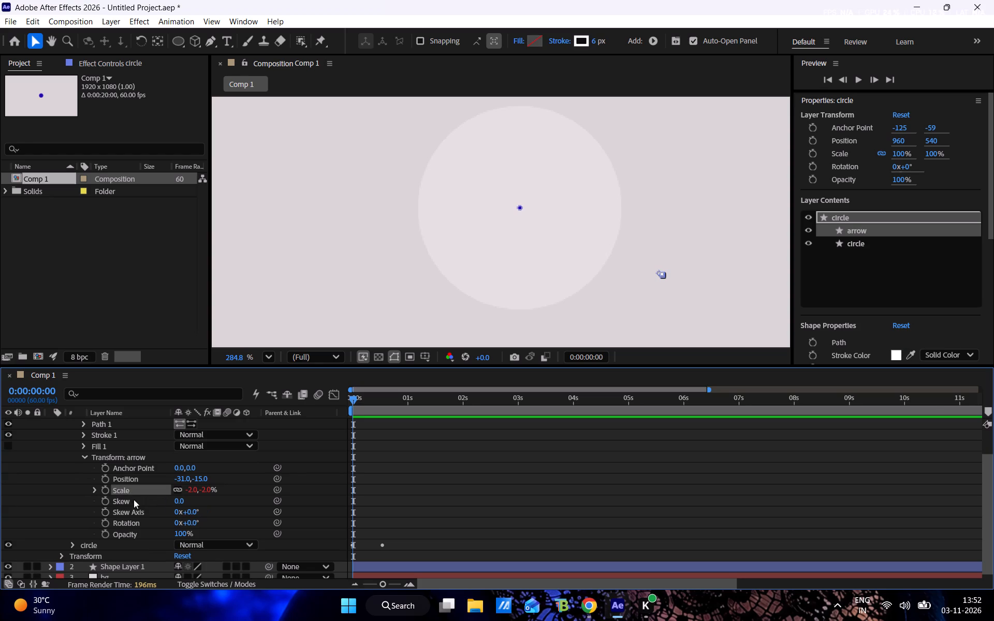
pyautogui.click(92, 492)
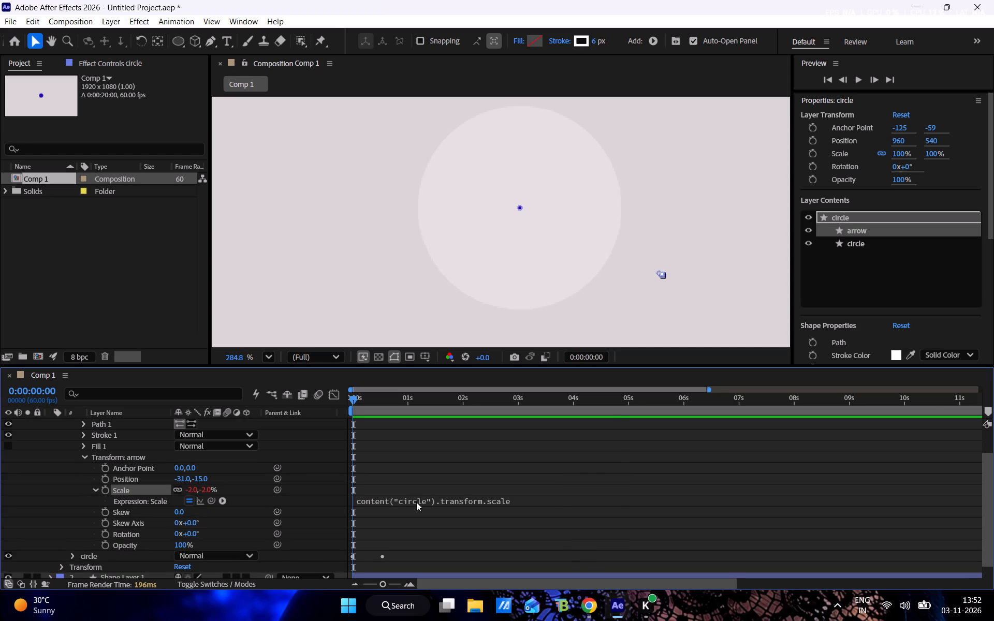
# Append .valueAtTime(time-0.1) to the arrow group's Scale expression so it follows the circle's scale with a 0.1-second delay.
pyautogui.click(418, 502)
pyautogui.click(559, 500)
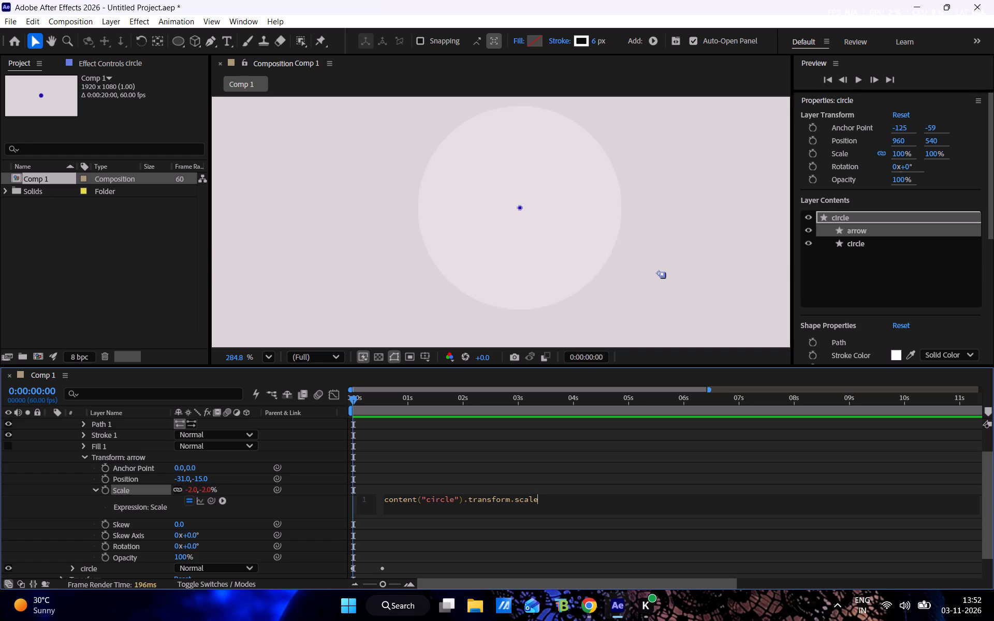
pyautogui.press('.')
pyautogui.write('val')
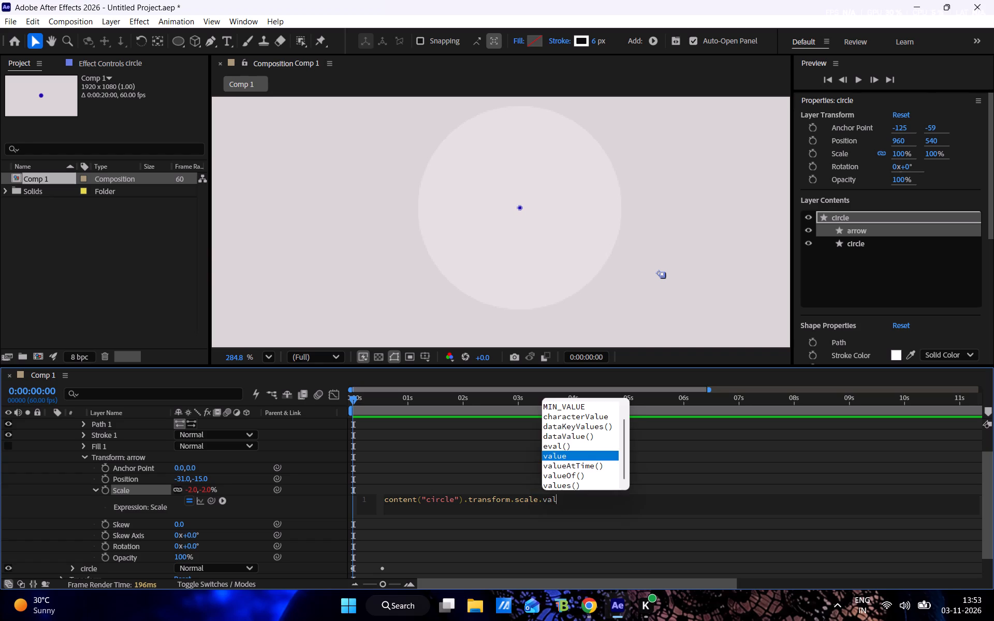
pyautogui.write('uea')
pyautogui.click(598, 514)
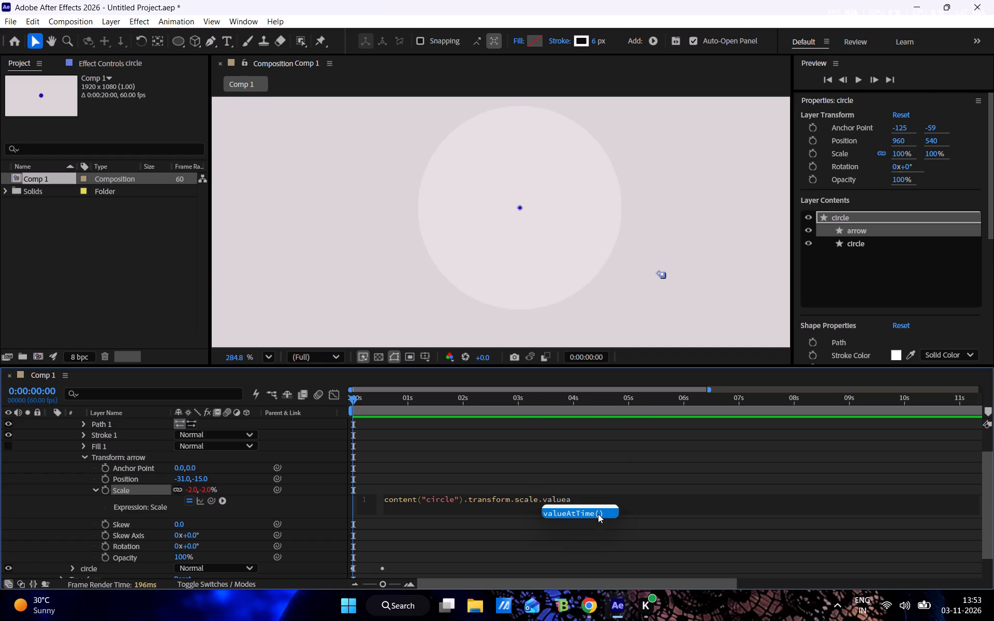
pyautogui.click(586, 508)
pyautogui.doubleClick(586, 514)
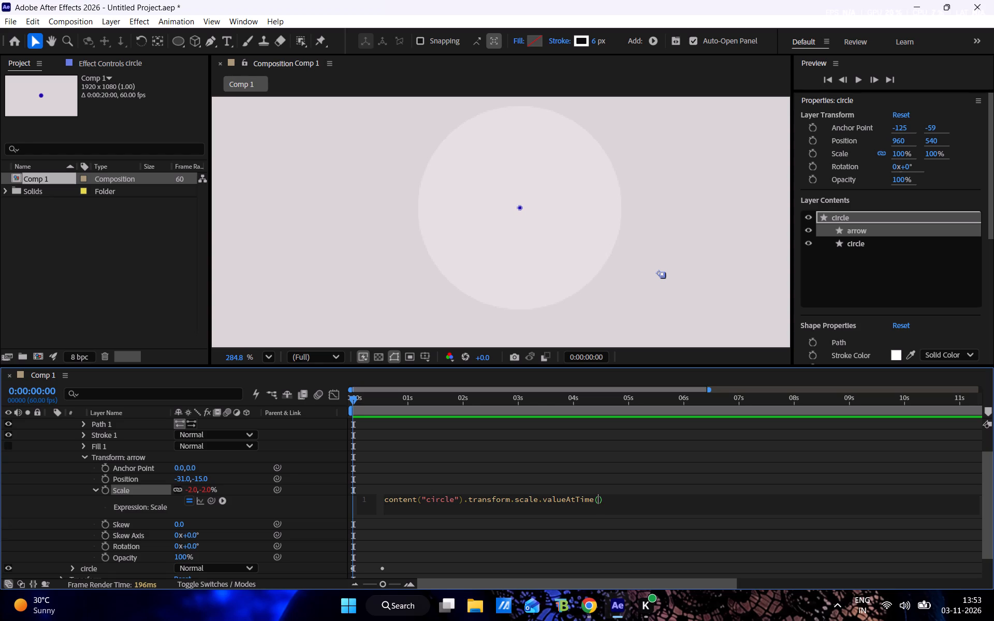
pyautogui.write('time')
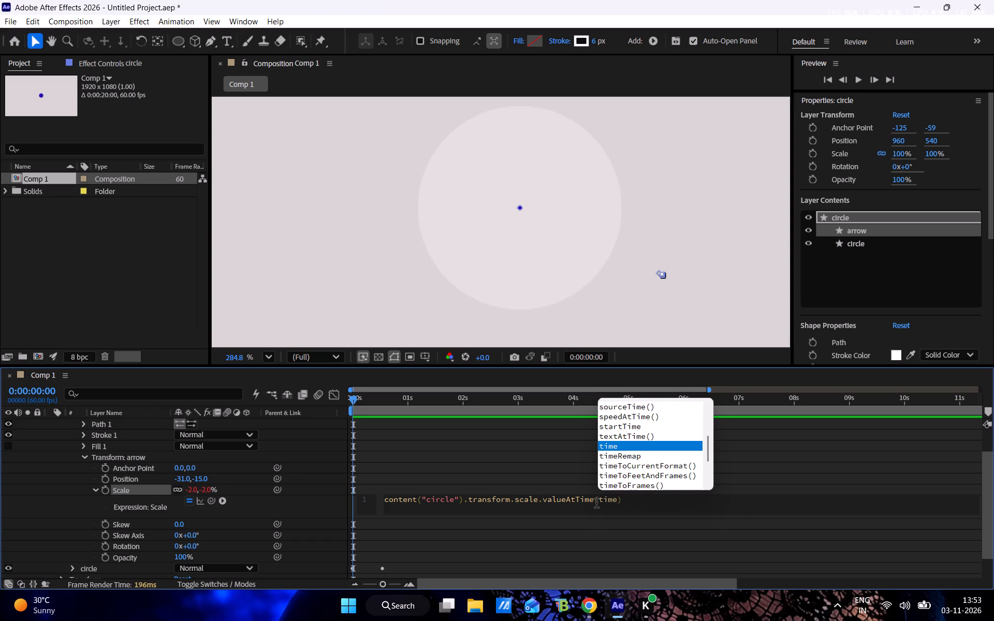
pyautogui.hotkey('shift', '_')
pyautogui.press('BackSpace')
pyautogui.press('-')
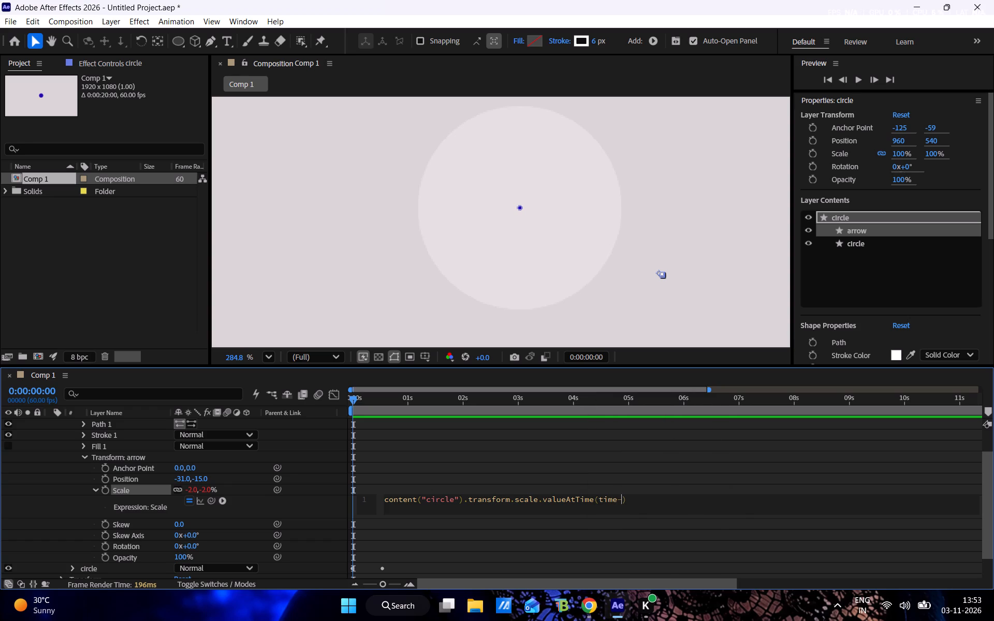
pyautogui.press('0')
pyautogui.write('.1')
pyautogui.click(613, 401)
# Play back the animation from 0:00:00:00 to check the arrow's delayed scaling.
pyautogui.moveTo(605, 402); pyautogui.dragTo(279, 407)
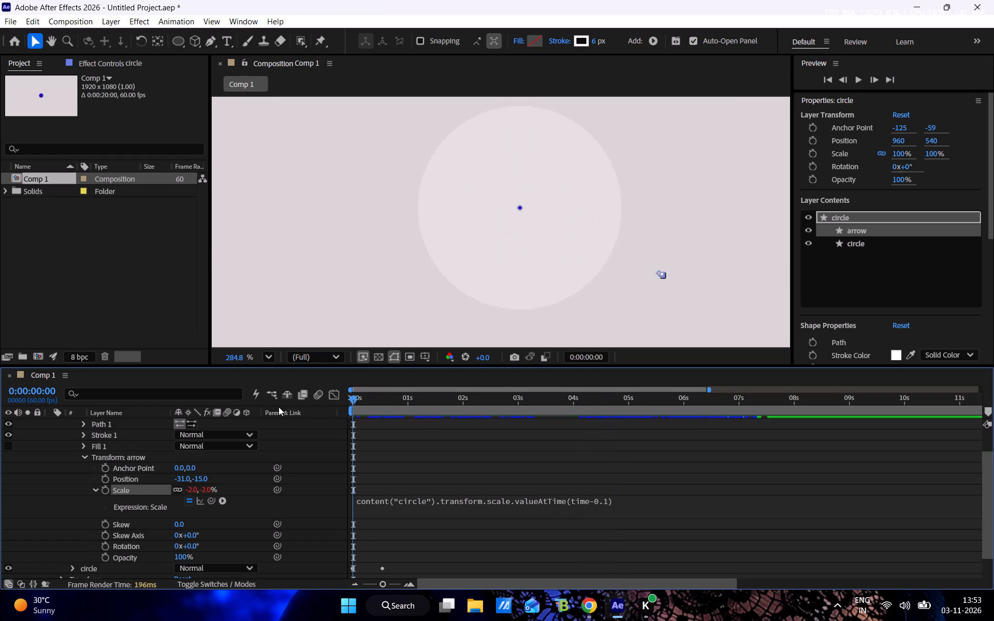
pyautogui.press('space')
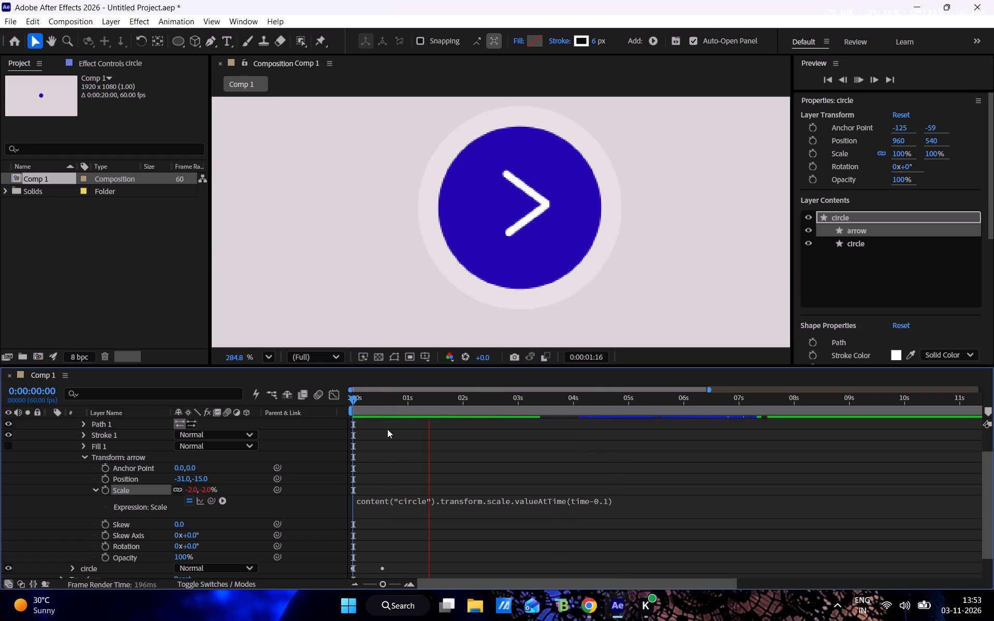
pyautogui.moveTo(398, 407); pyautogui.dragTo(298, 419)
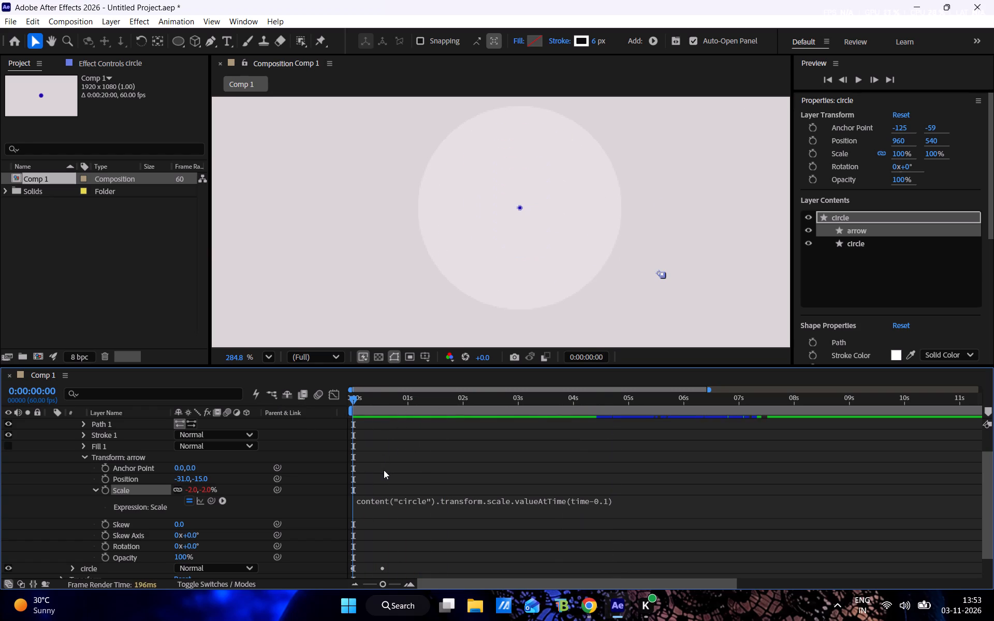
# At 0:00:03:56, move the arrow group's anchor point near the circle's centre with the Pan Behind tool, at about -114.6, -54.9.
pyautogui.moveTo(369, 401); pyautogui.dragTo(536, 408)
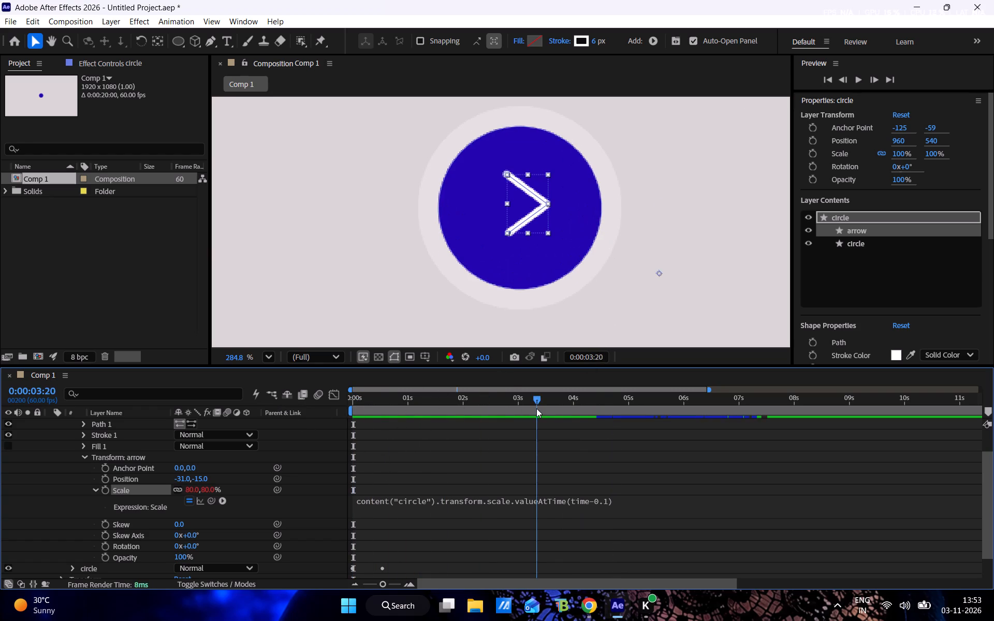
pyautogui.moveTo(536, 408); pyautogui.dragTo(569, 408)
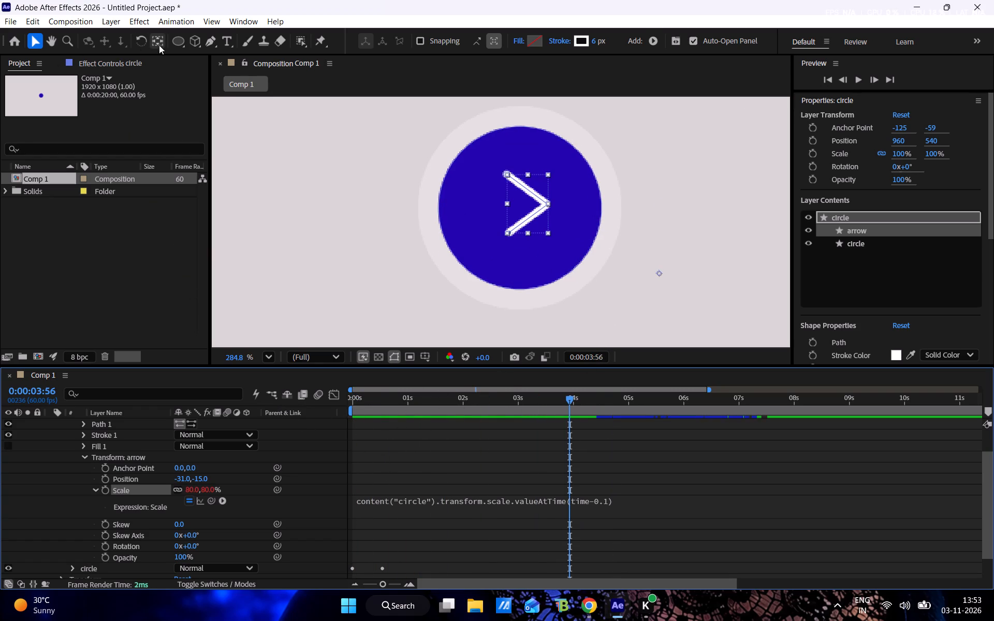
pyautogui.click(159, 45)
pyautogui.moveTo(662, 276); pyautogui.dragTo(648, 277)
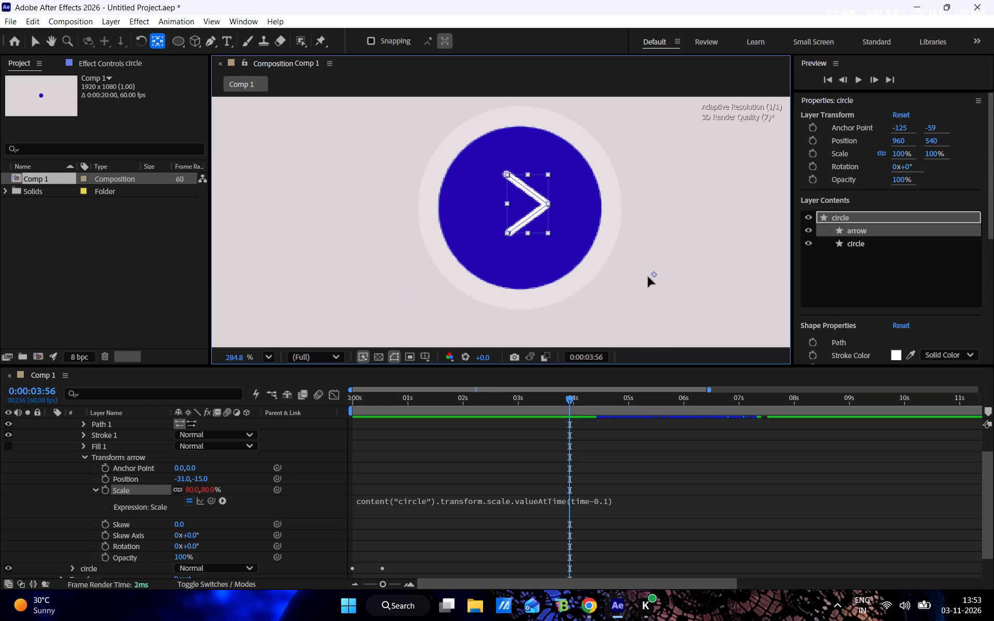
pyautogui.moveTo(648, 277); pyautogui.dragTo(527, 211)
# Replay the animation from 0:00:00:00 several times, with the layers deselected, to check the arrow scaling inside the circle.
pyautogui.moveTo(528, 396); pyautogui.dragTo(462, 403)
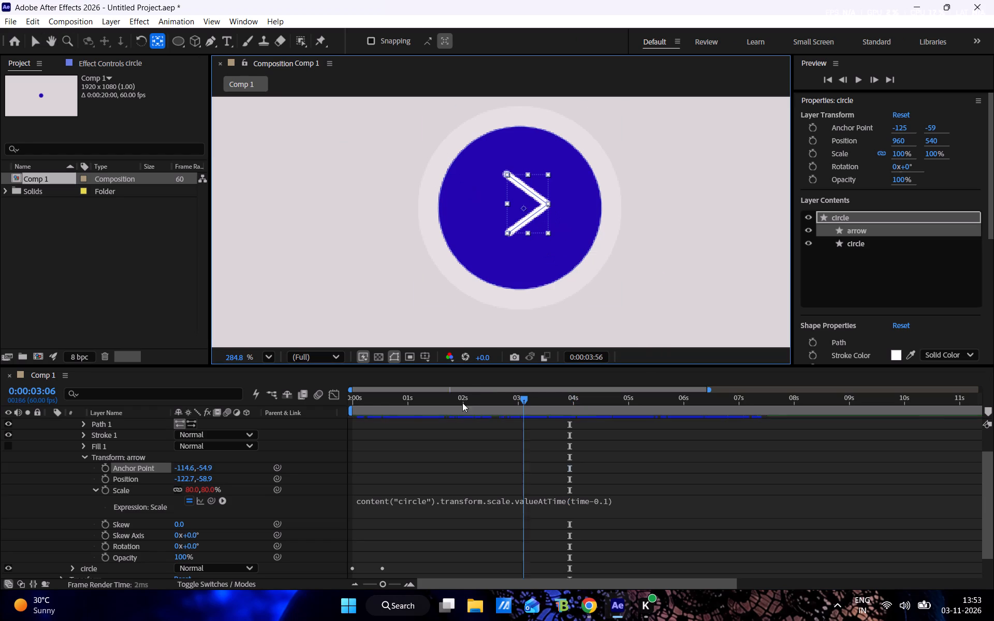
pyautogui.moveTo(462, 403); pyautogui.dragTo(205, 412)
pyautogui.press('space')
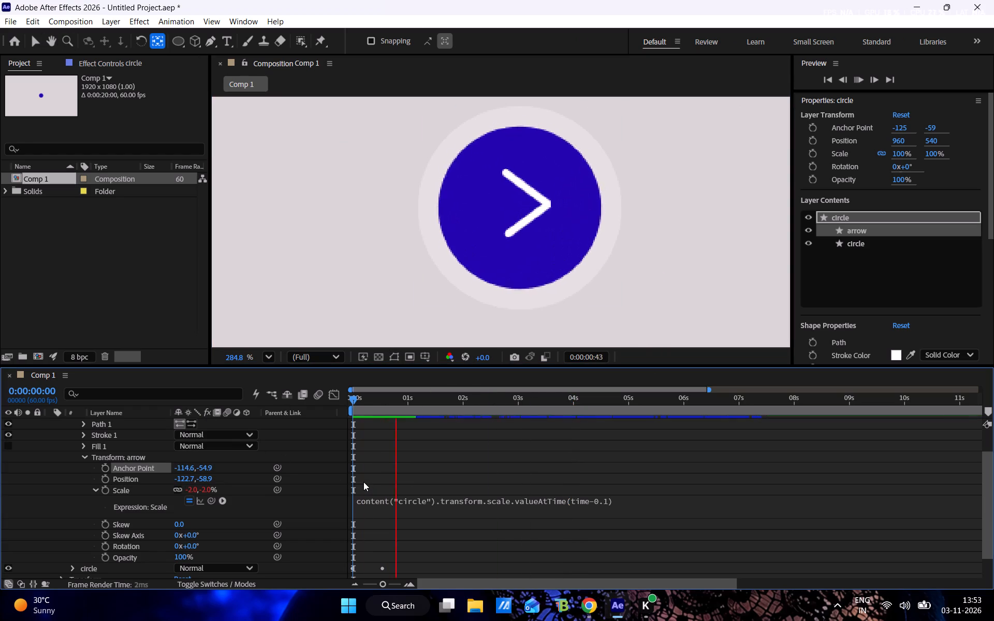
pyautogui.moveTo(399, 403); pyautogui.dragTo(316, 390)
pyautogui.press('space')
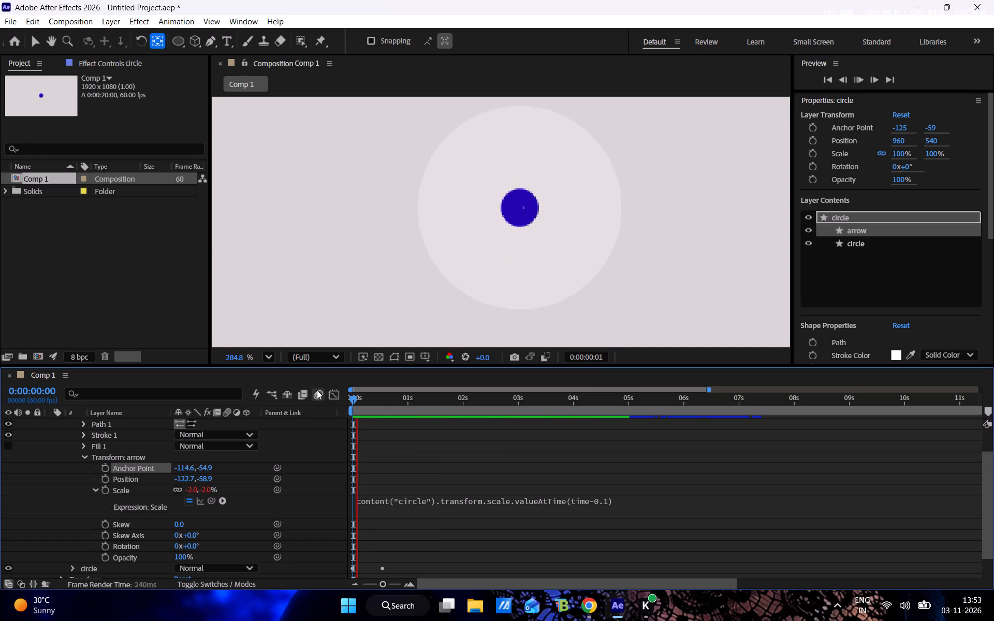
pyautogui.moveTo(383, 403); pyautogui.dragTo(93, 442)
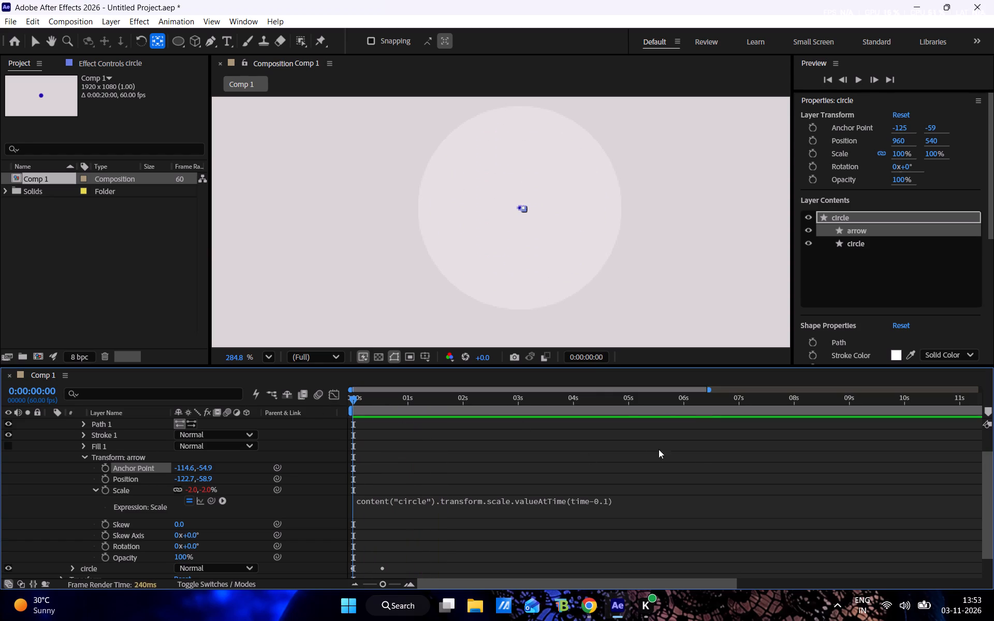
pyautogui.click(725, 490)
pyautogui.press('space')
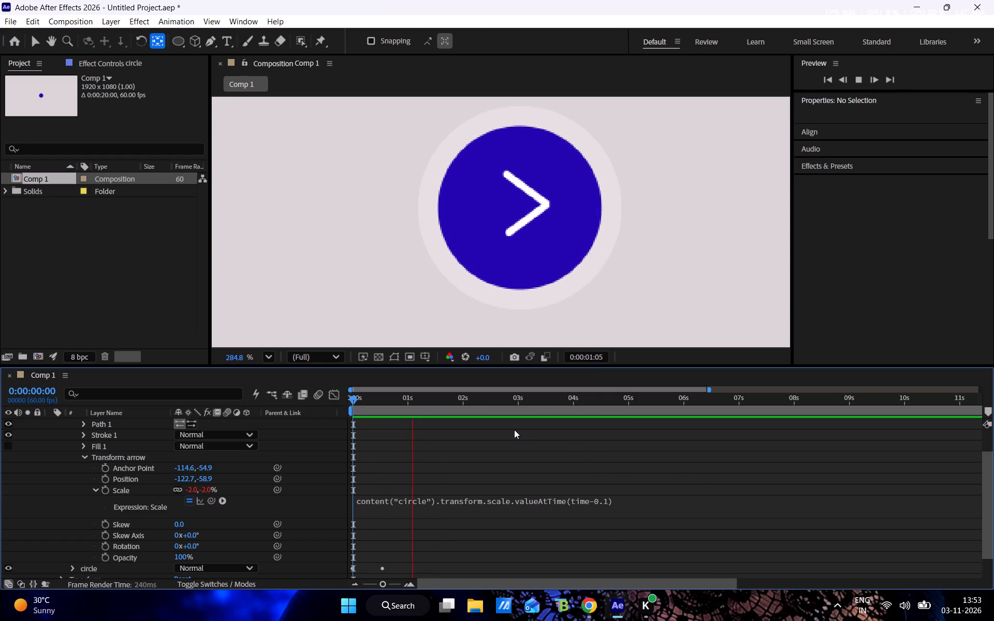
pyautogui.moveTo(389, 412); pyautogui.dragTo(162, 443)
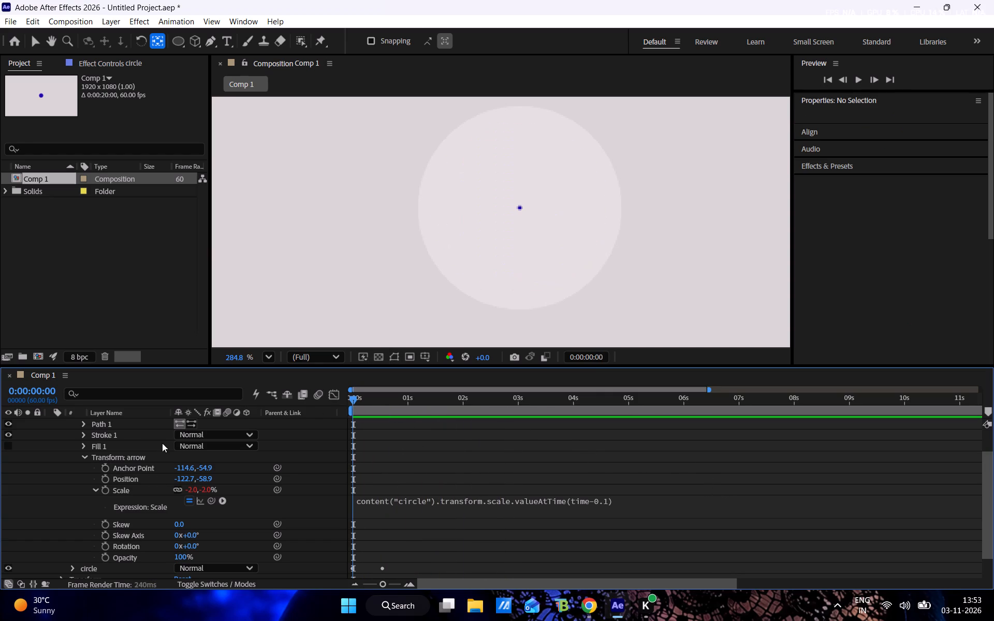
pyautogui.moveTo(162, 443); pyautogui.dragTo(70, 462)
pyautogui.press('space')
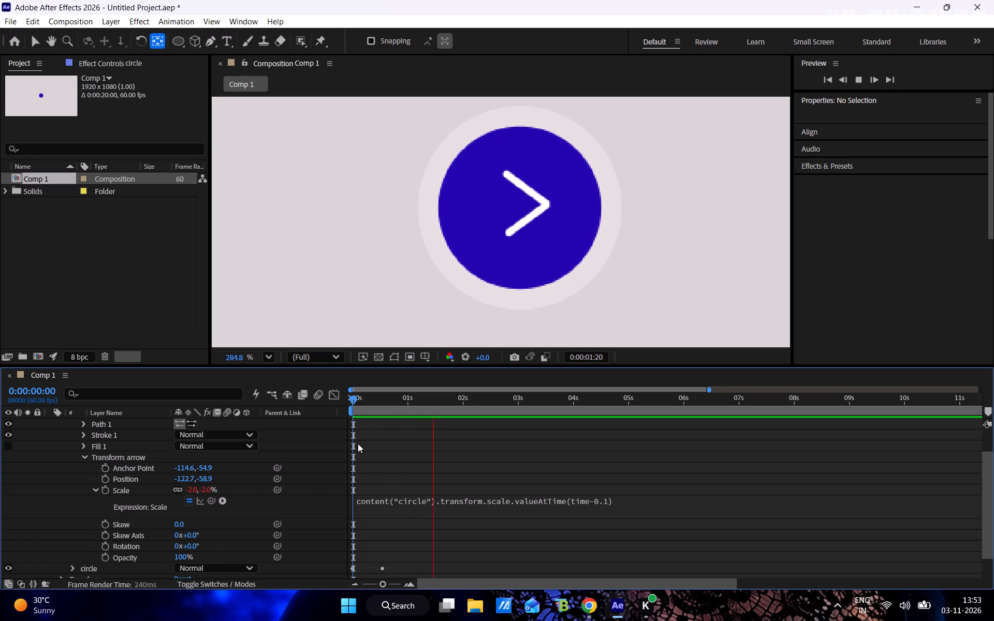
# Collapse the circle layer and replay the animation from 0:00:00:00 several times, examining how the circle and arrow start scaling.
pyautogui.moveTo(398, 401); pyautogui.dragTo(312, 392)
pyautogui.scroll(3, 91, 421)
pyautogui.click(62, 436)
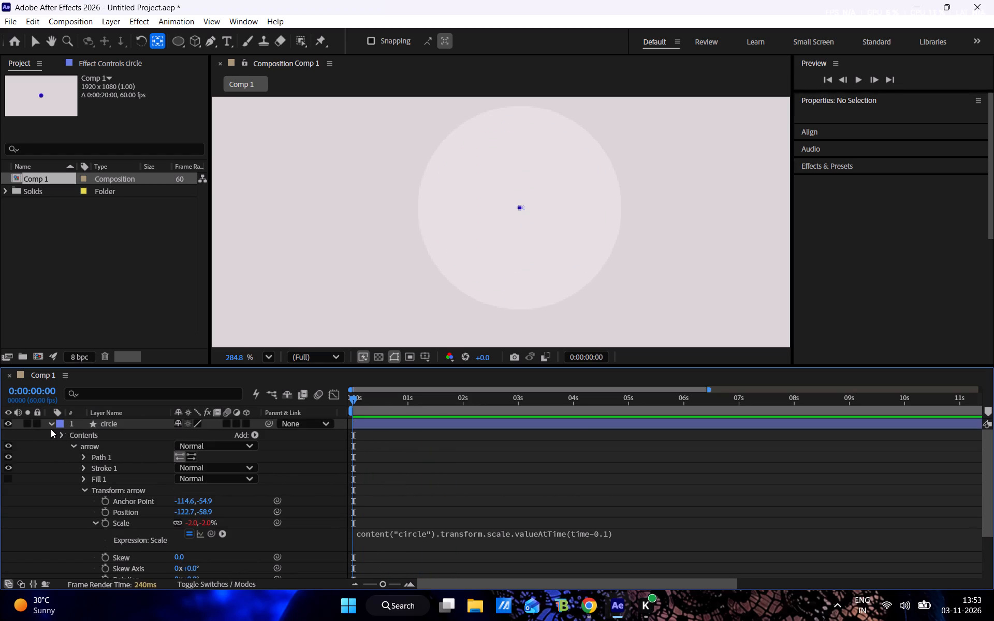
pyautogui.click(48, 425)
pyautogui.press('space')
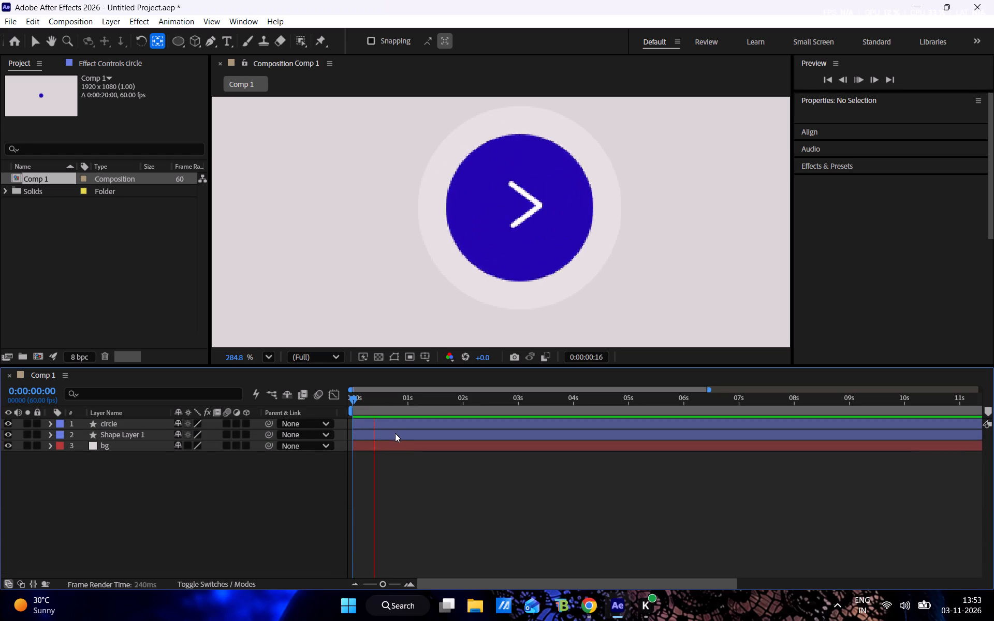
pyautogui.moveTo(389, 401); pyautogui.dragTo(148, 439)
pyautogui.press('space')
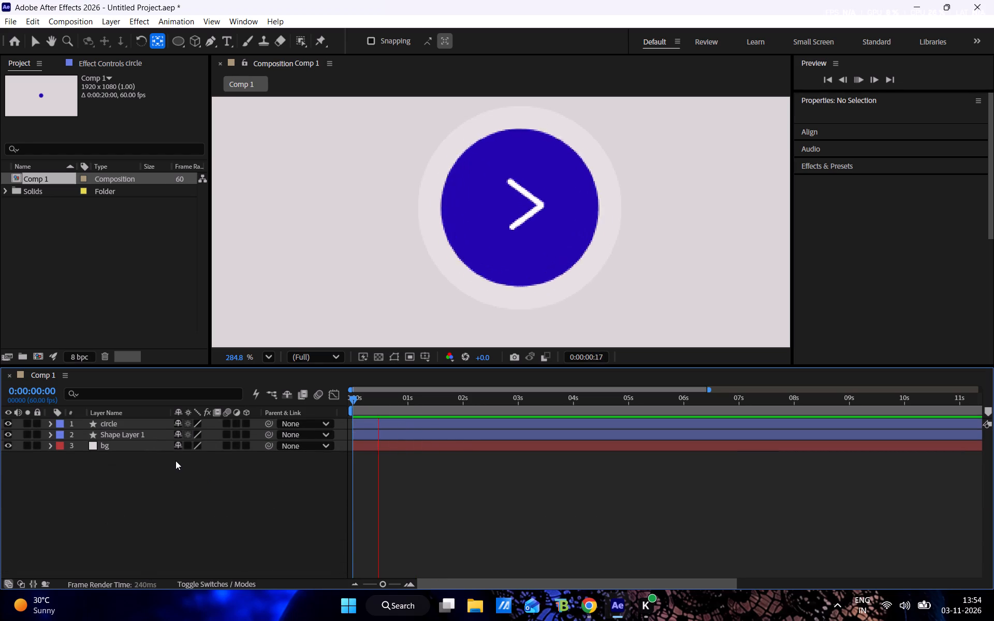
pyautogui.moveTo(376, 401); pyautogui.dragTo(370, 405)
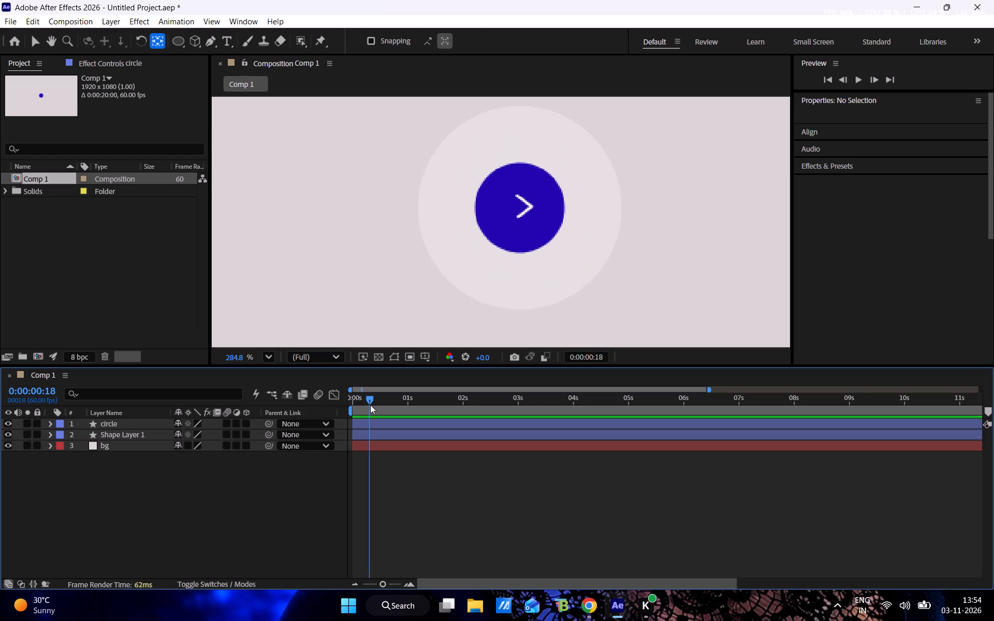
pyautogui.moveTo(370, 405); pyautogui.dragTo(453, 405)
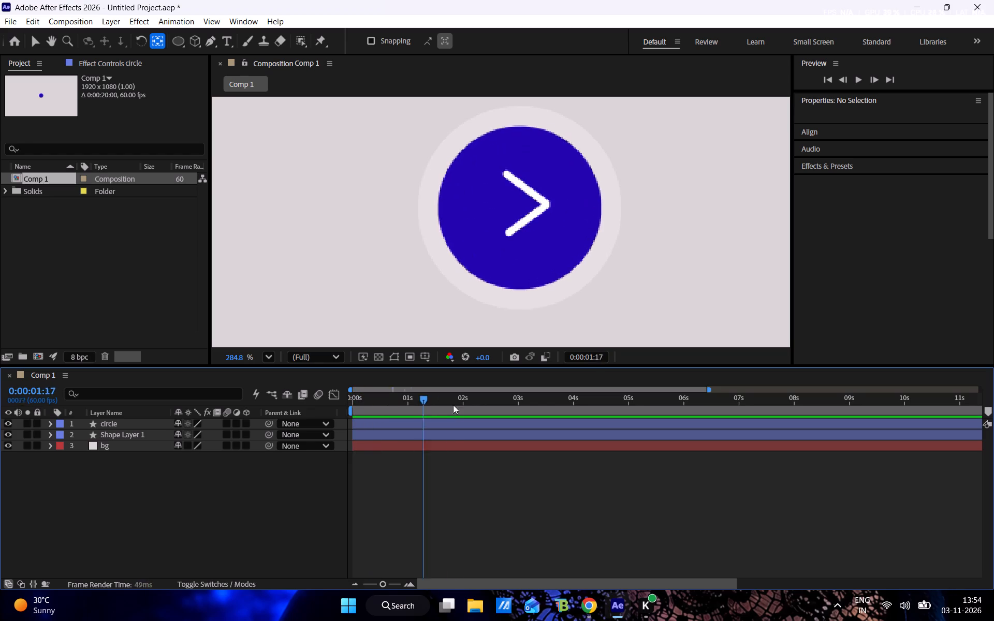
pyautogui.moveTo(453, 405); pyautogui.dragTo(226, 419)
pyautogui.press('space')
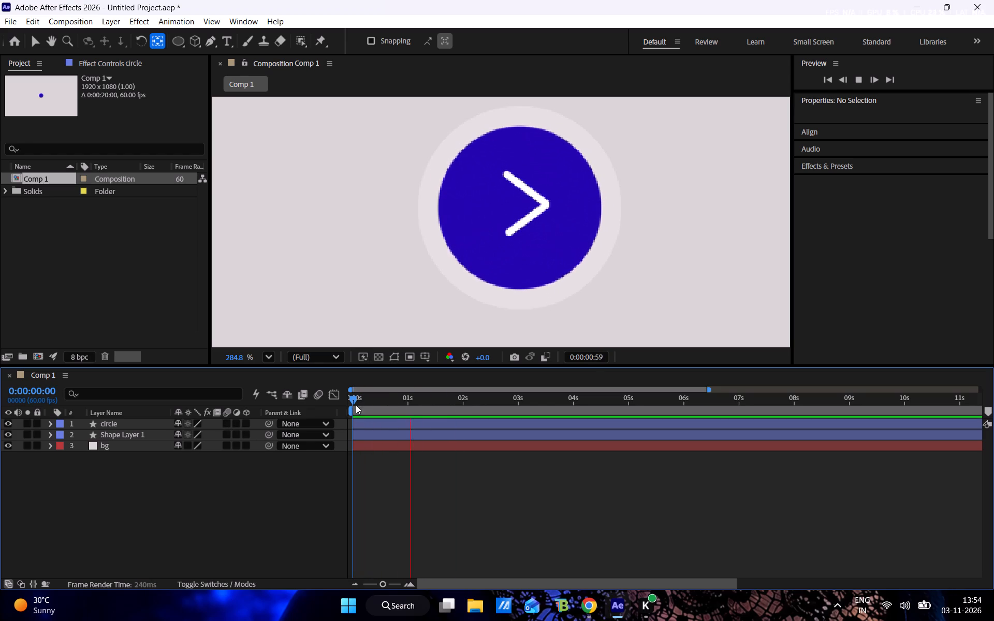
pyautogui.moveTo(394, 403); pyautogui.dragTo(272, 428)
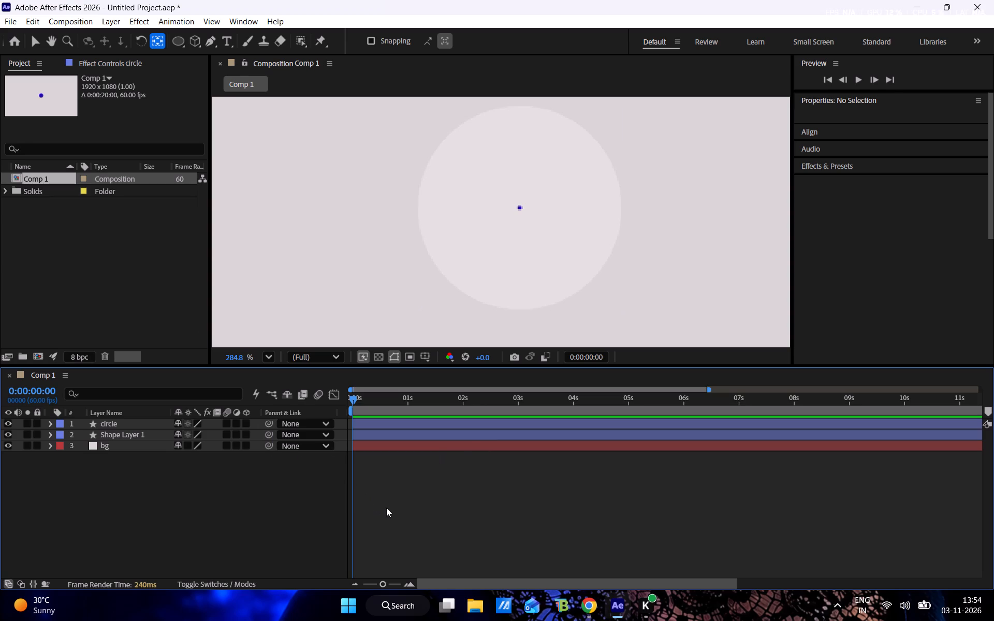
pyautogui.press('space')
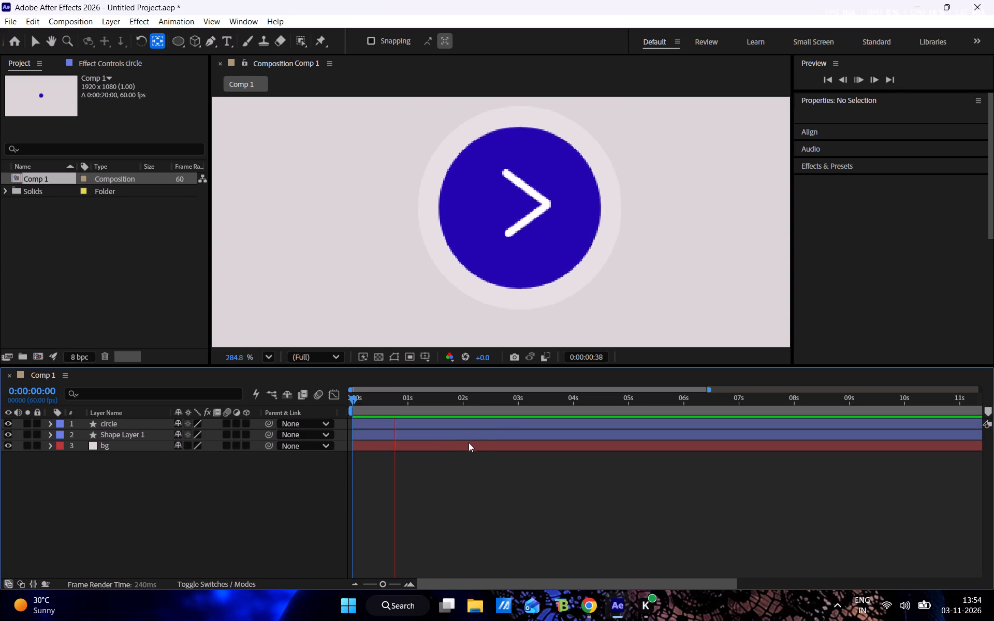
pyautogui.moveTo(440, 390); pyautogui.dragTo(349, 410)
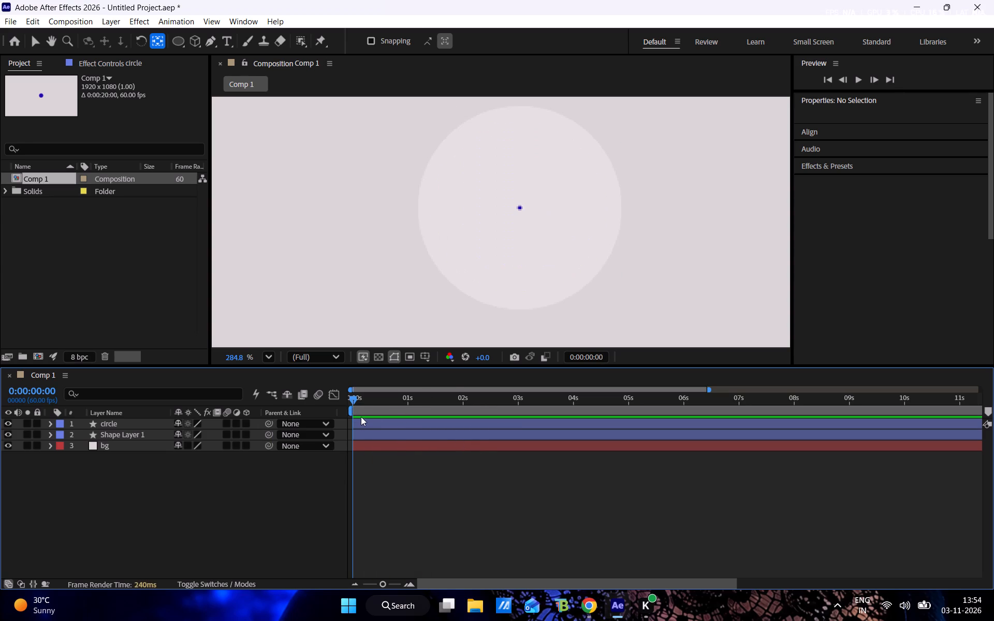
pyautogui.moveTo(386, 395); pyautogui.dragTo(193, 413)
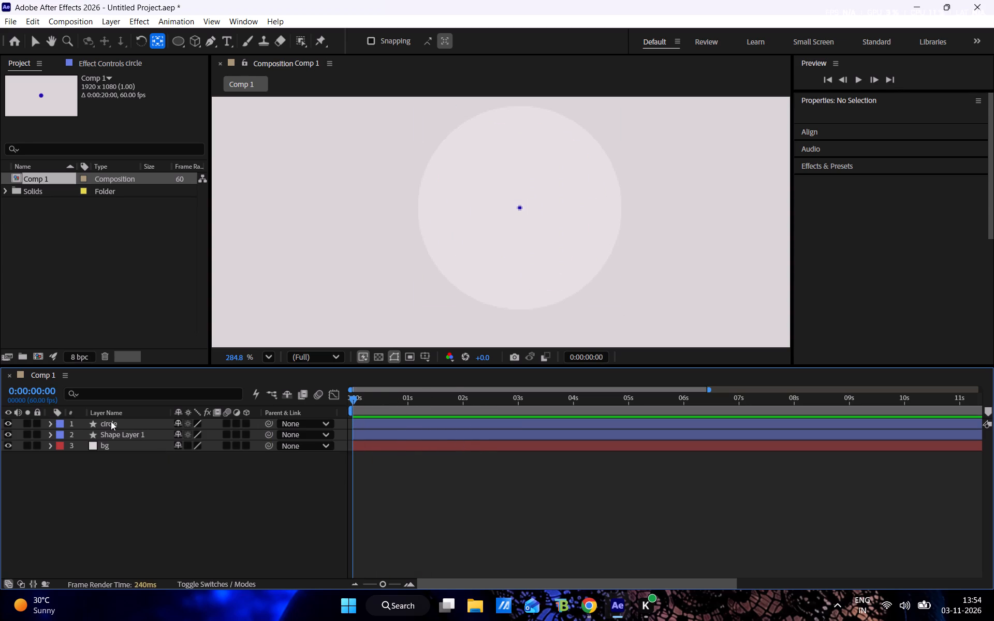
# In the circle layer's contents, set the circle group's first Scale keyframe at 0:00:00:00 to 0%.
pyautogui.click(111, 421)
pyautogui.click(54, 420)
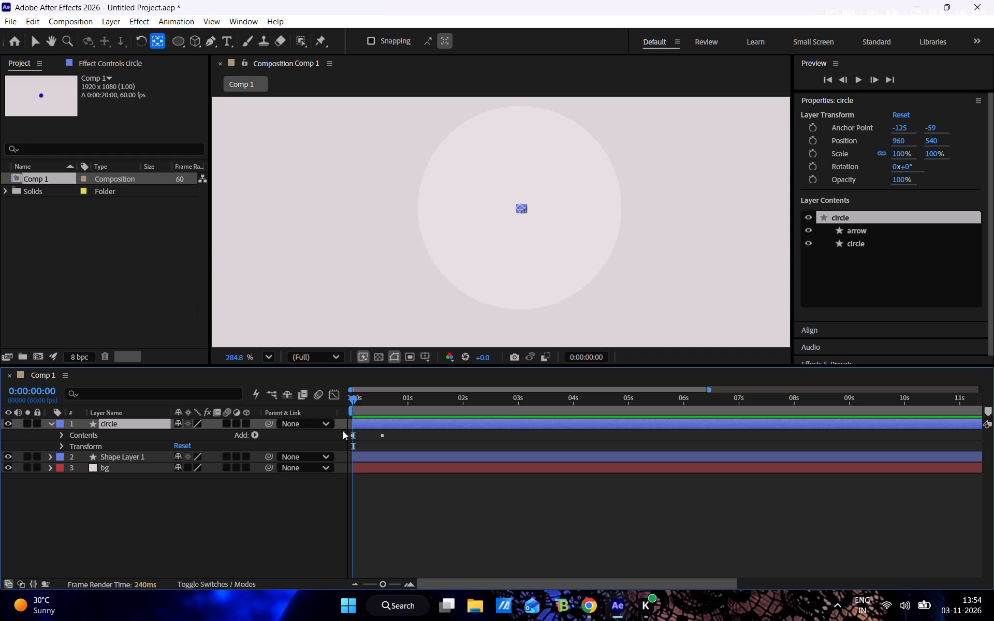
pyautogui.click(60, 432)
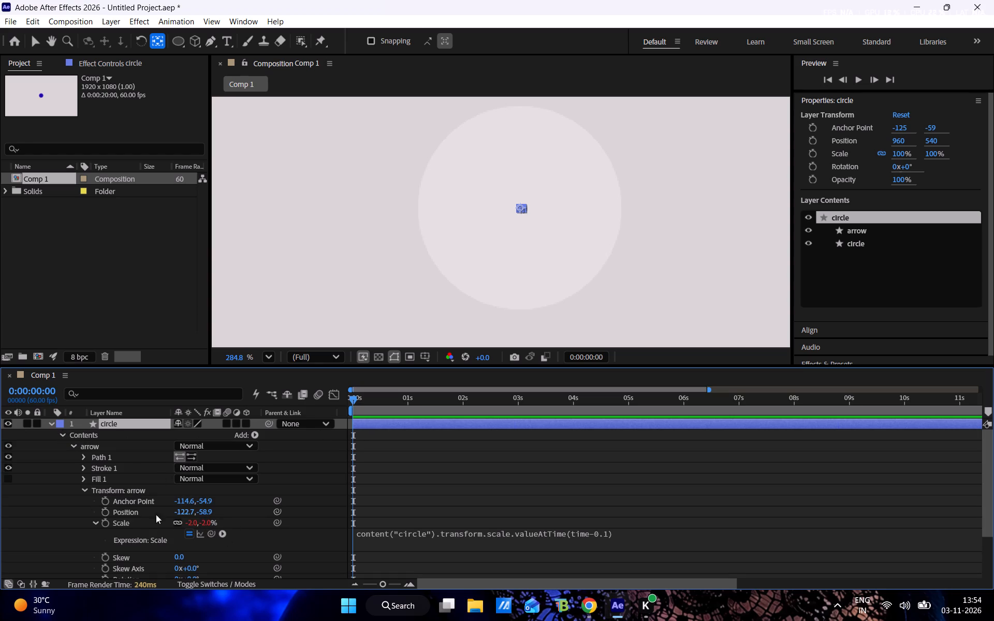
pyautogui.click(95, 520)
pyautogui.scroll(-3, 318, 467)
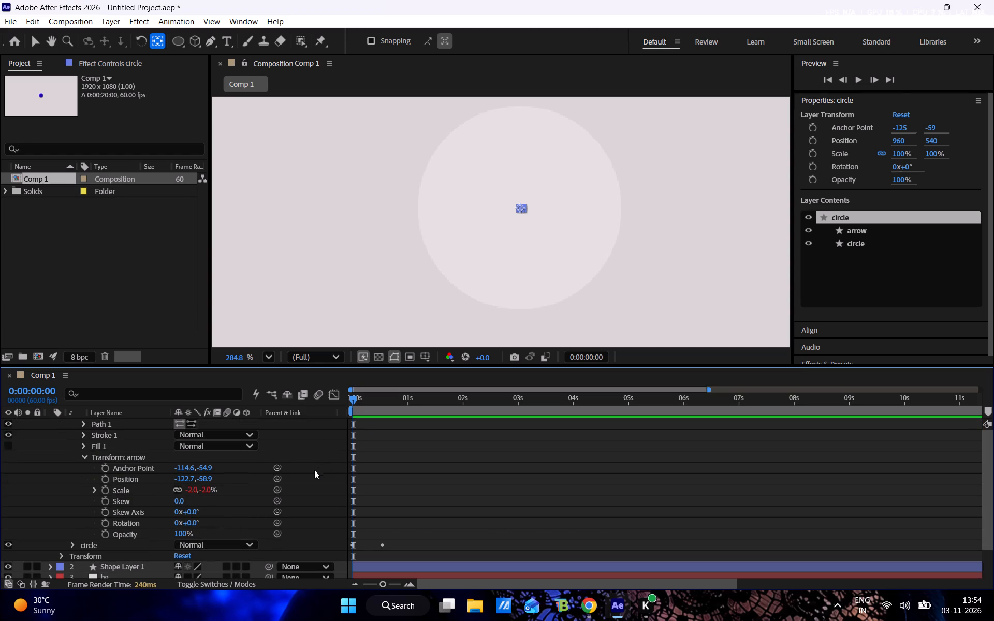
pyautogui.click(352, 542)
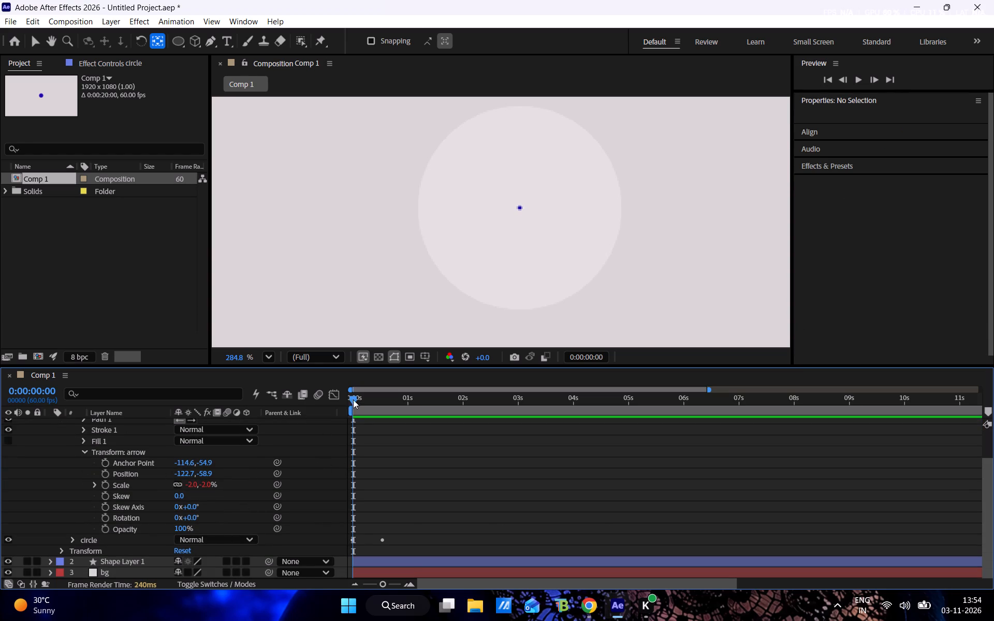
pyautogui.moveTo(353, 398); pyautogui.dragTo(345, 400)
pyautogui.click(354, 542)
pyautogui.click(352, 540)
pyautogui.click(74, 540)
pyautogui.scroll(-3, 223, 569)
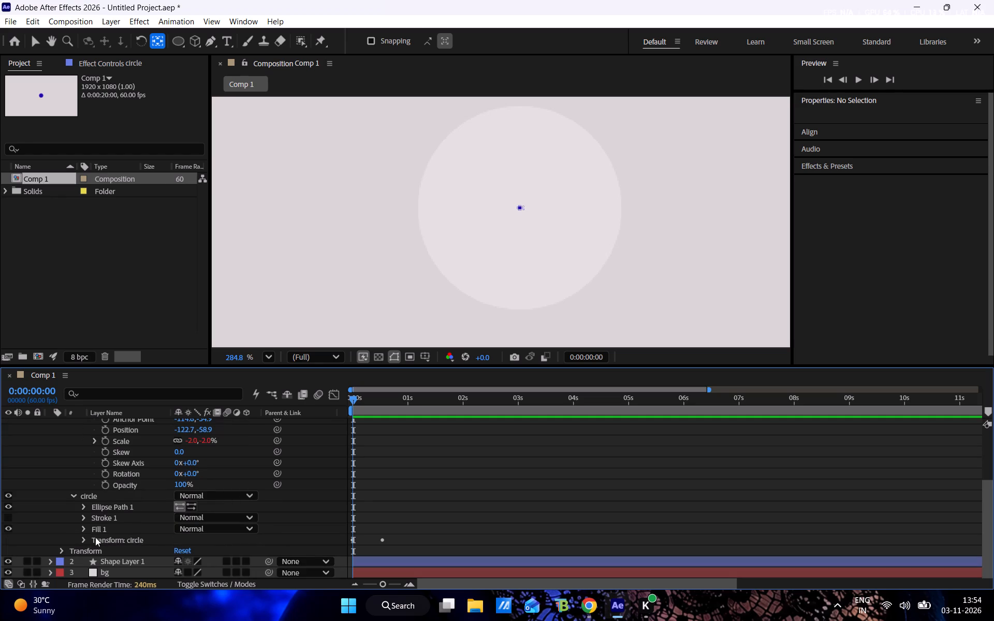
pyautogui.click(82, 539)
pyautogui.scroll(-2, 308, 563)
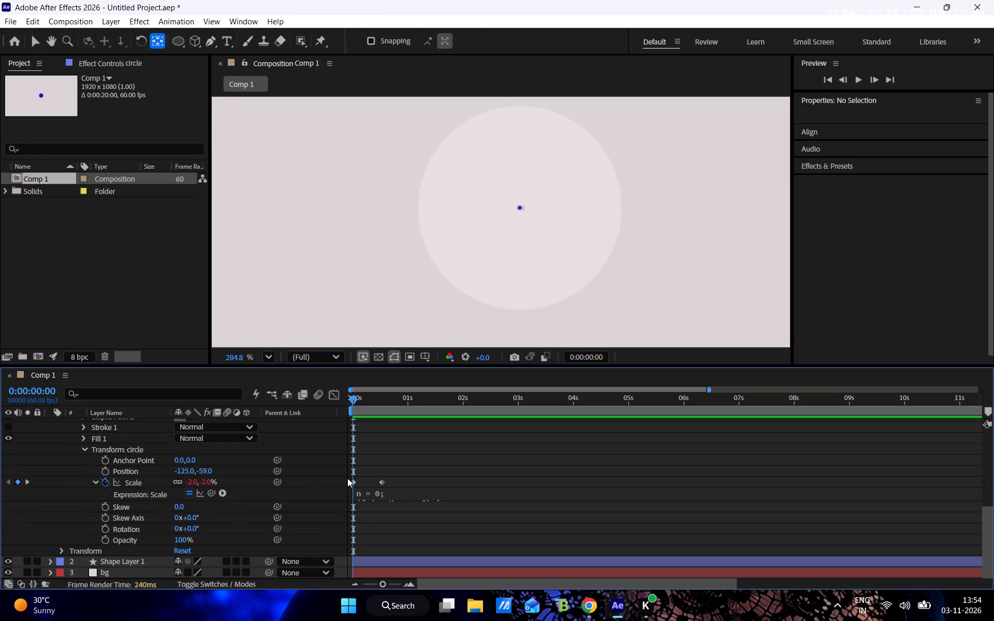
pyautogui.click(353, 479)
pyautogui.click(195, 483)
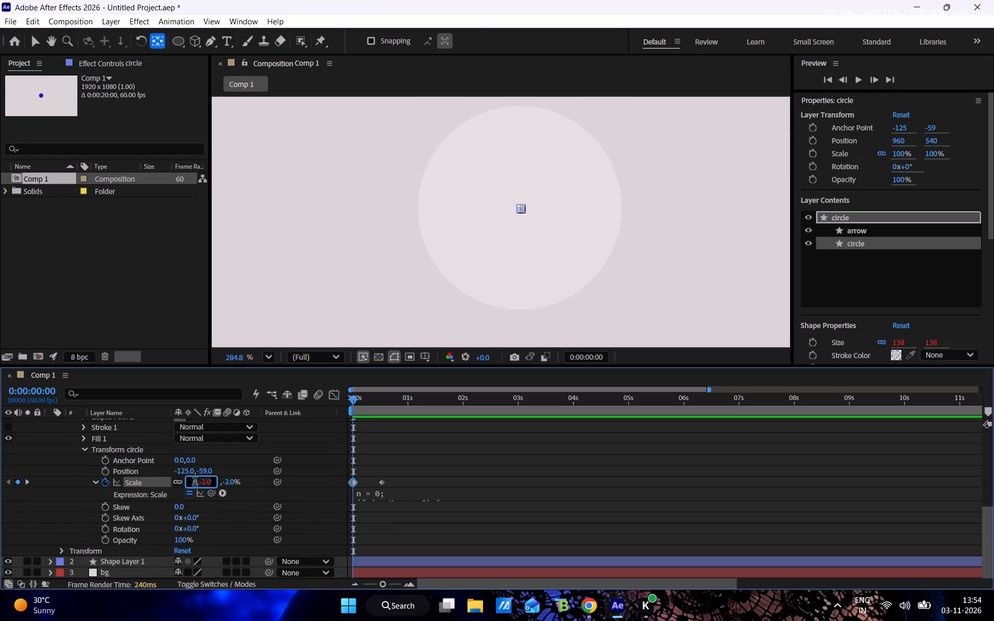
pyautogui.press('0')
pyautogui.press('Return')
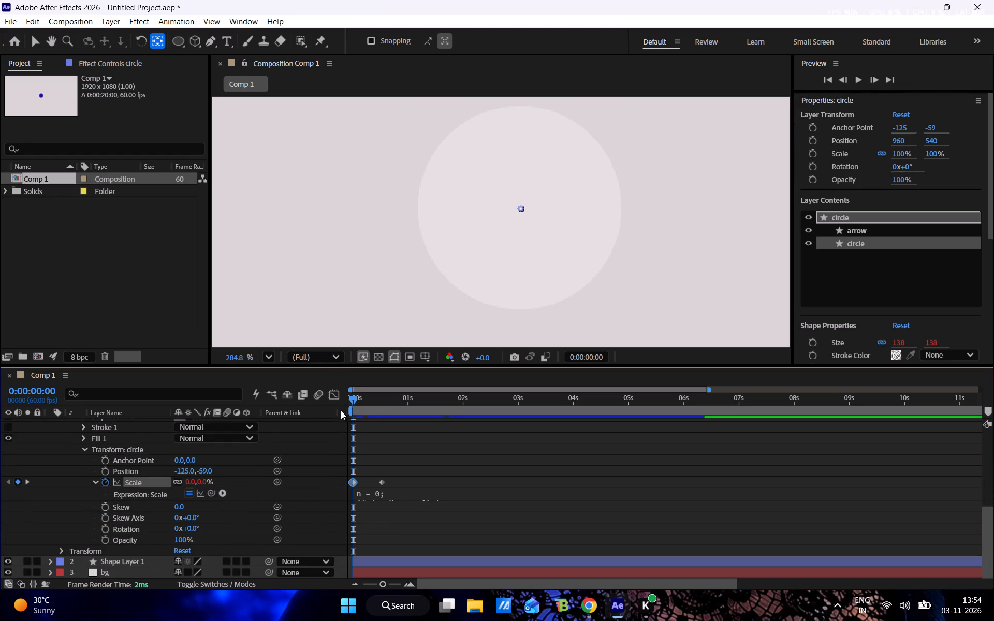
# Collapse and deselect the circle layer, and replay the animation from 0:00:00:00 several times to check its start.
pyautogui.scroll(7, 65, 424)
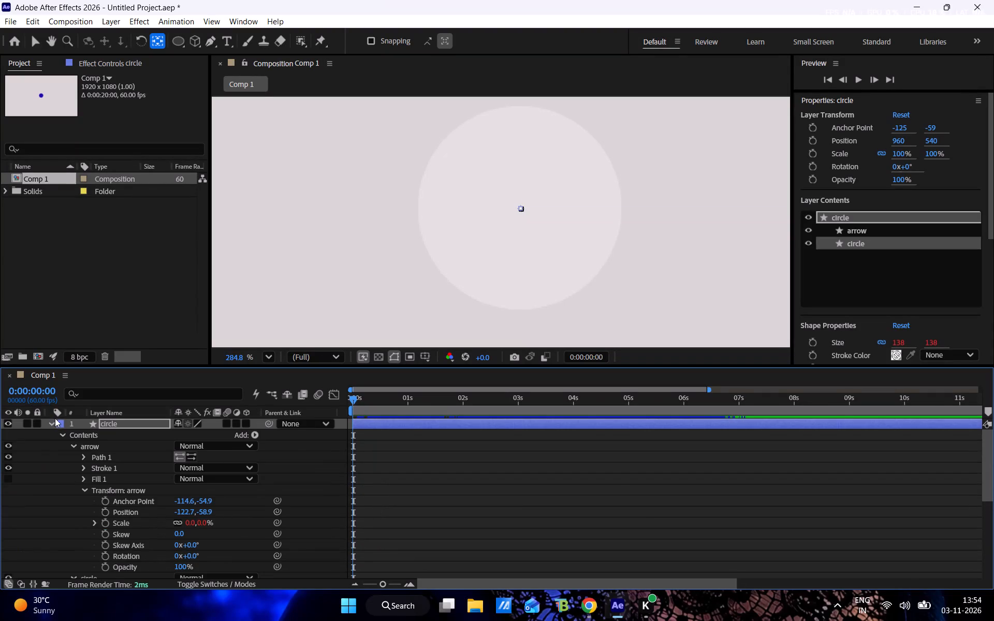
pyautogui.click(48, 422)
pyautogui.click(399, 490)
pyautogui.press('space')
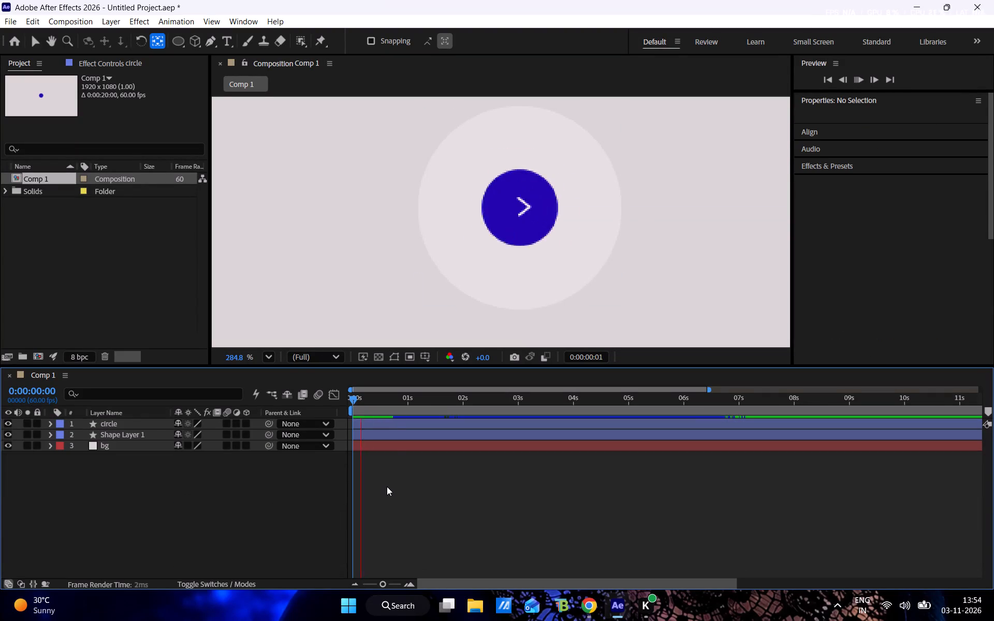
pyautogui.moveTo(377, 400); pyautogui.dragTo(315, 400)
pyautogui.press('space')
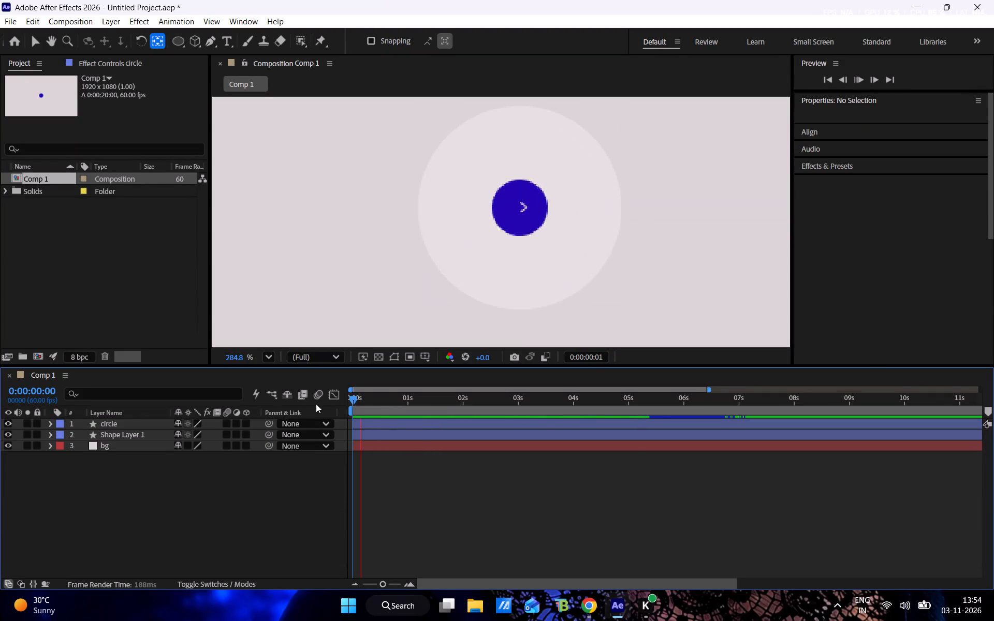
pyautogui.moveTo(377, 398); pyautogui.dragTo(1, 457)
pyautogui.press('space')
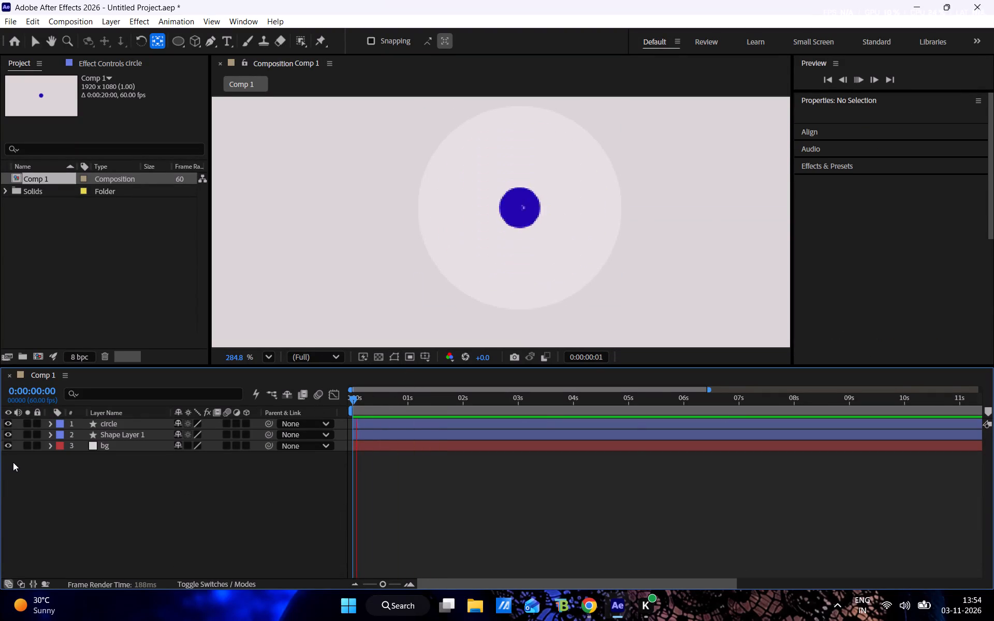
pyautogui.moveTo(338, 403); pyautogui.dragTo(202, 428)
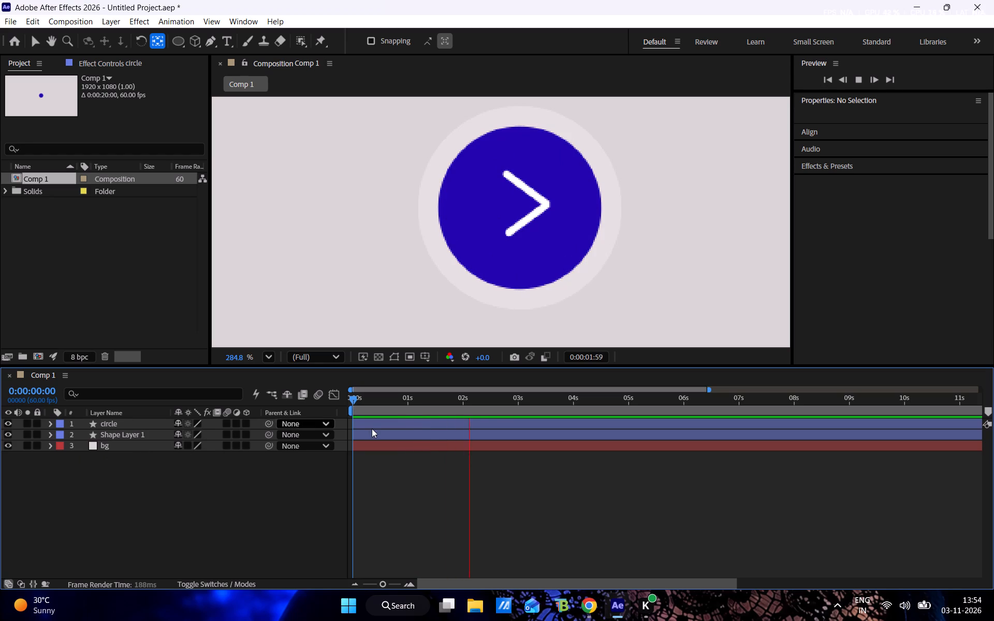
pyautogui.moveTo(377, 417); pyautogui.dragTo(214, 451)
pyautogui.moveTo(437, 402); pyautogui.dragTo(93, 436)
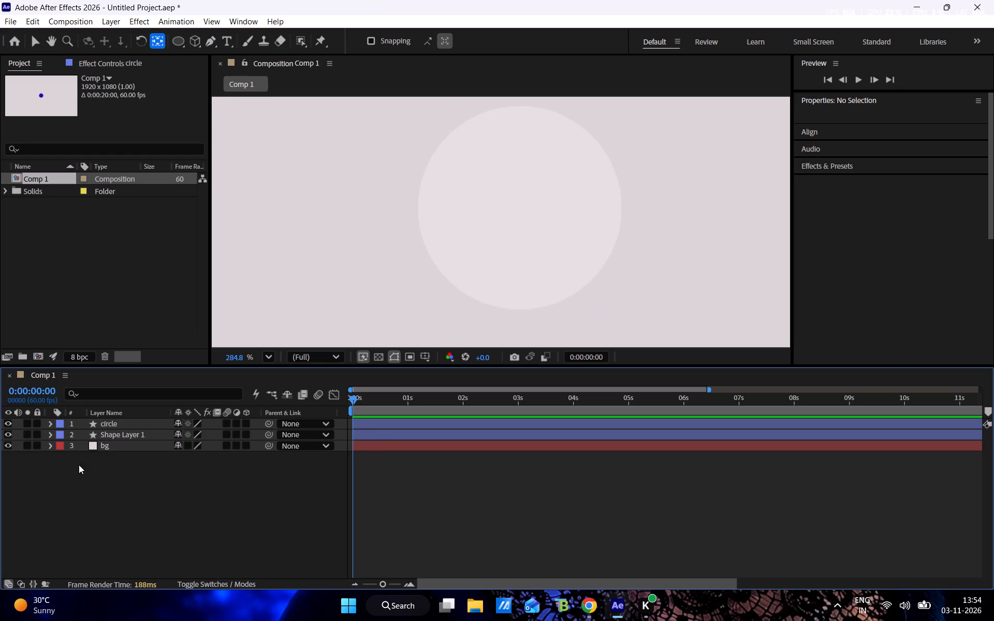
# At 0:00:02:00, add a Size keyframe to the pale background circle on Shape Layer 1.
pyautogui.click(128, 433)
pyautogui.moveTo(362, 400); pyautogui.dragTo(410, 405)
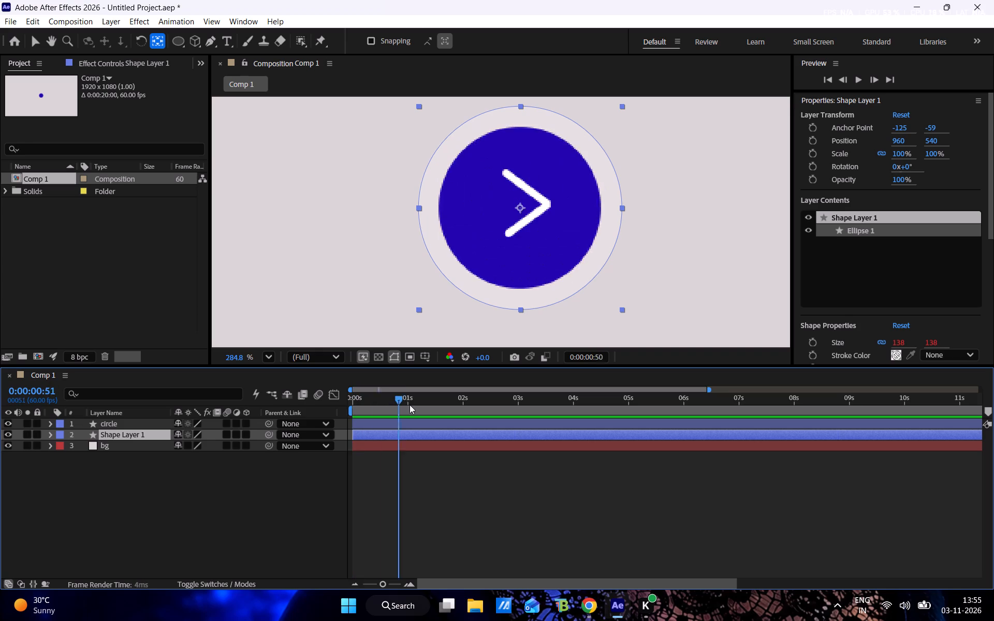
pyautogui.moveTo(410, 405); pyautogui.dragTo(356, 395)
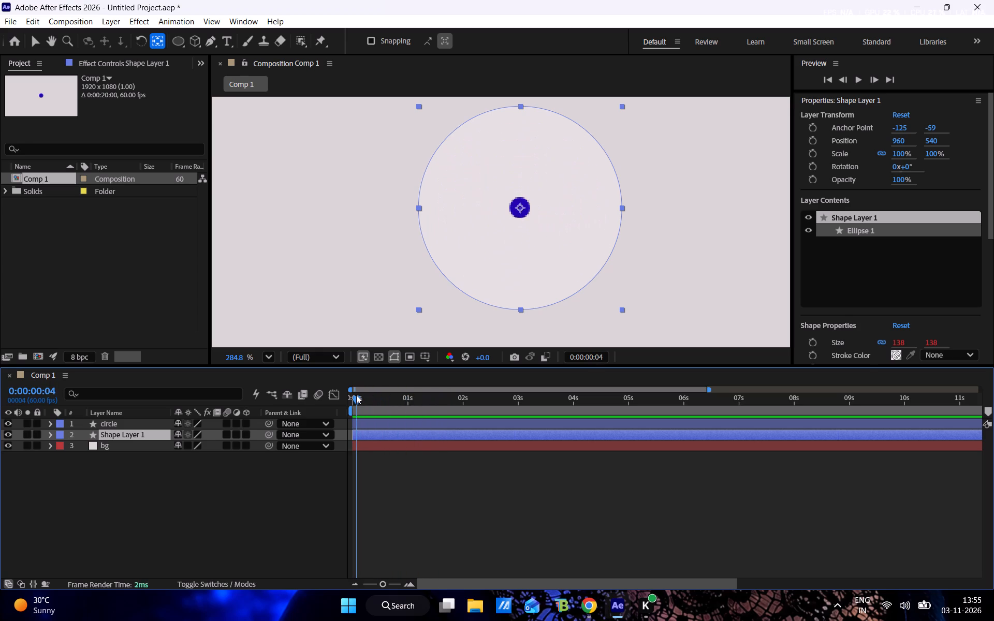
pyautogui.moveTo(356, 395); pyautogui.dragTo(463, 398)
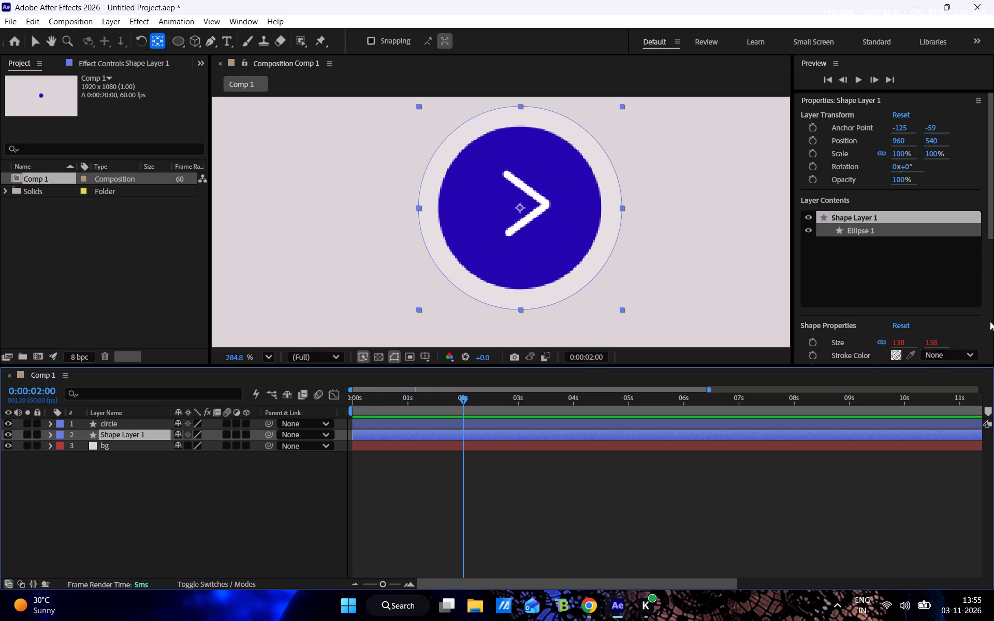
pyautogui.scroll(-1, 948, 335)
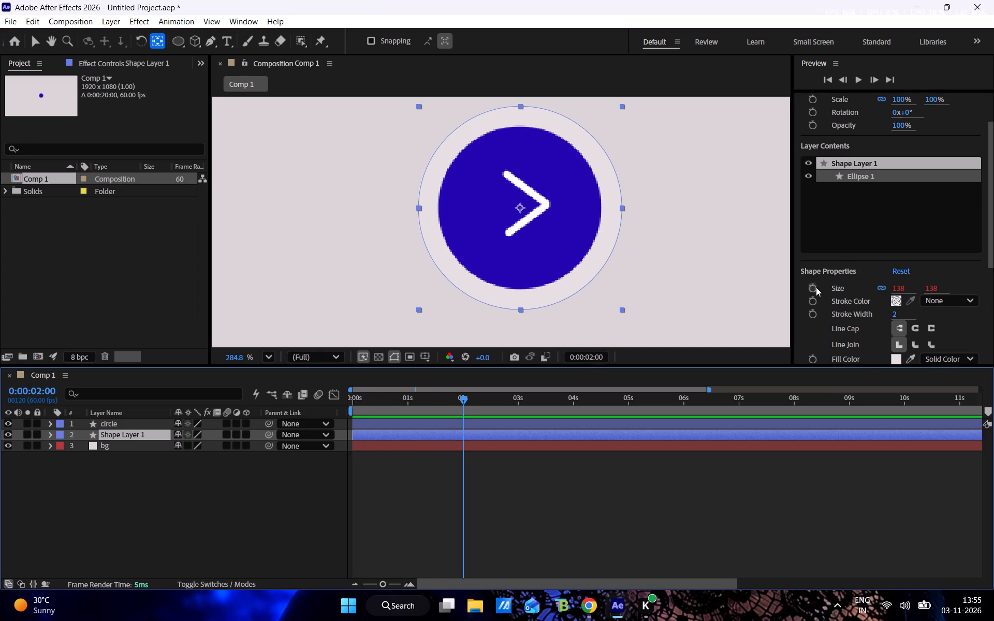
pyautogui.click(816, 287)
# At 0:00:00:00, set Shape Layer 1's ellipse Size to 0, 0 and preview the pale circle growing.
pyautogui.moveTo(457, 403); pyautogui.dragTo(254, 417)
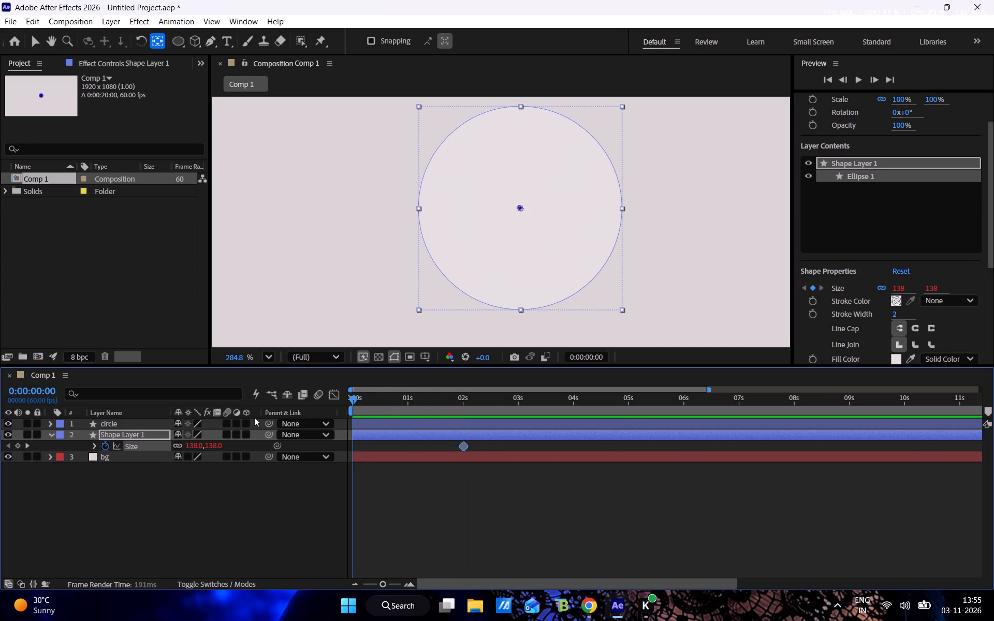
pyautogui.moveTo(254, 417); pyautogui.dragTo(247, 418)
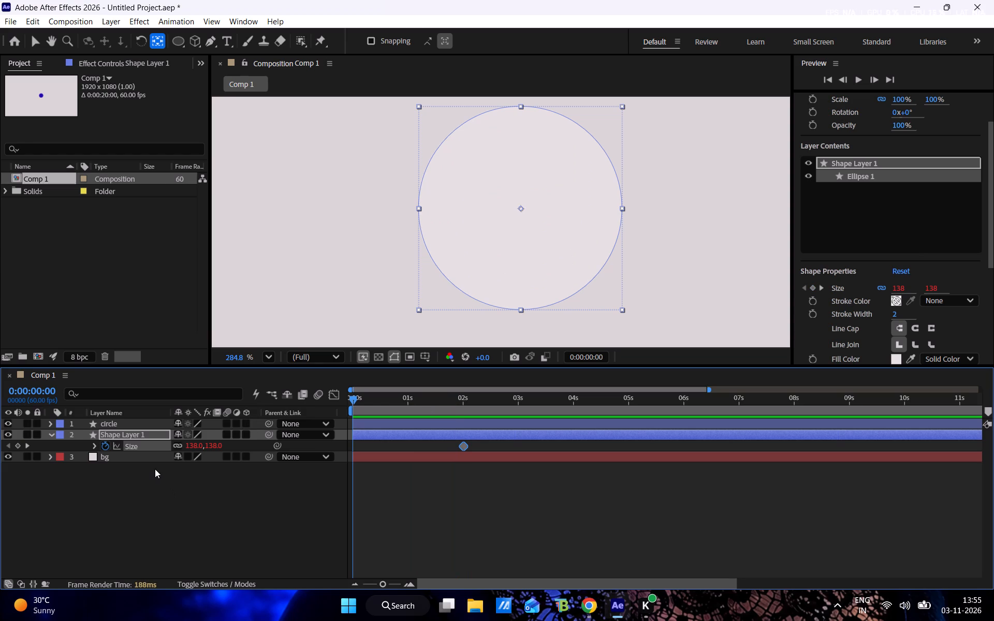
pyautogui.click(51, 434)
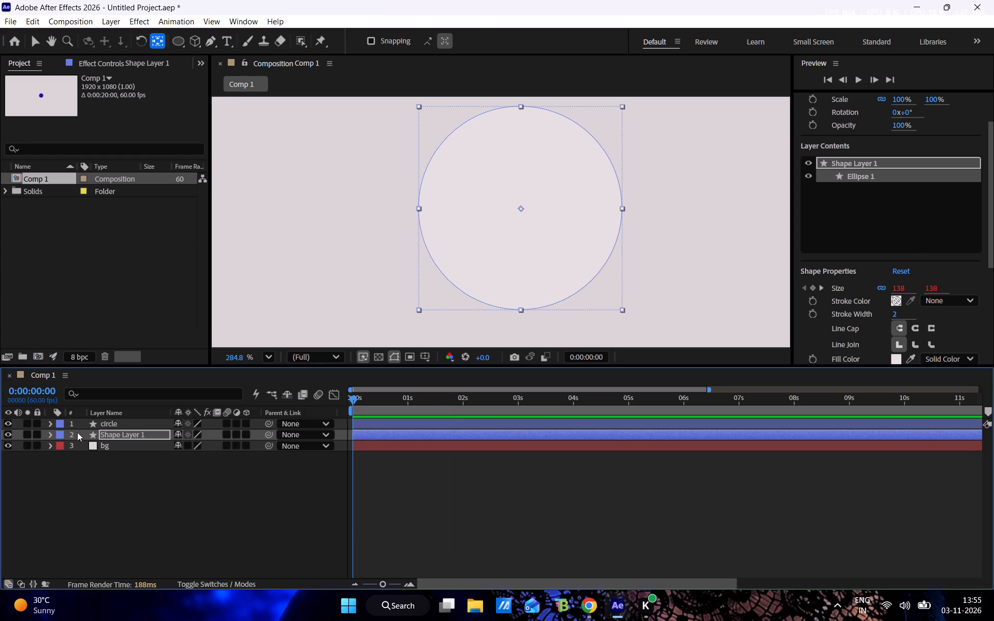
pyautogui.click(46, 436)
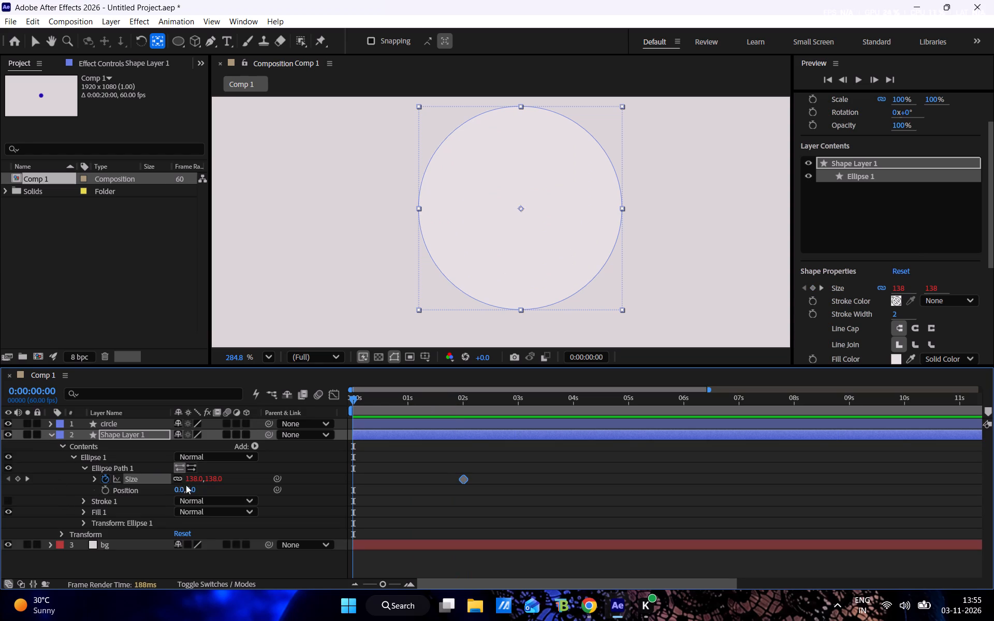
pyautogui.moveTo(196, 480); pyautogui.dragTo(0, 479)
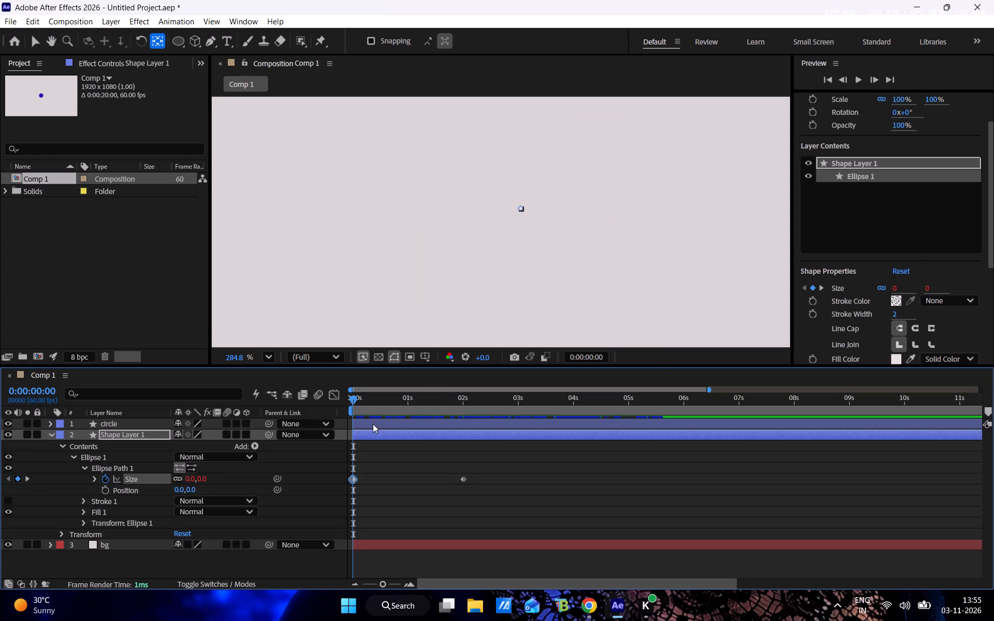
pyautogui.press('space')
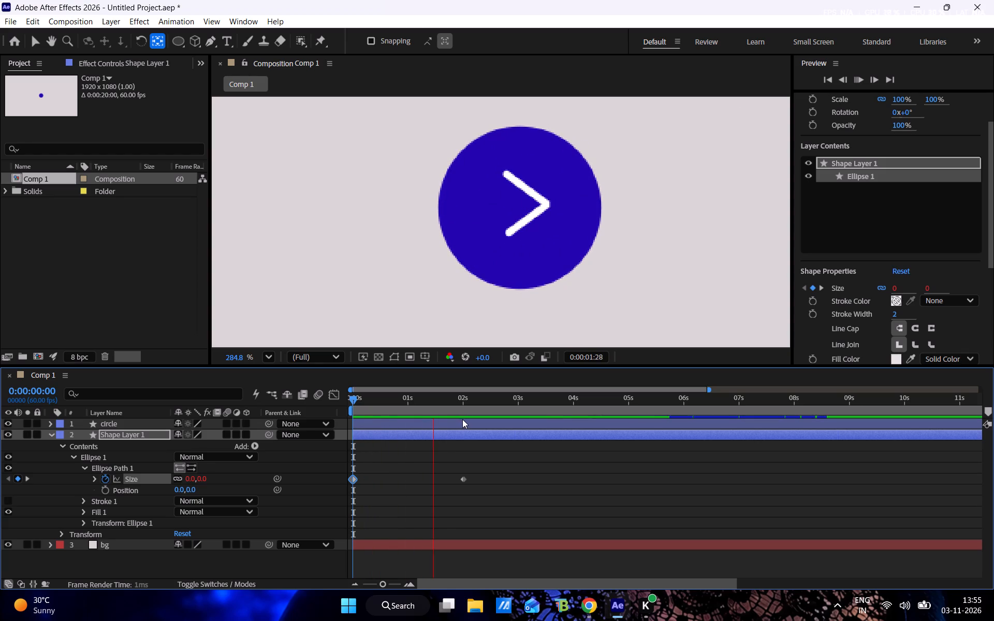
# Move Shape Layer 1's ending Size keyframe earlier to 0:00:01:11 and preview the faster growth from 0:00:00:00.
pyautogui.moveTo(466, 405); pyautogui.dragTo(260, 407)
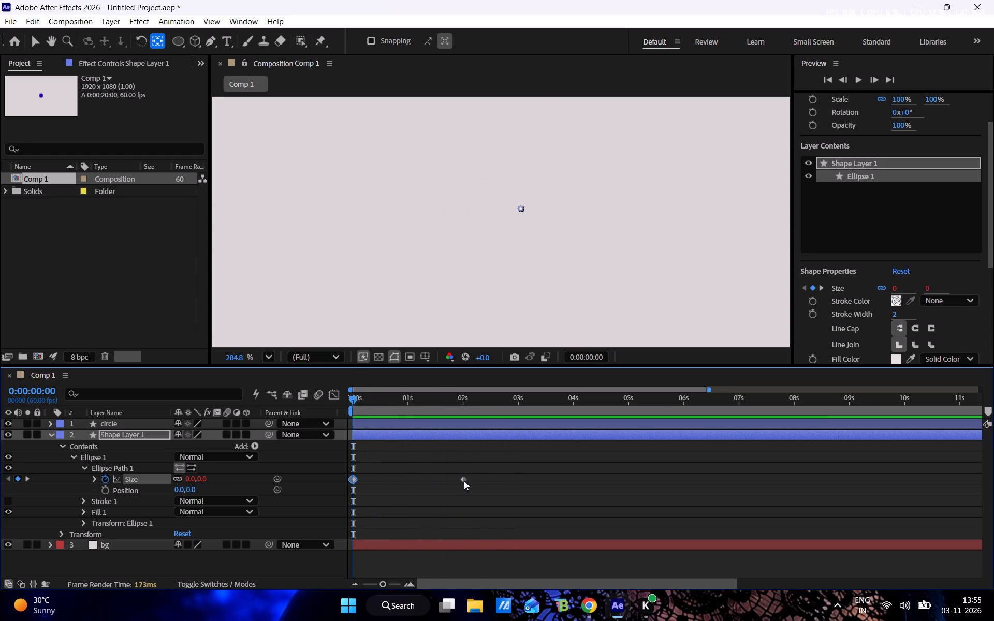
pyautogui.moveTo(464, 477); pyautogui.dragTo(419, 485)
pyautogui.press('space')
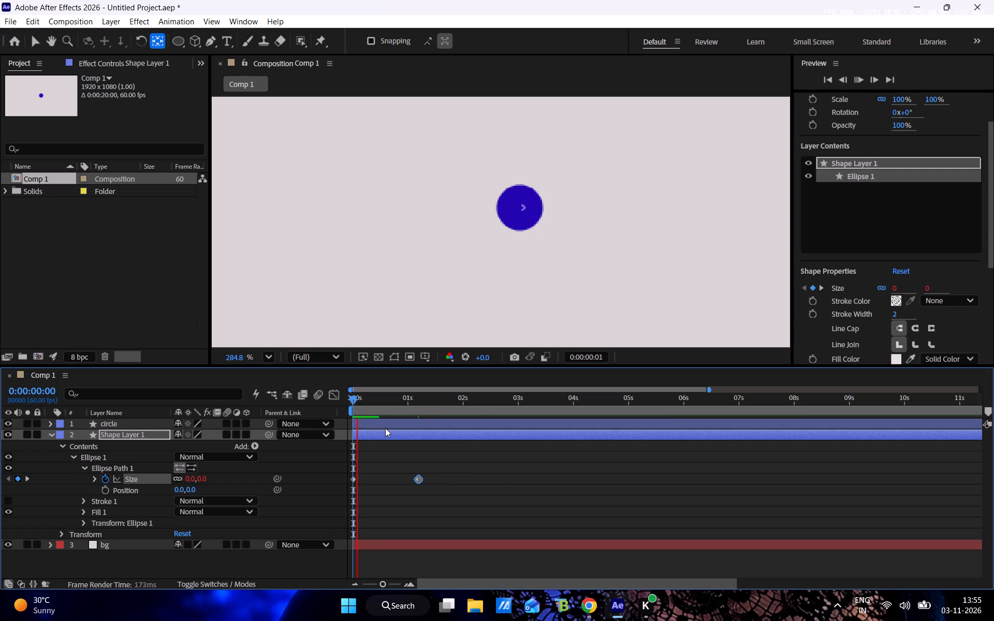
pyautogui.moveTo(408, 409); pyautogui.dragTo(400, 408)
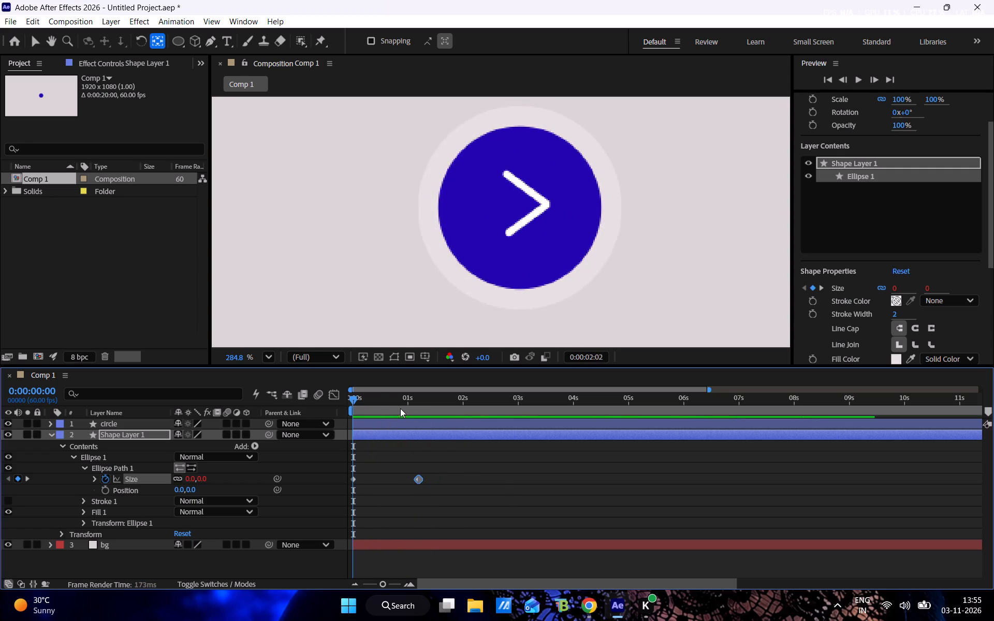
pyautogui.moveTo(400, 408); pyautogui.dragTo(332, 409)
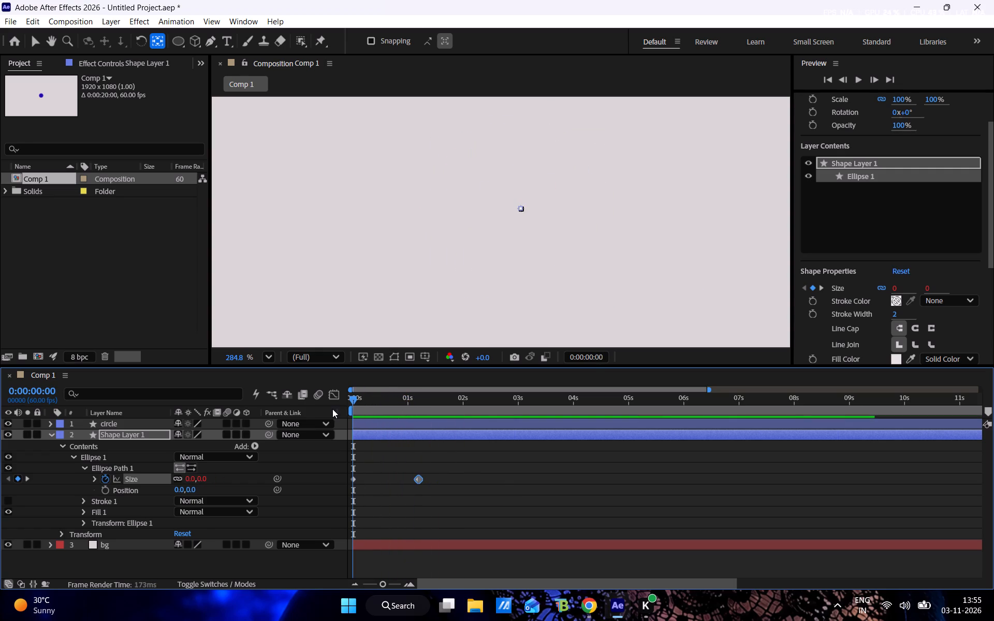
pyautogui.moveTo(332, 409); pyautogui.dragTo(331, 409)
pyautogui.press('space')
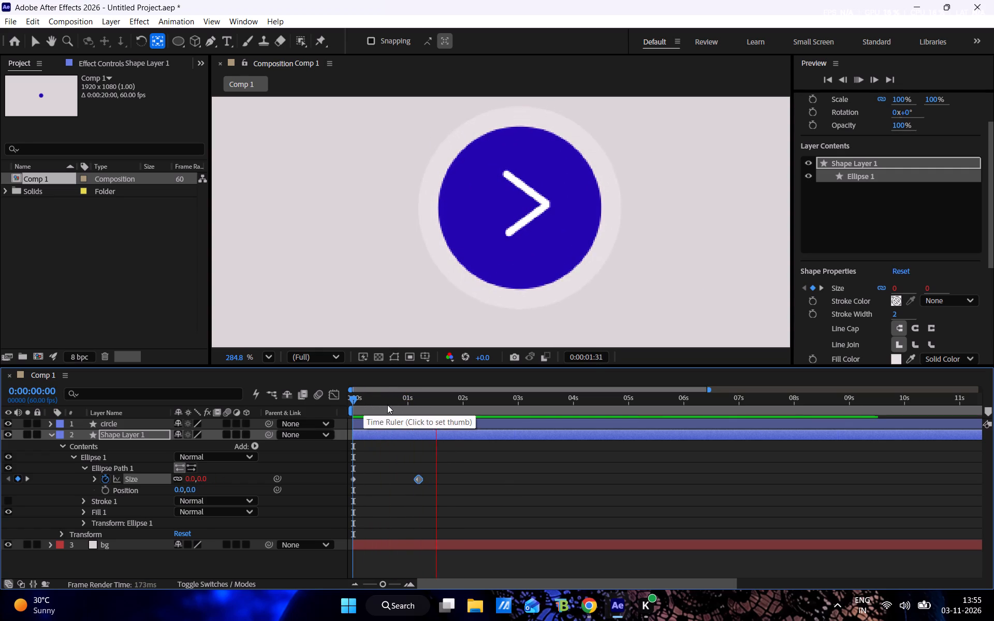
# Delay Shape Layer 1's starting Size keyframe to 0:00:00:11.
pyautogui.moveTo(389, 405); pyautogui.dragTo(397, 405)
pyautogui.moveTo(352, 477); pyautogui.dragTo(362, 482)
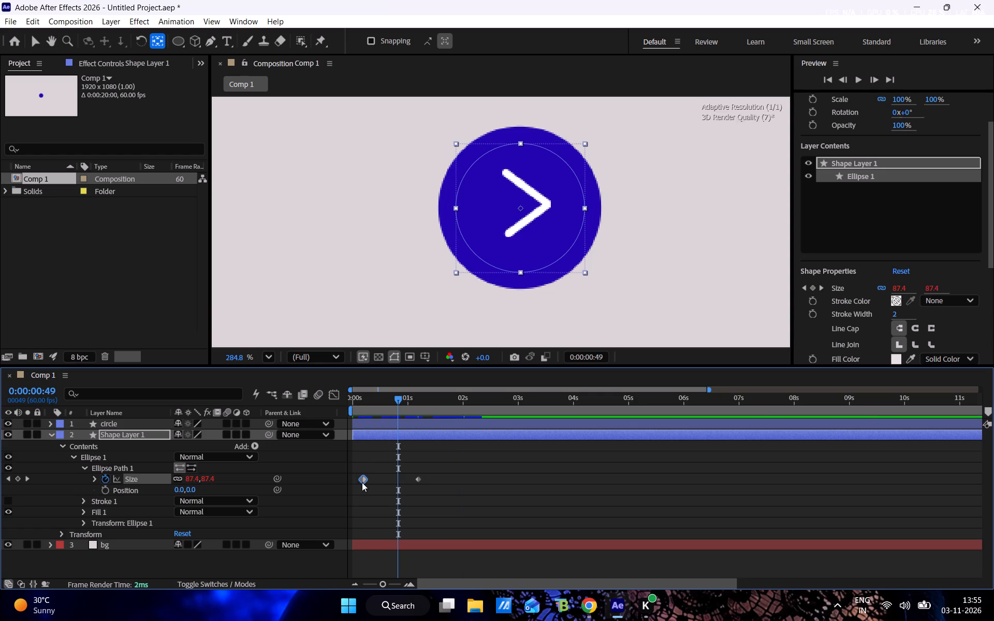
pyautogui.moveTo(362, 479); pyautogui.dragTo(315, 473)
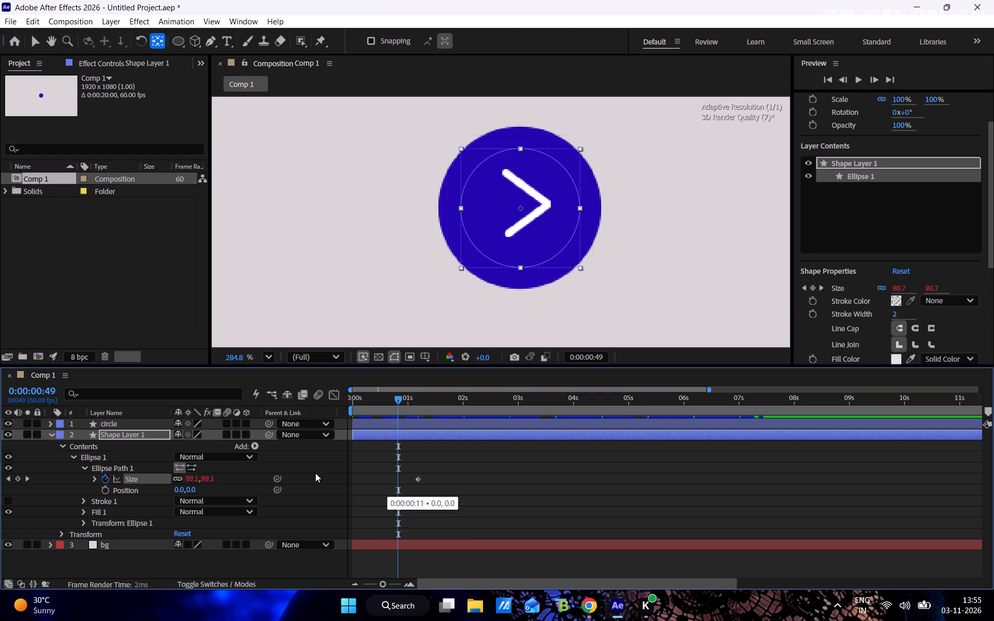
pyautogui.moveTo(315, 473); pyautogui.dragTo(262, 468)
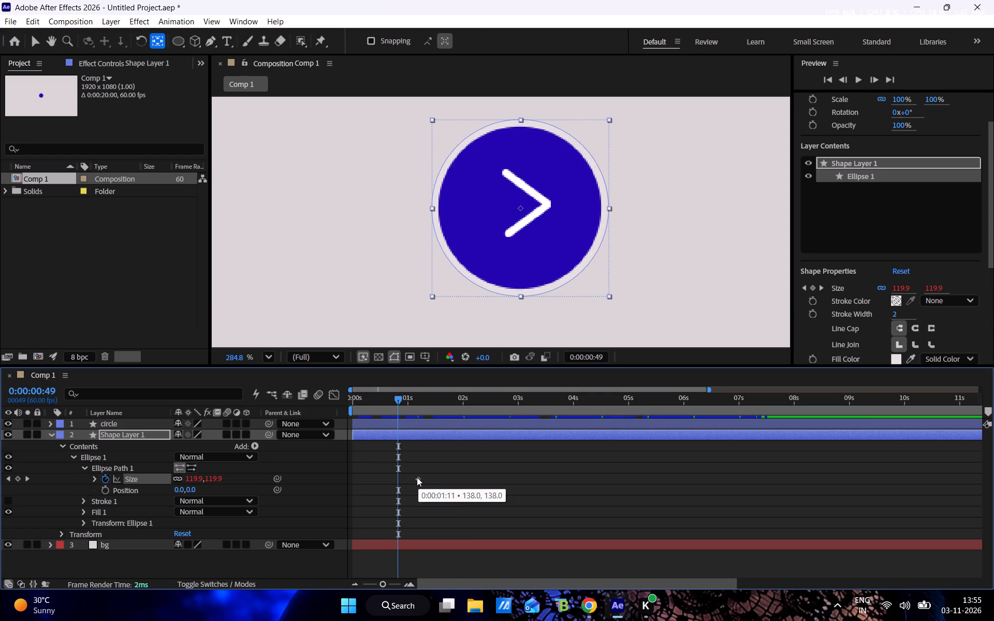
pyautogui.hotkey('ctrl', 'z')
# Move Shape Layer 1's ending Size keyframe earlier to about 0:00:00:45 and preview the pale circle's growth.
pyautogui.click(411, 491)
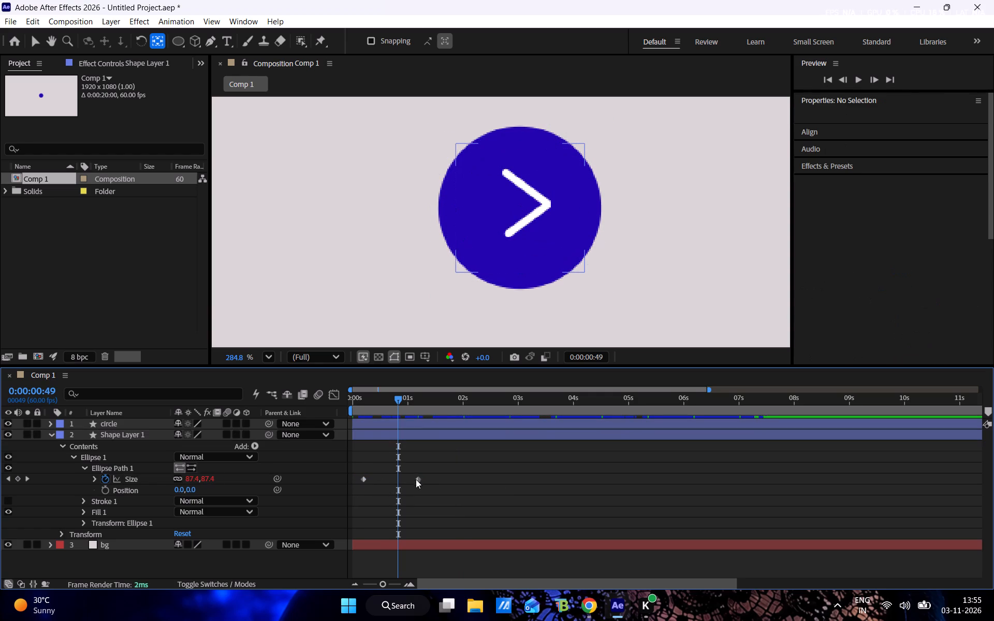
pyautogui.moveTo(417, 480); pyautogui.dragTo(395, 480)
pyautogui.moveTo(385, 404); pyautogui.dragTo(336, 409)
pyautogui.press('space')
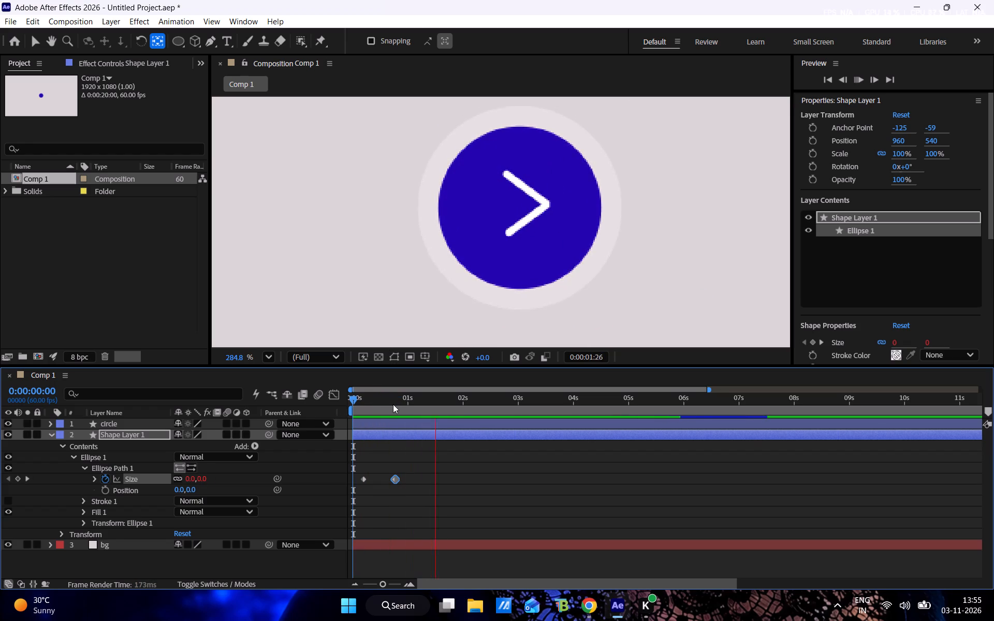
pyautogui.moveTo(389, 400); pyautogui.dragTo(320, 415)
pyautogui.moveTo(380, 412); pyautogui.dragTo(302, 414)
# Collapse Shape Layer 1 and replay the animation, checking the timing of the pale circle behind the blue one.
pyautogui.scroll(2, 124, 471)
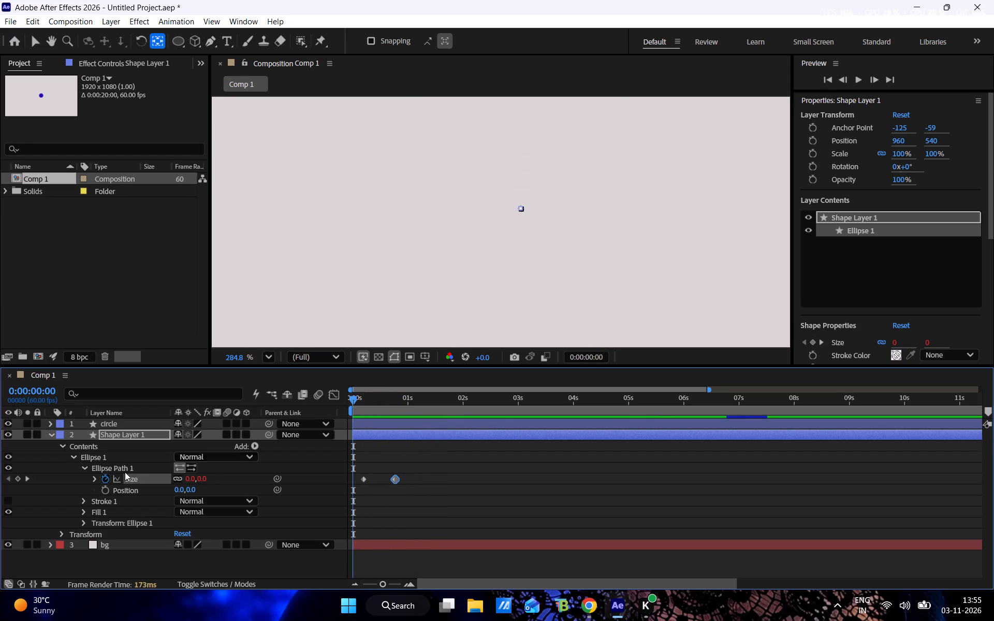
pyautogui.scroll(1, 125, 472)
pyautogui.click(50, 434)
pyautogui.press('space')
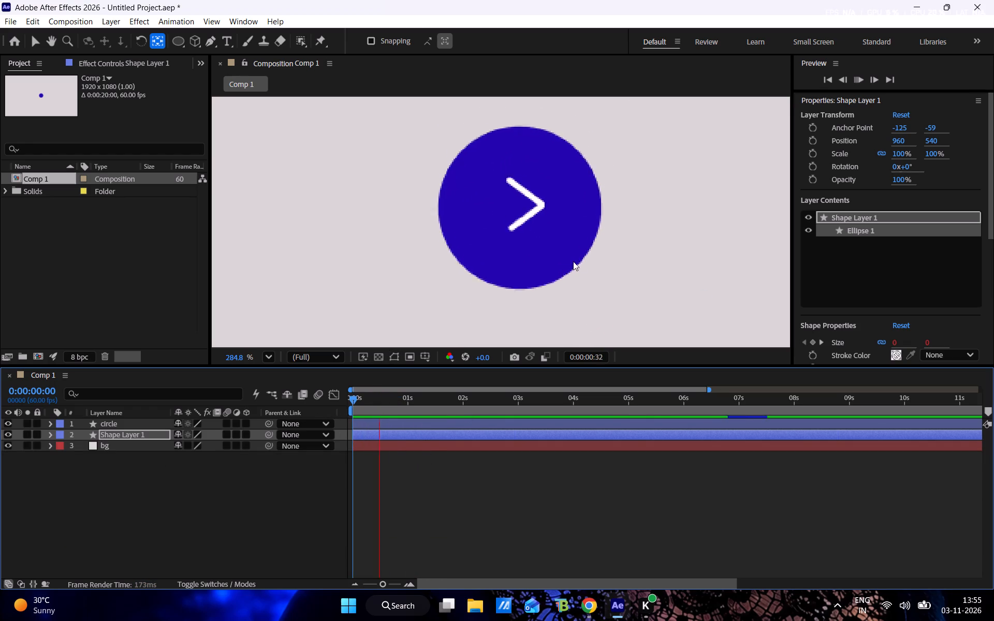
pyautogui.scroll(-9, 576, 253)
pyautogui.moveTo(415, 400); pyautogui.dragTo(140, 424)
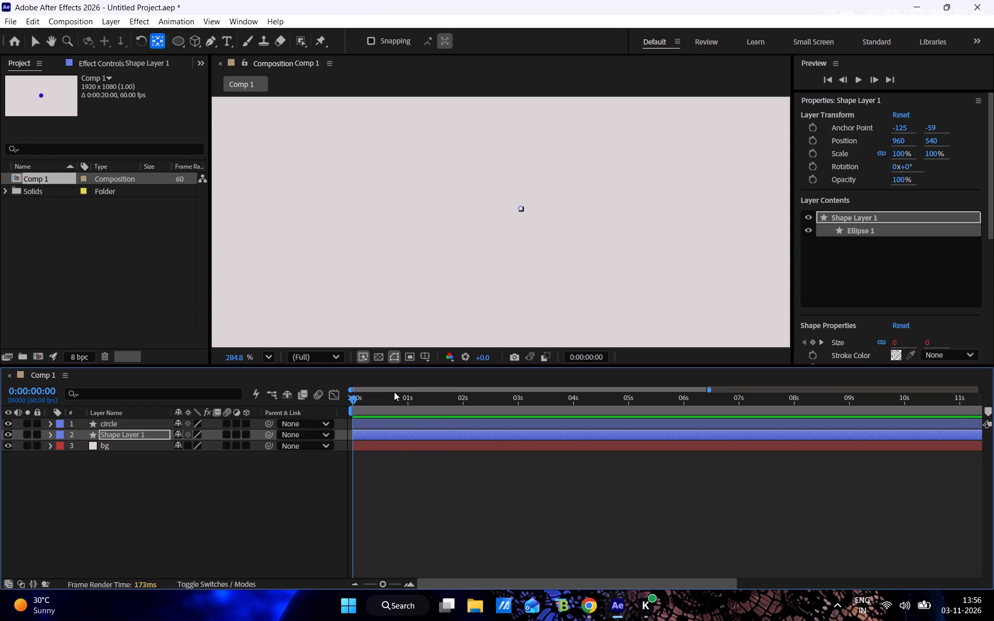
pyautogui.moveTo(391, 403); pyautogui.dragTo(463, 409)
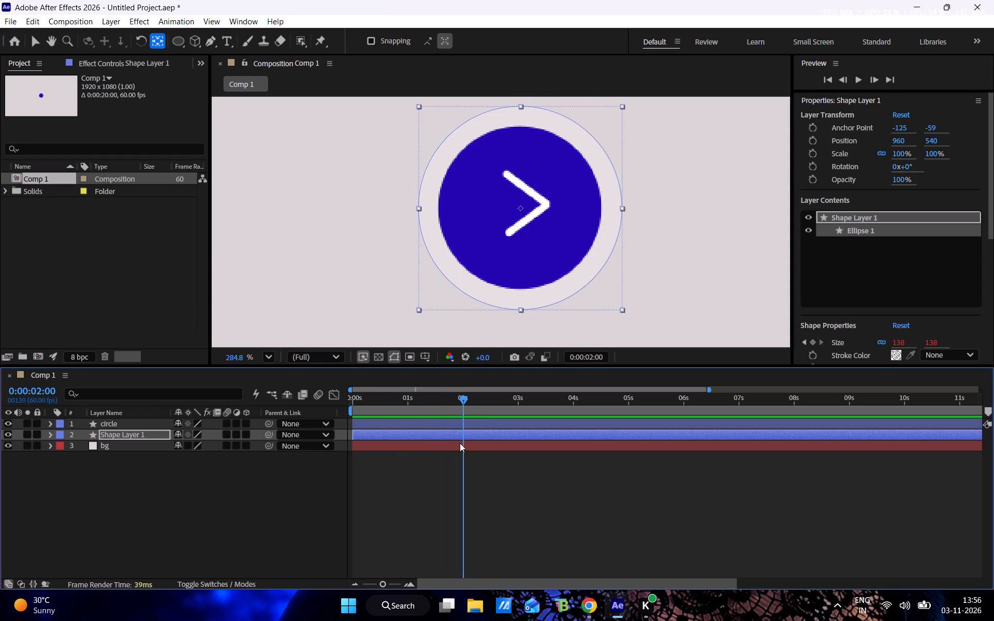
# Bring the whole composition frame into view and replay the opening animation several times from 0:00:00:00.
pyautogui.scroll(-14, 597, 295)
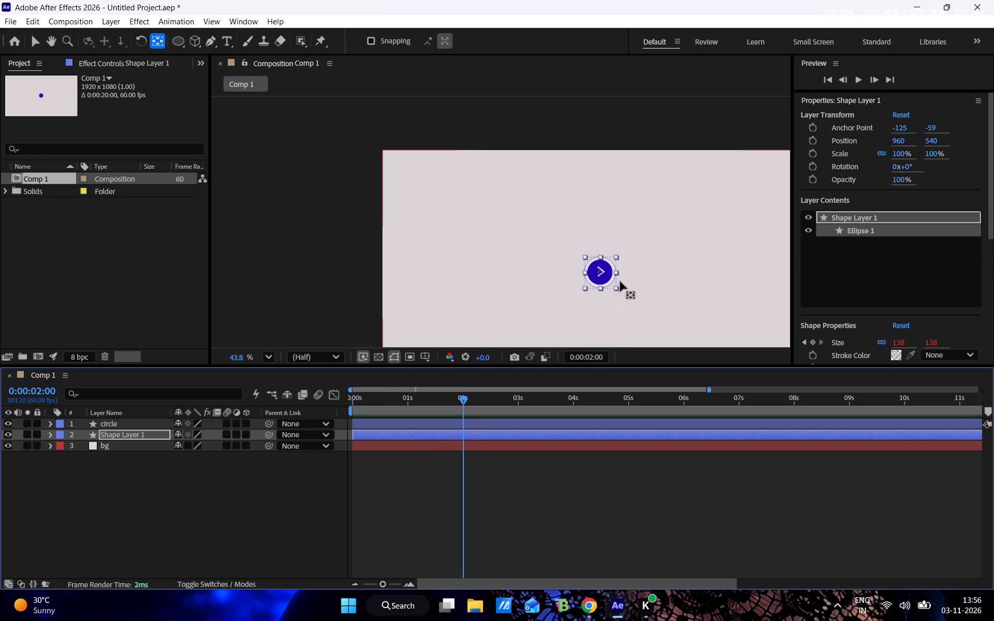
pyautogui.press('space')
pyautogui.press('space')
pyautogui.press('space')
pyautogui.press('space')
pyautogui.press('space')
pyautogui.press('space')
pyautogui.press('space')
pyautogui.press('space')
pyautogui.press('space')
pyautogui.press('space')
pyautogui.press('space')
pyautogui.press('space')
pyautogui.press('space')
pyautogui.press('space')
pyautogui.press('space')
pyautogui.press('space')
pyautogui.press('space')
pyautogui.press('space')
pyautogui.press('space')
pyautogui.press('space')
pyautogui.moveTo(690, 282); pyautogui.dragTo(598, 233)
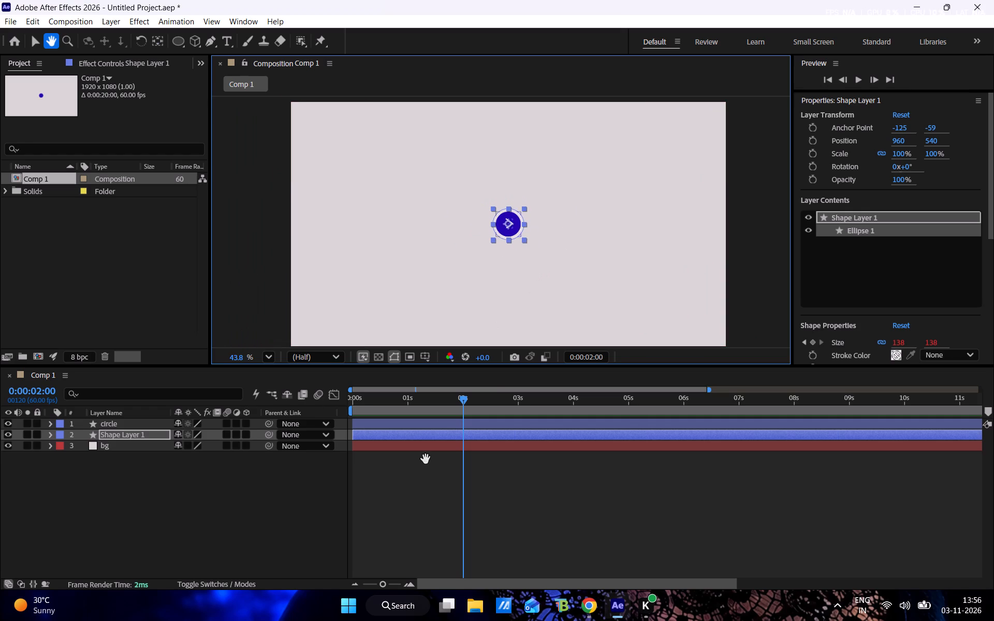
pyautogui.press('space')
pyautogui.moveTo(477, 397); pyautogui.dragTo(149, 446)
pyautogui.press('space')
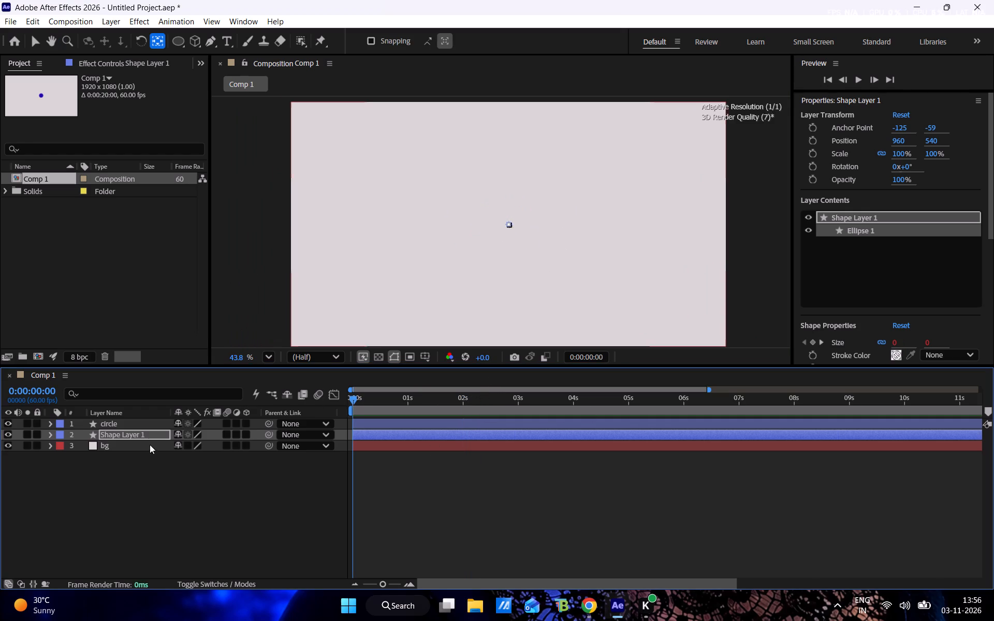
pyautogui.moveTo(425, 401); pyautogui.dragTo(286, 418)
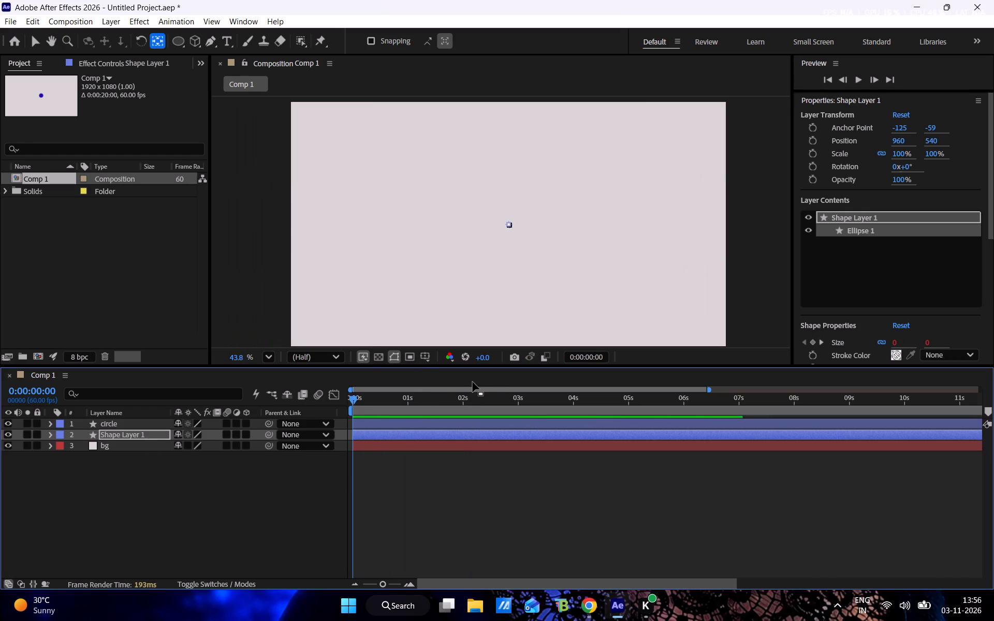
pyautogui.moveTo(417, 396); pyautogui.dragTo(269, 403)
pyautogui.press('space')
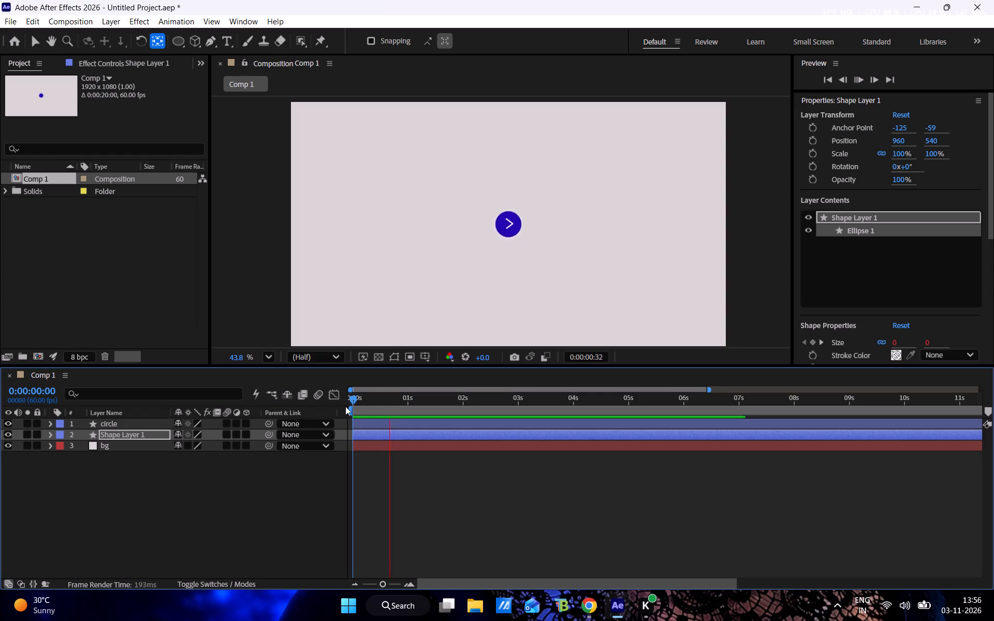
pyautogui.moveTo(429, 400); pyautogui.dragTo(274, 414)
pyautogui.press('space')
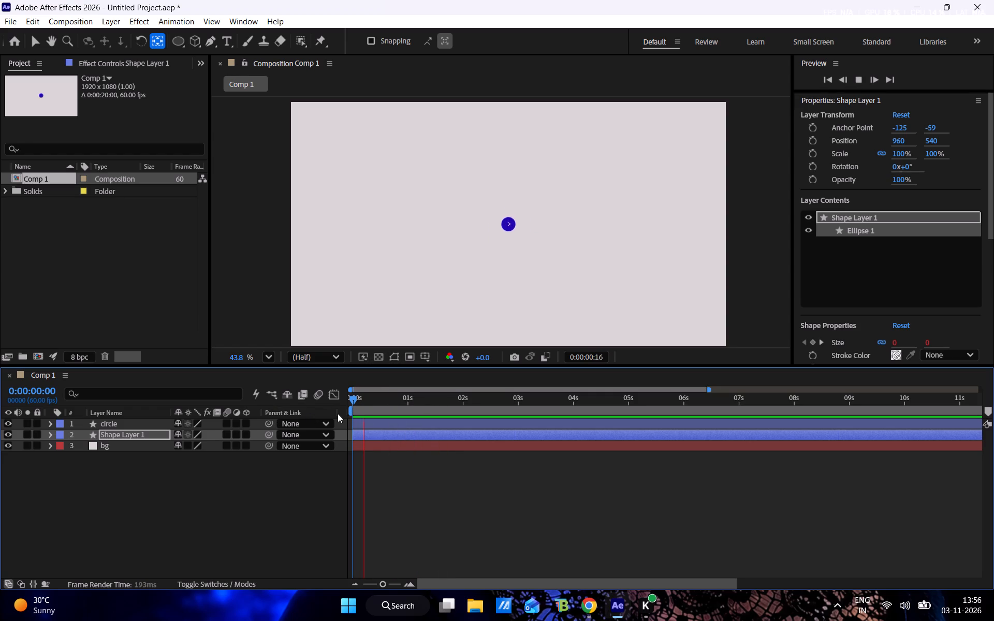
pyautogui.moveTo(401, 405); pyautogui.dragTo(349, 412)
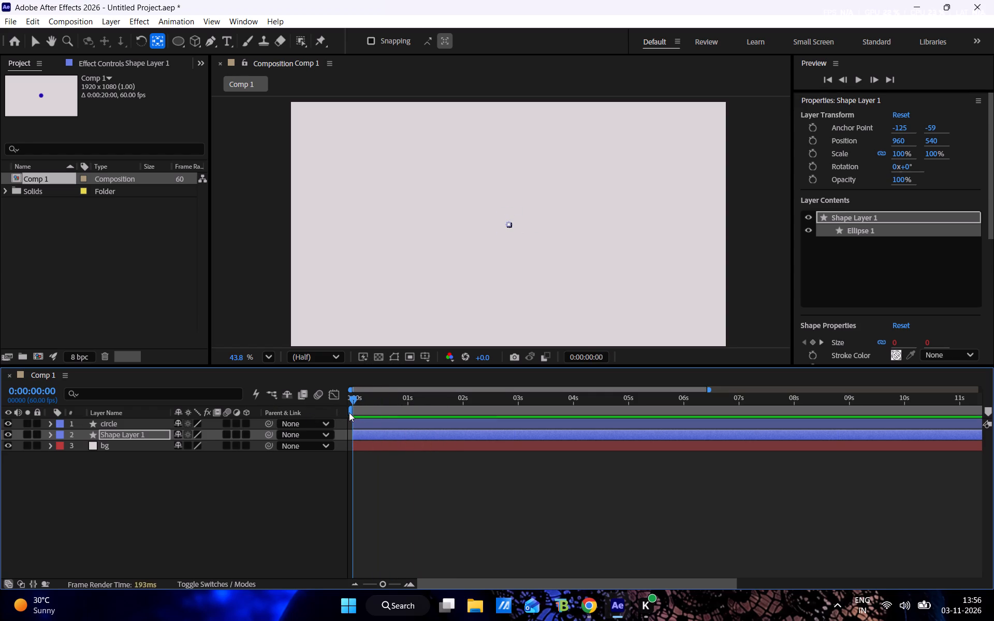
# At 0:00:01:20, add a Position keyframe to the circle layer.
pyautogui.moveTo(349, 412); pyautogui.dragTo(416, 435)
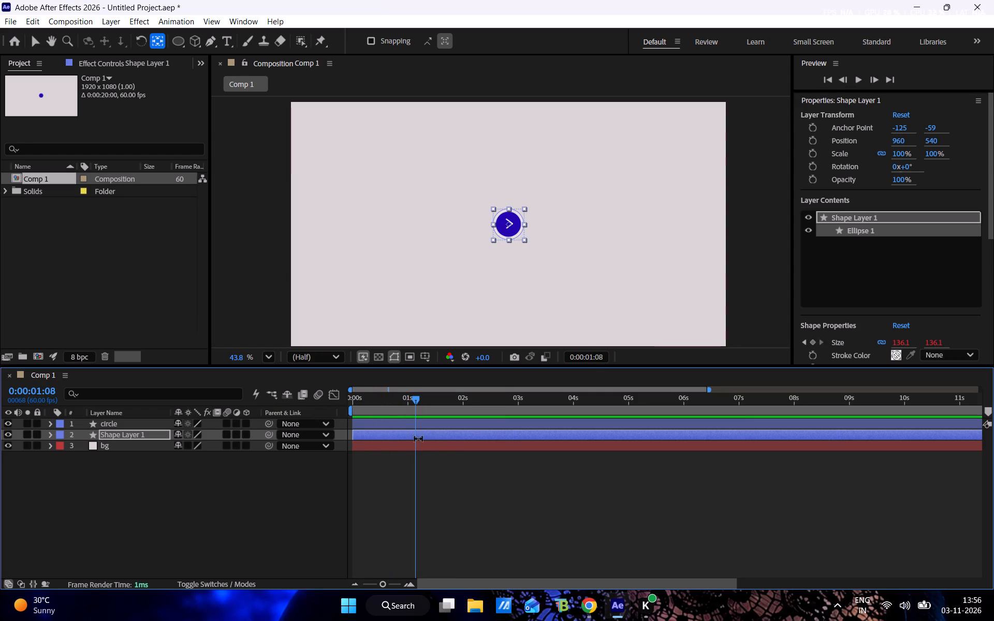
pyautogui.click(415, 406)
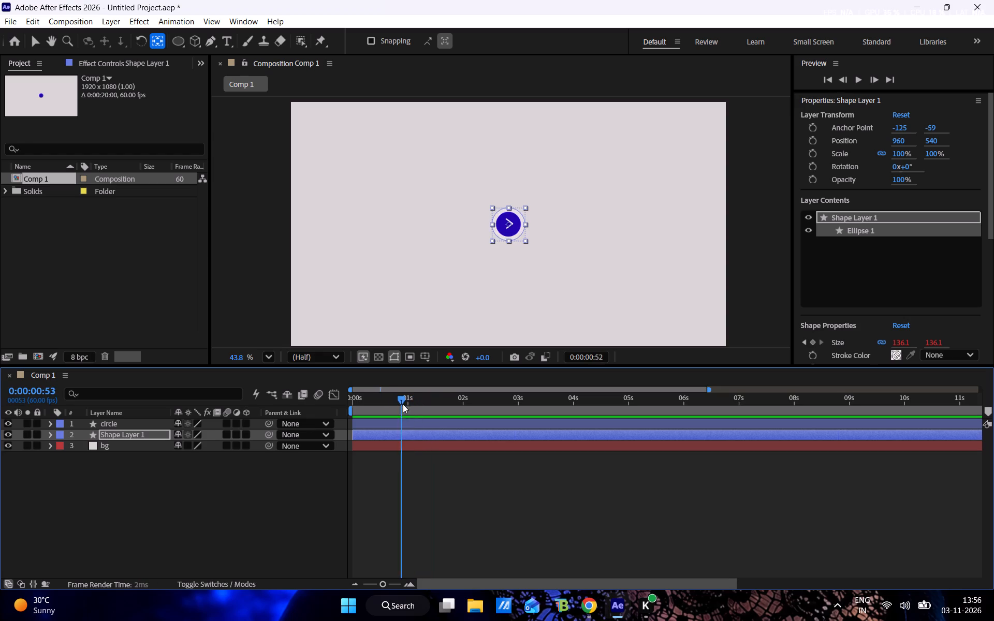
pyautogui.moveTo(381, 583); pyautogui.dragTo(386, 584)
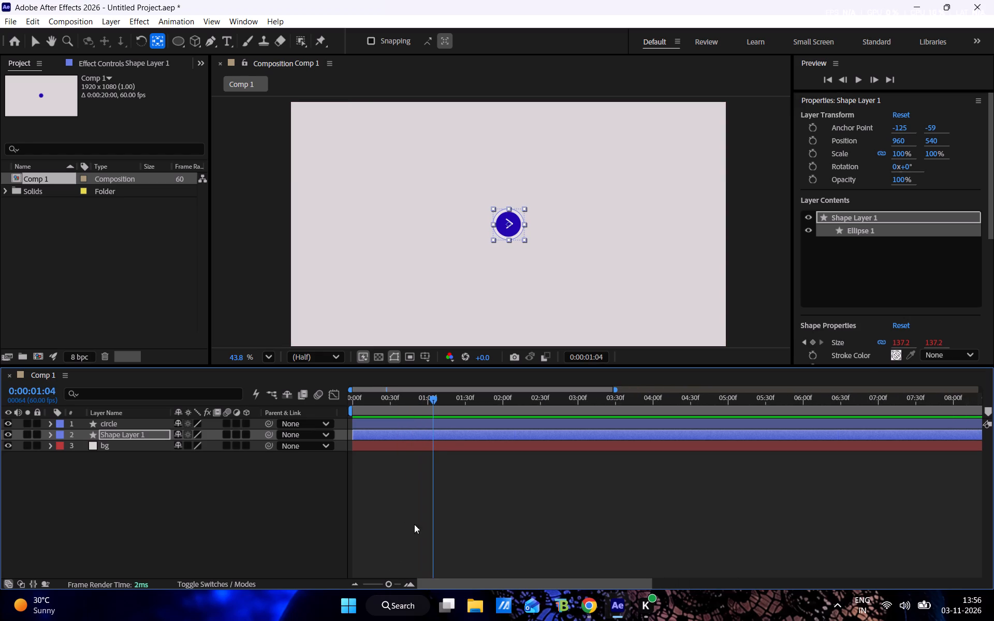
pyautogui.moveTo(434, 403); pyautogui.dragTo(465, 412)
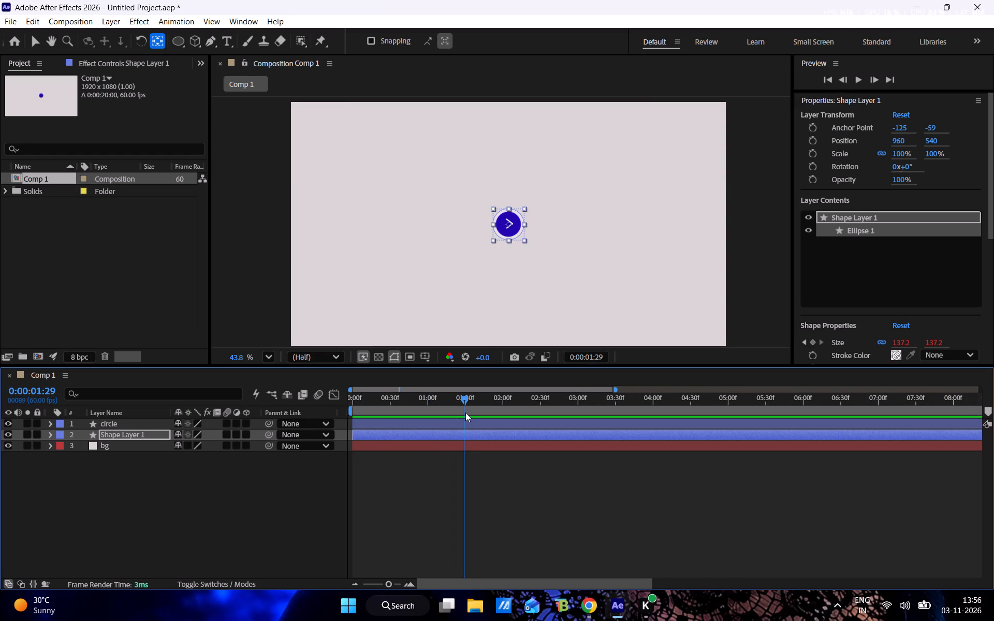
pyautogui.moveTo(465, 412); pyautogui.dragTo(454, 411)
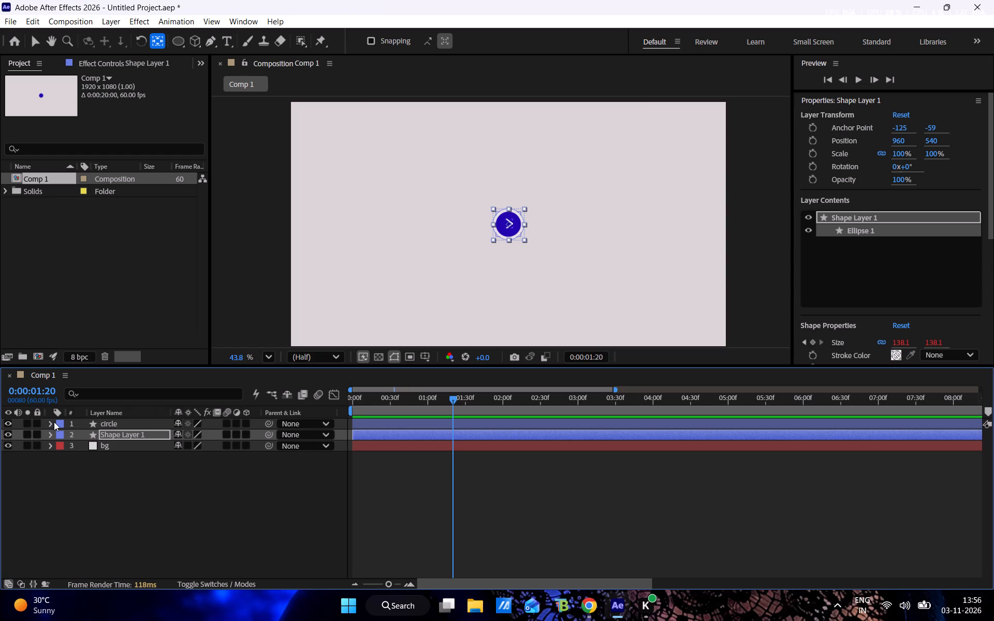
pyautogui.moveTo(115, 424); pyautogui.dragTo(111, 424)
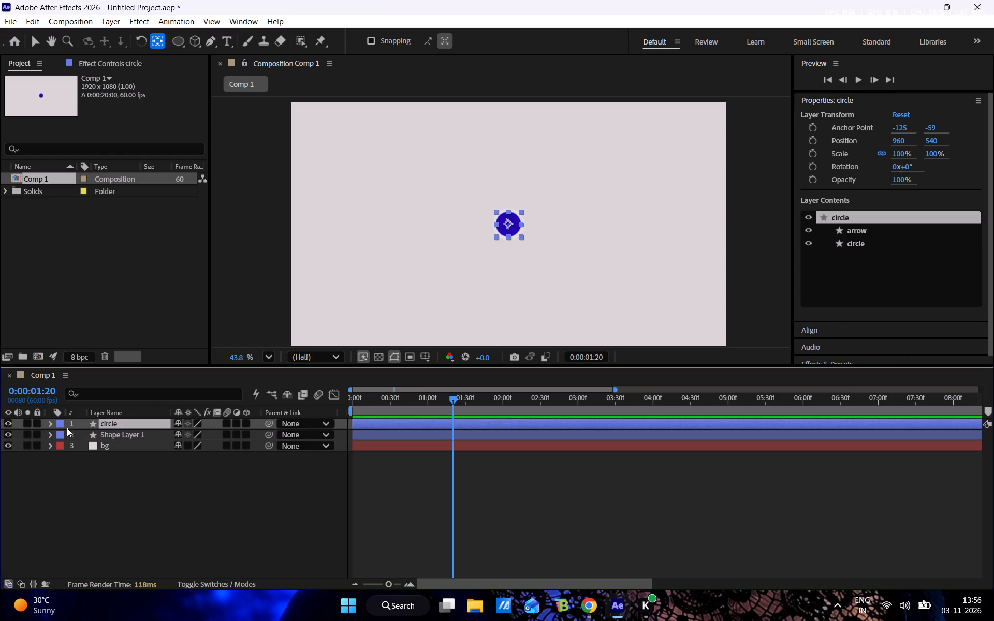
pyautogui.press('p')
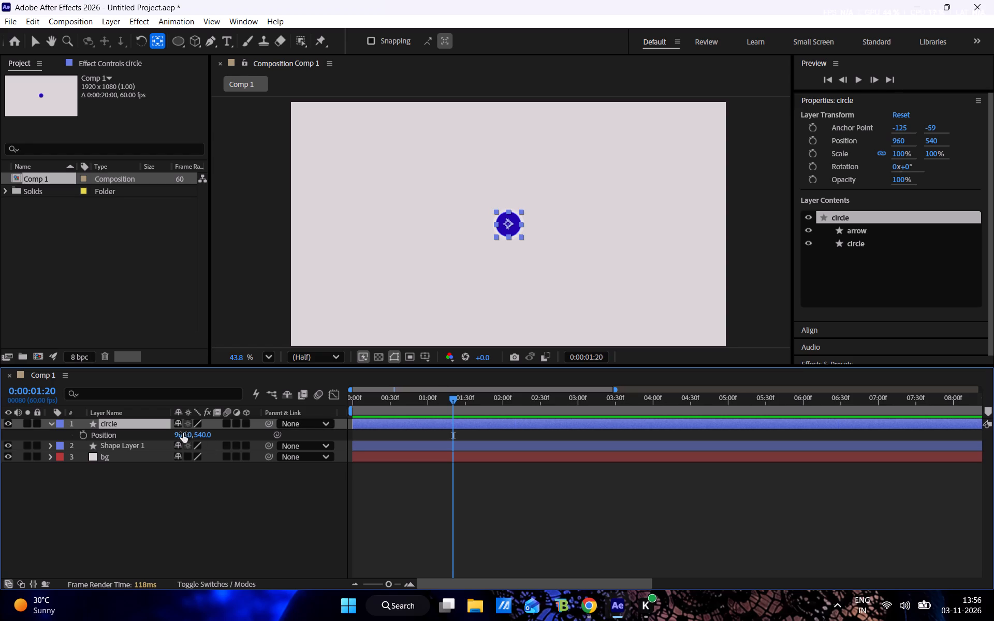
pyautogui.click(81, 435)
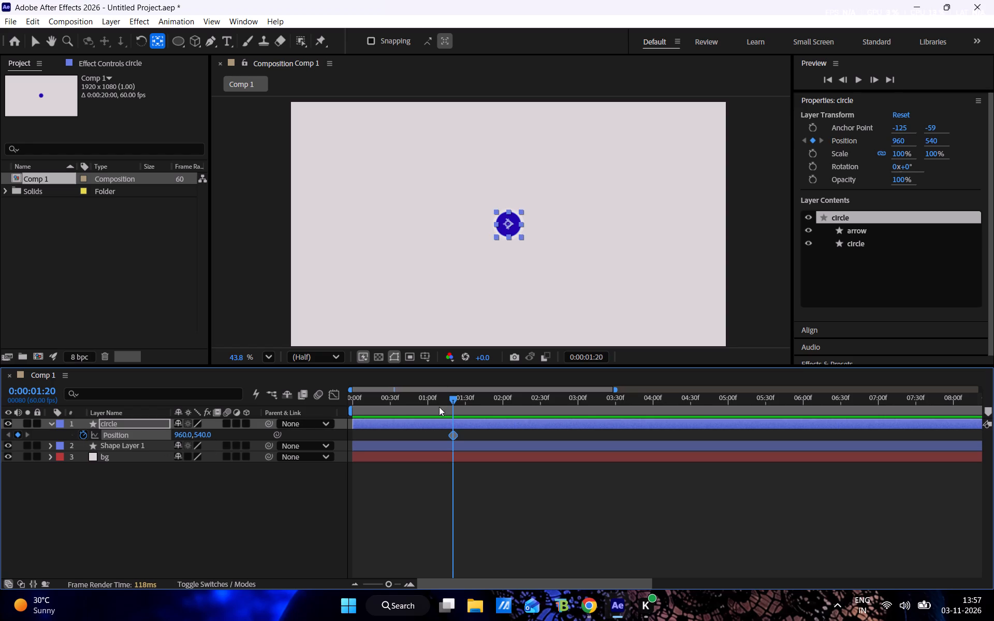
# At 0:00:01:31, move the circle layer horizontally to a Position of about 1316, 540 and preview the slide.
pyautogui.moveTo(457, 404); pyautogui.dragTo(470, 407)
pyautogui.moveTo(181, 433); pyautogui.dragTo(192, 433)
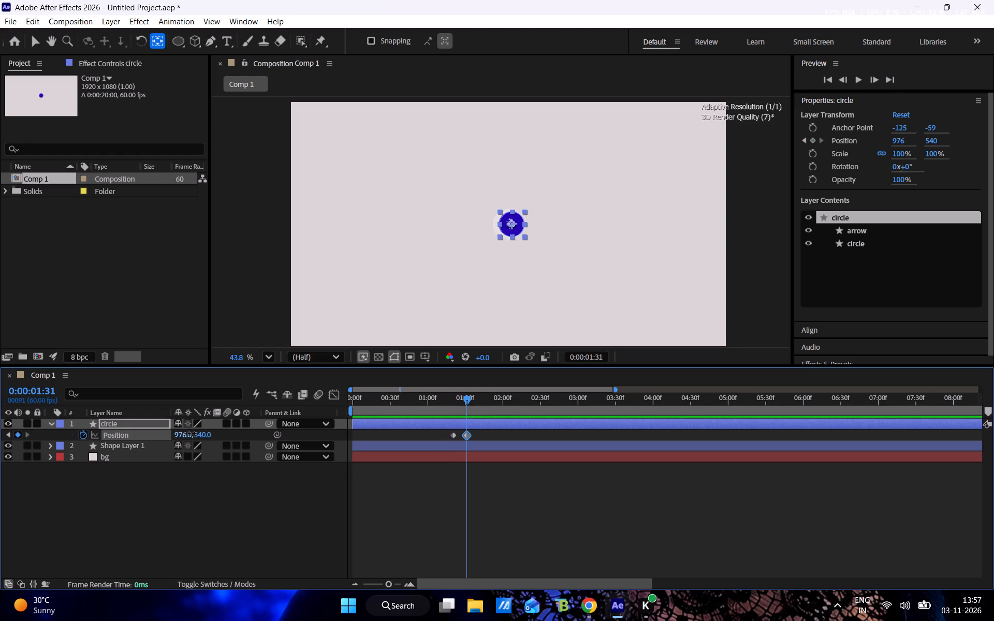
pyautogui.moveTo(192, 433); pyautogui.dragTo(417, 439)
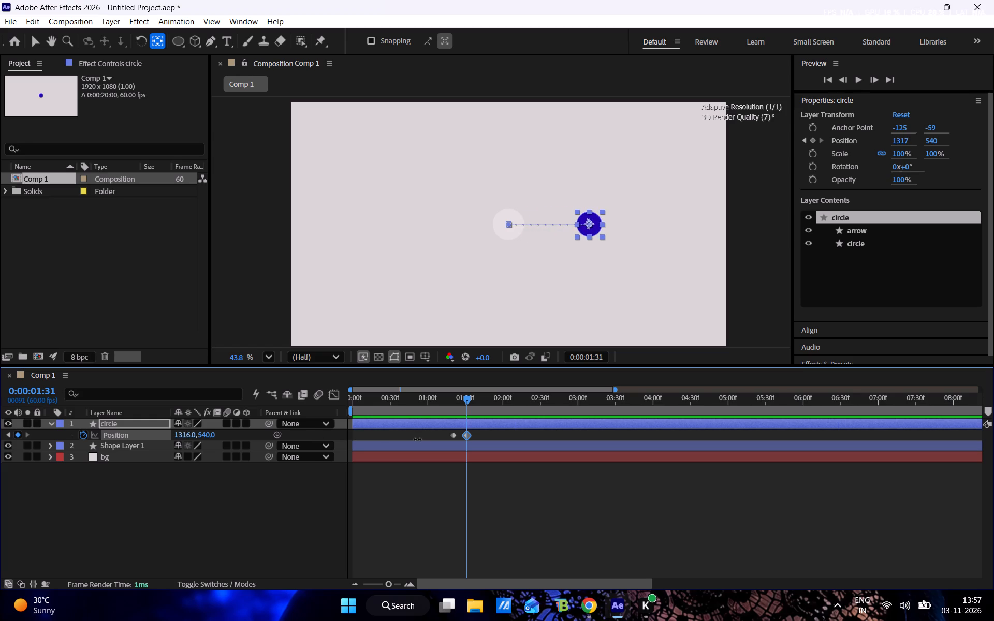
pyautogui.moveTo(417, 439); pyautogui.dragTo(416, 439)
pyautogui.moveTo(465, 397); pyautogui.dragTo(438, 400)
pyautogui.press('space')
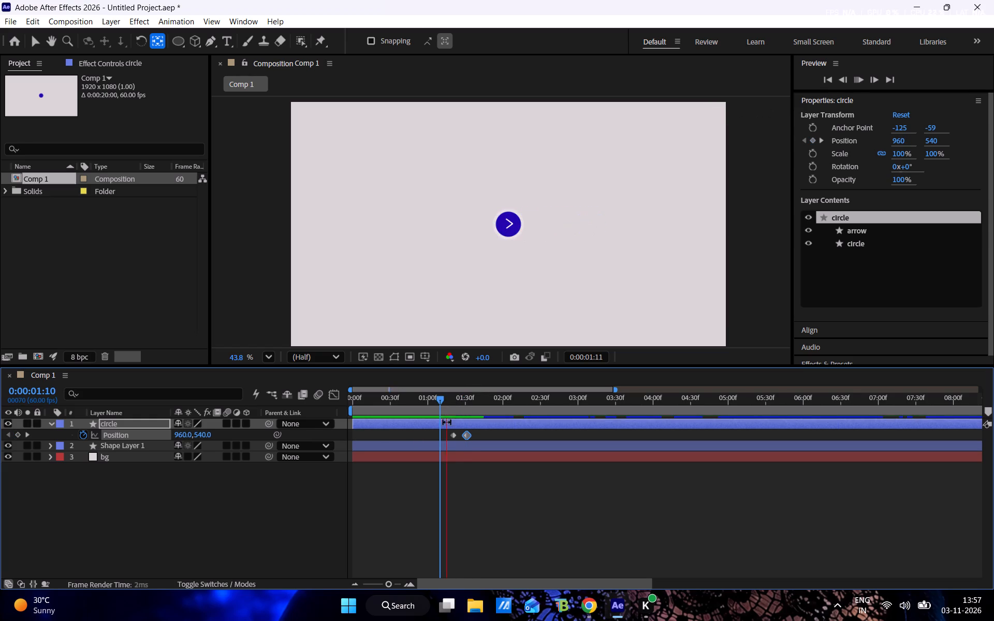
pyautogui.moveTo(454, 397); pyautogui.dragTo(461, 401)
# Slow the circle layer's slide by moving its ending Position keyframe to about 0:00:01:54, previewing the motion.
pyautogui.moveTo(469, 435); pyautogui.dragTo(484, 439)
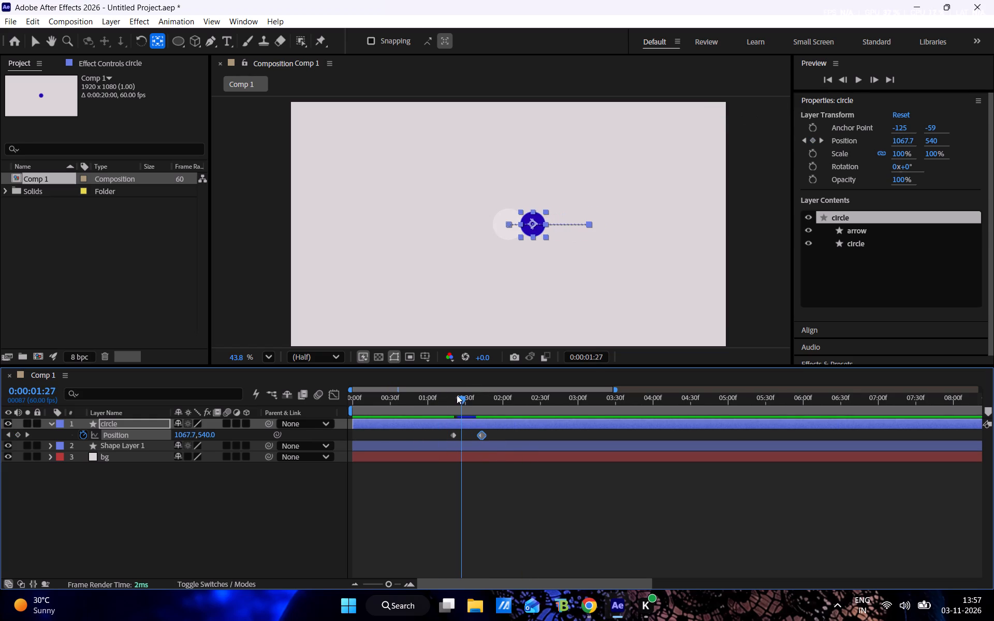
pyautogui.moveTo(460, 398); pyautogui.dragTo(437, 401)
pyautogui.press('space')
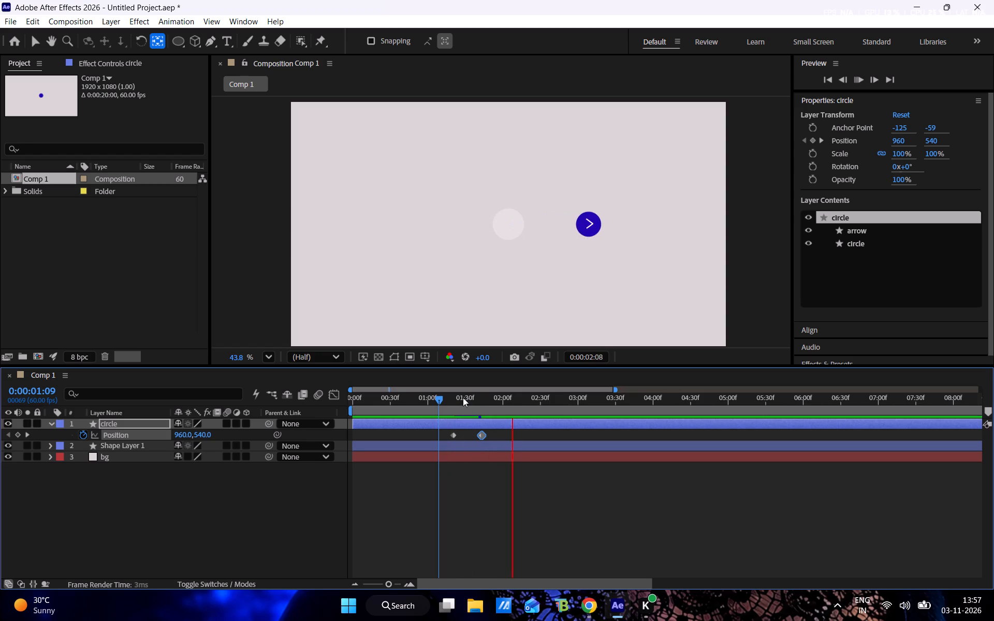
pyautogui.moveTo(463, 397); pyautogui.dragTo(451, 397)
pyautogui.moveTo(481, 435); pyautogui.dragTo(495, 439)
pyautogui.press('space')
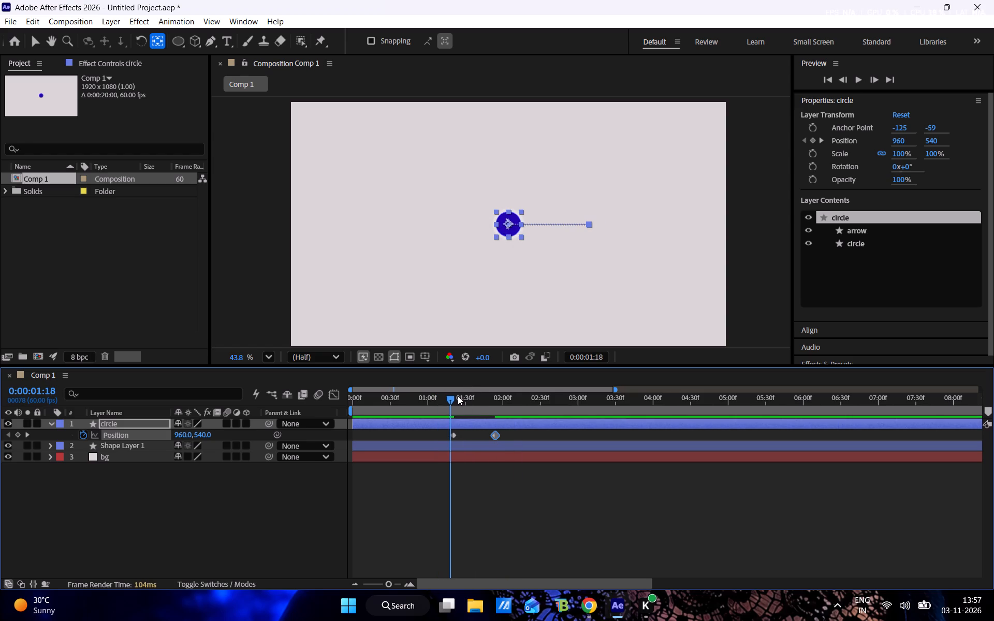
# Slow the circle layer's slide further by moving its ending Position keyframe to about 0:00:02:02, and preview the motion.
pyautogui.moveTo(492, 402); pyautogui.dragTo(423, 404)
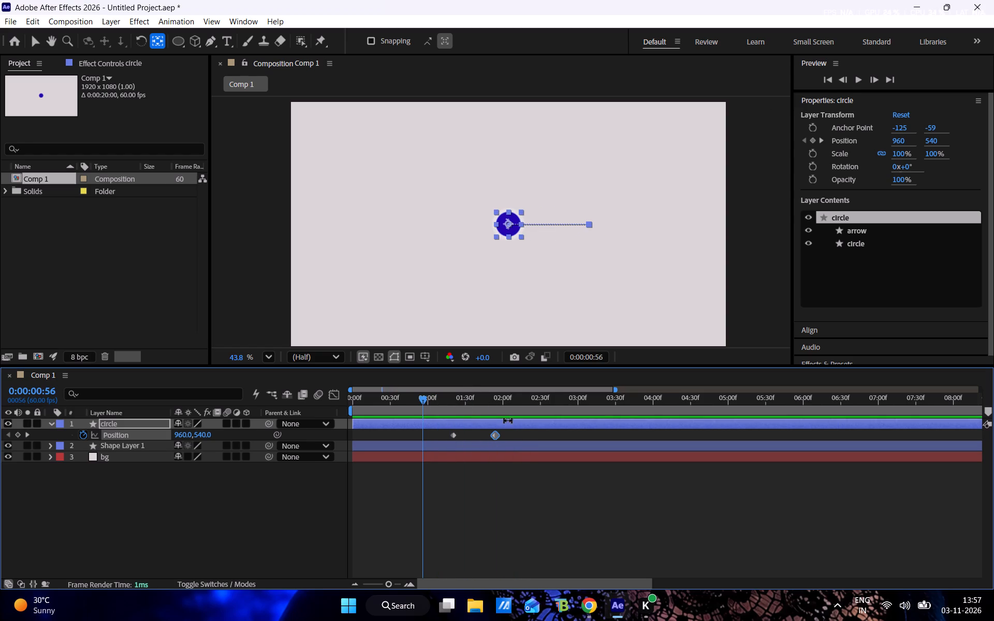
pyautogui.moveTo(495, 435); pyautogui.dragTo(505, 438)
pyautogui.press('space')
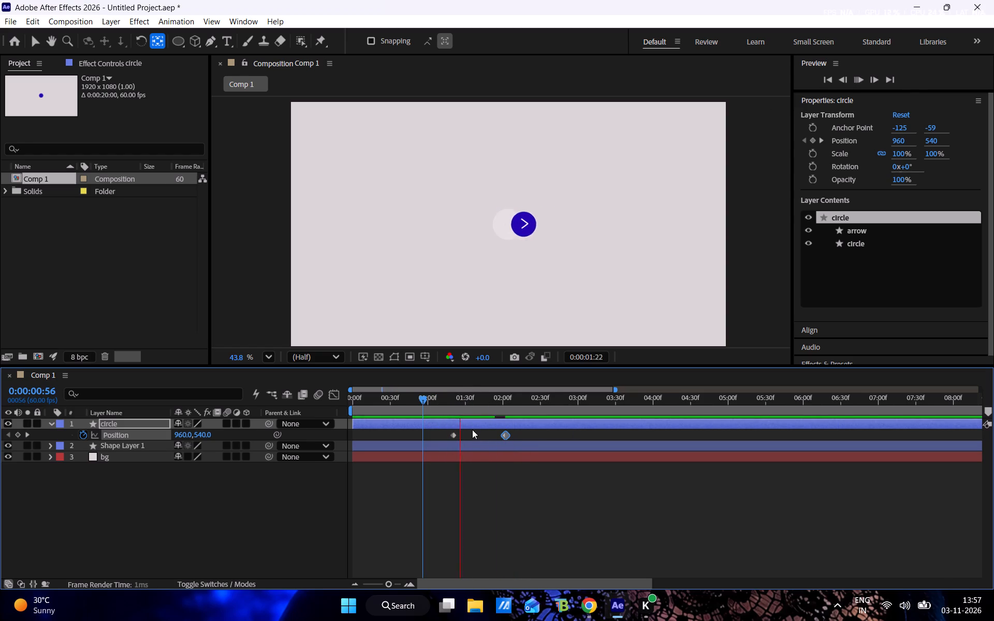
pyautogui.moveTo(460, 396); pyautogui.dragTo(453, 397)
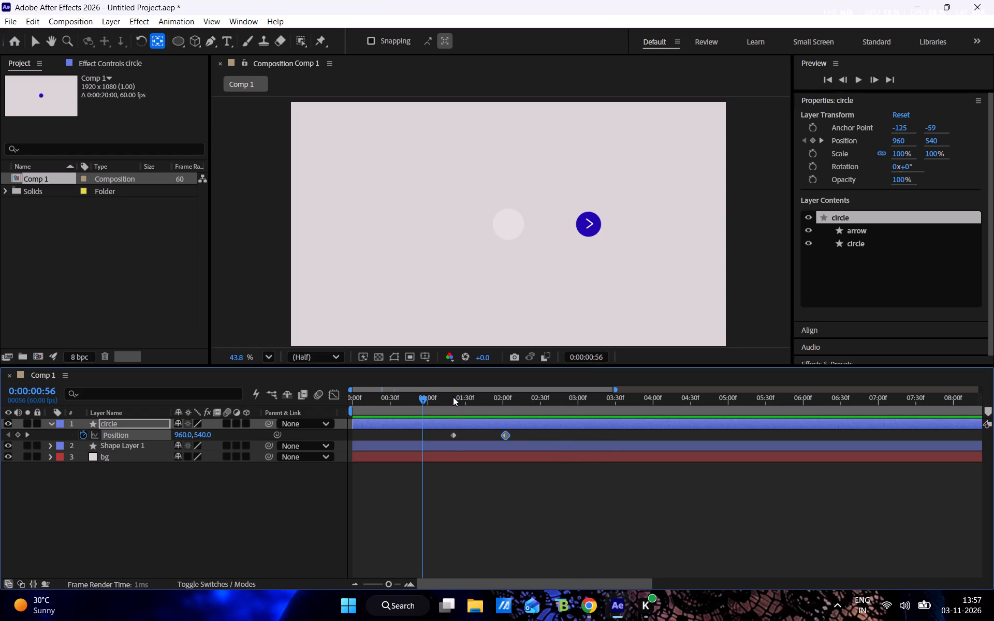
pyautogui.moveTo(453, 397); pyautogui.dragTo(435, 397)
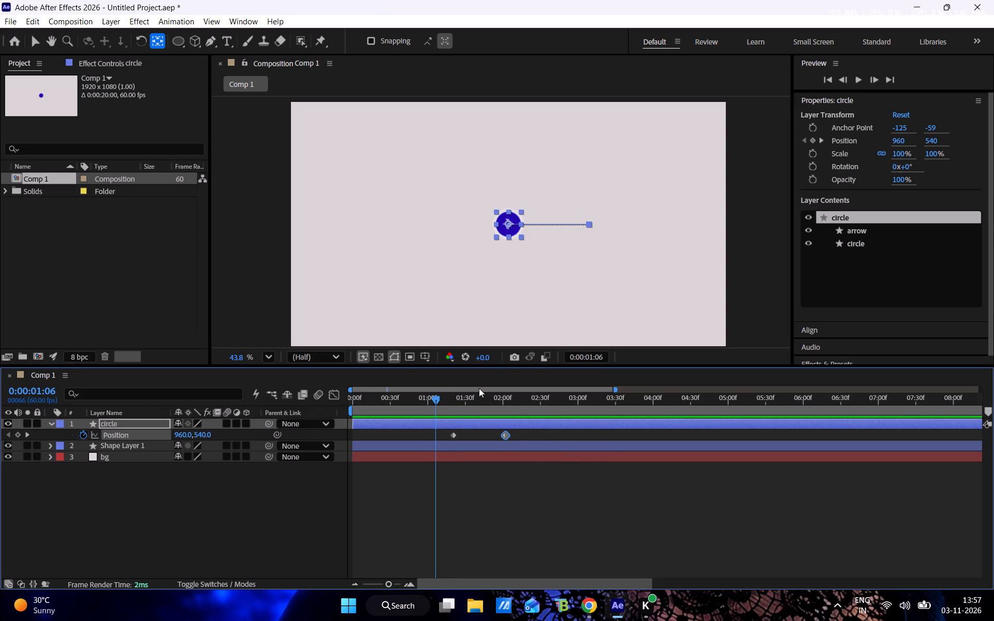
# Reveal the circle layer's Position and Shape Layer 1's Scale, and add a Scale keyframe to Shape Layer 1 at 0:00:01:20.
pyautogui.moveTo(451, 401); pyautogui.dragTo(505, 408)
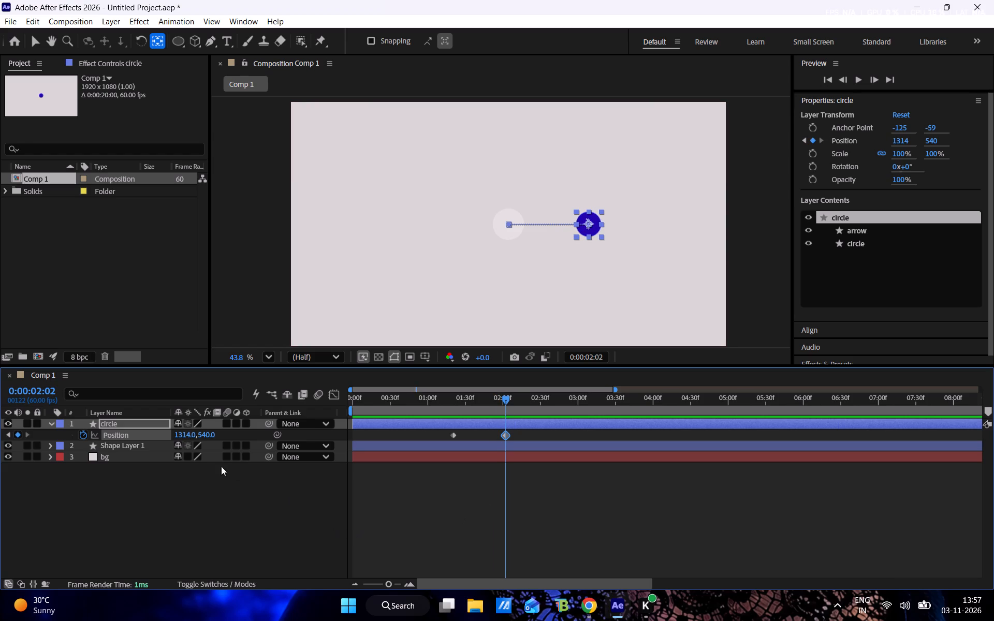
pyautogui.click(51, 423)
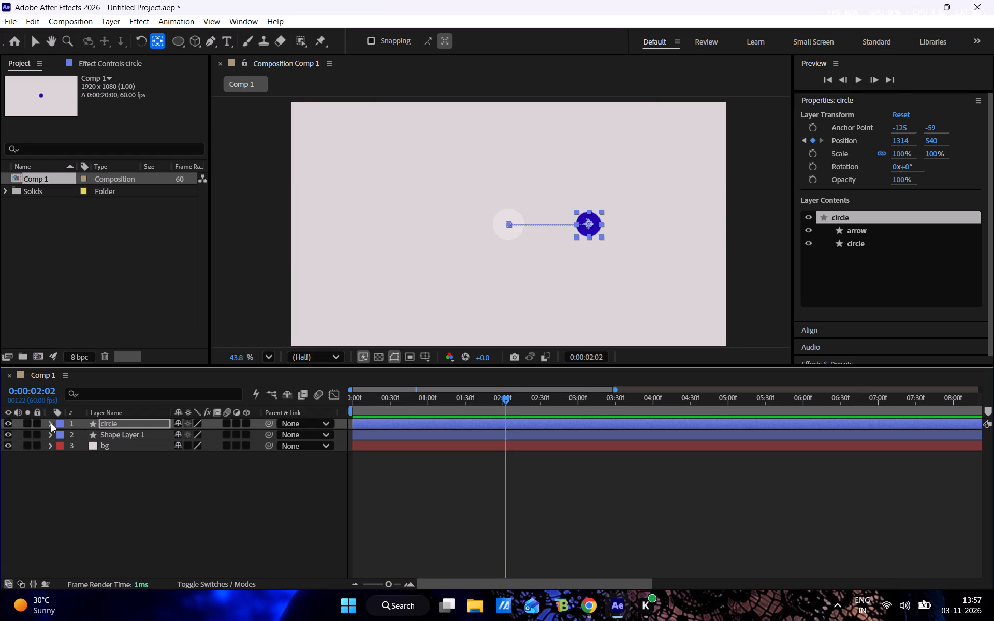
pyautogui.moveTo(47, 436); pyautogui.dragTo(54, 439)
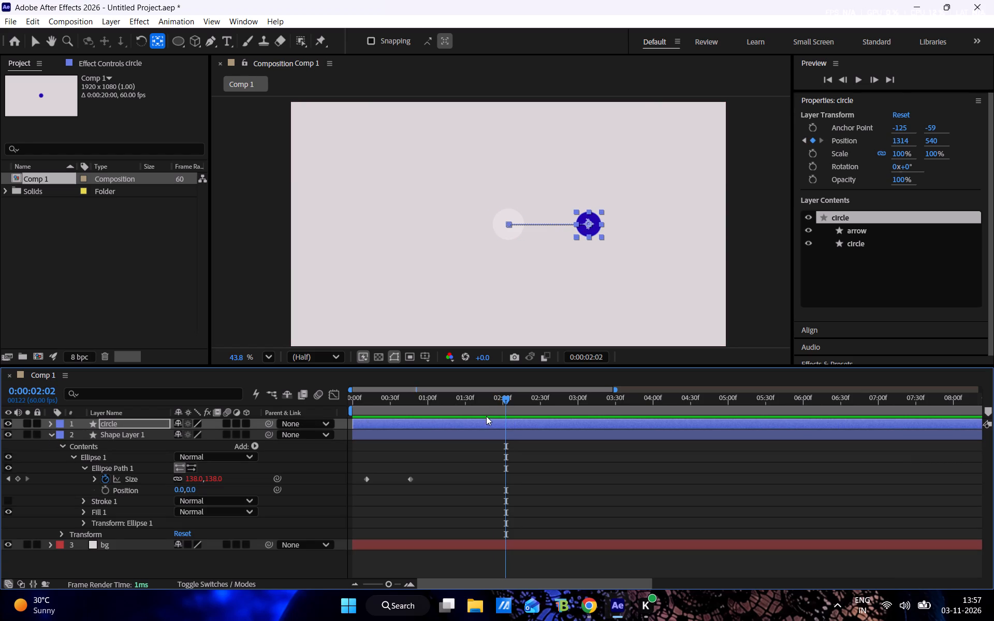
pyautogui.click(50, 435)
pyautogui.click(127, 421)
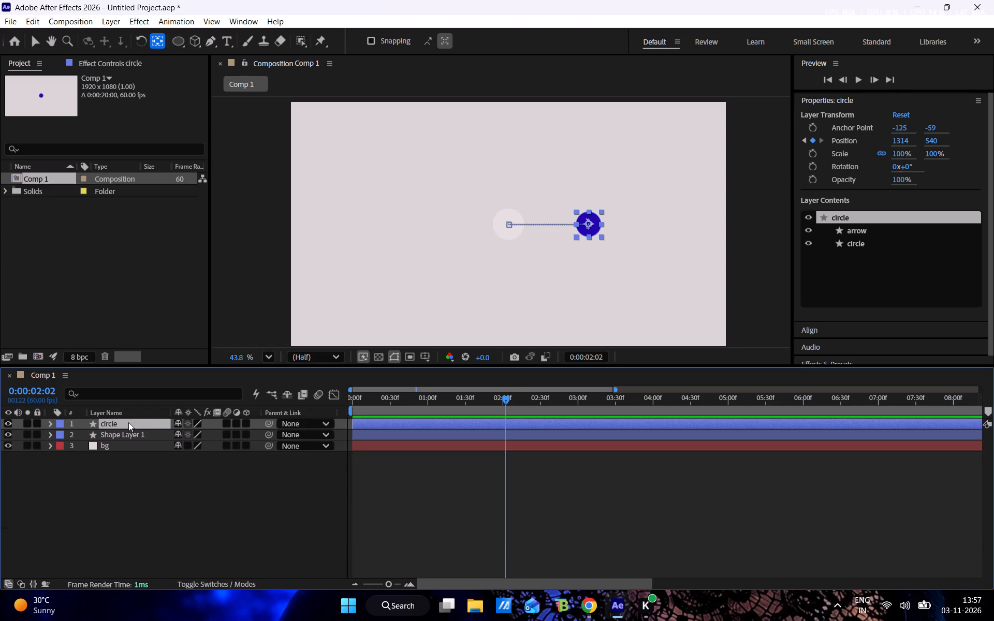
pyautogui.press('p')
pyautogui.click(114, 447)
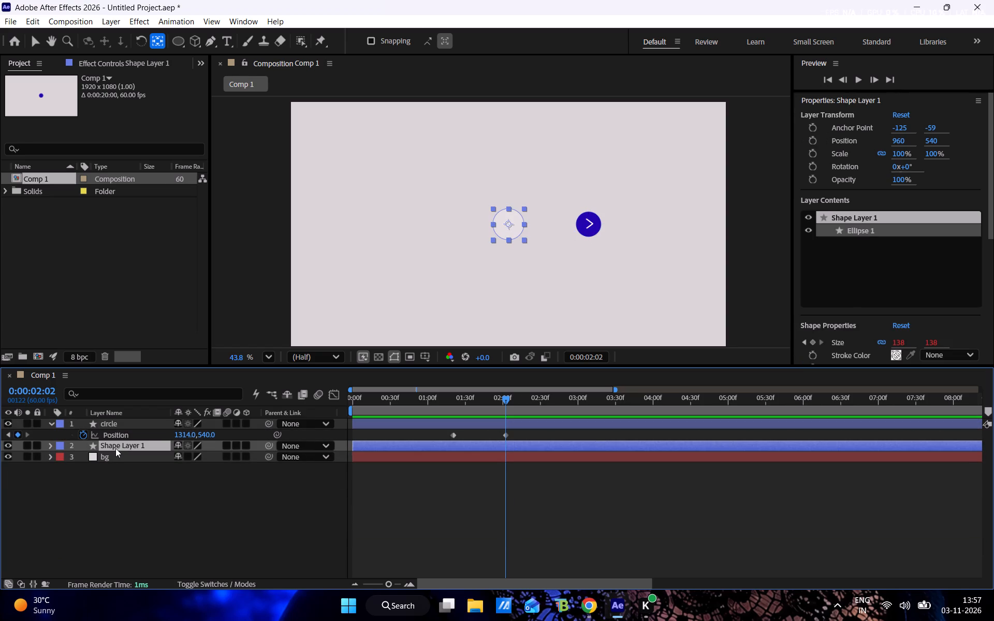
pyautogui.press('s')
pyautogui.moveTo(503, 411); pyautogui.dragTo(456, 401)
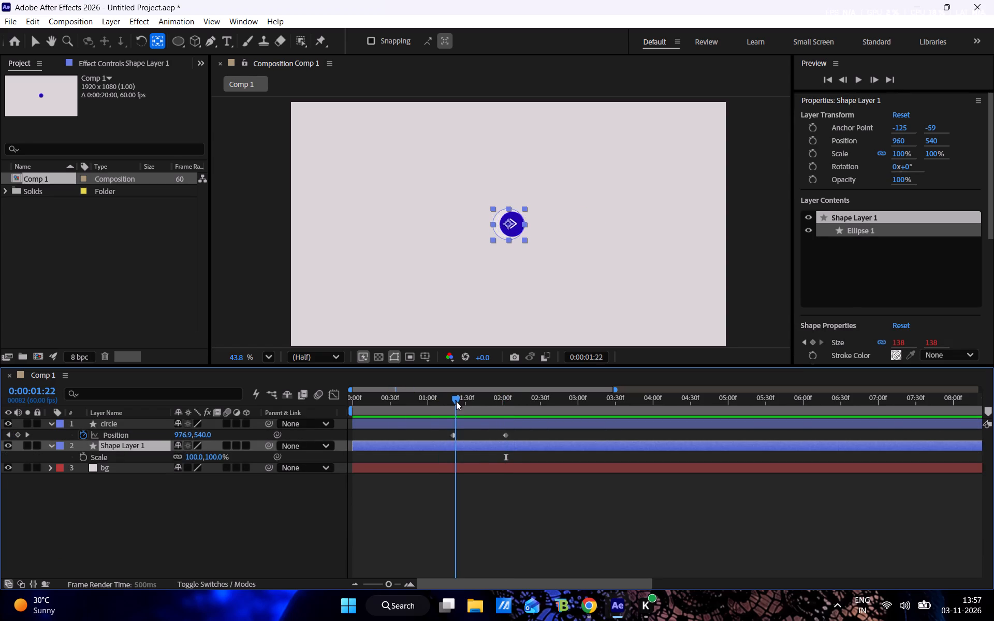
pyautogui.moveTo(456, 401); pyautogui.dragTo(453, 401)
pyautogui.click(82, 455)
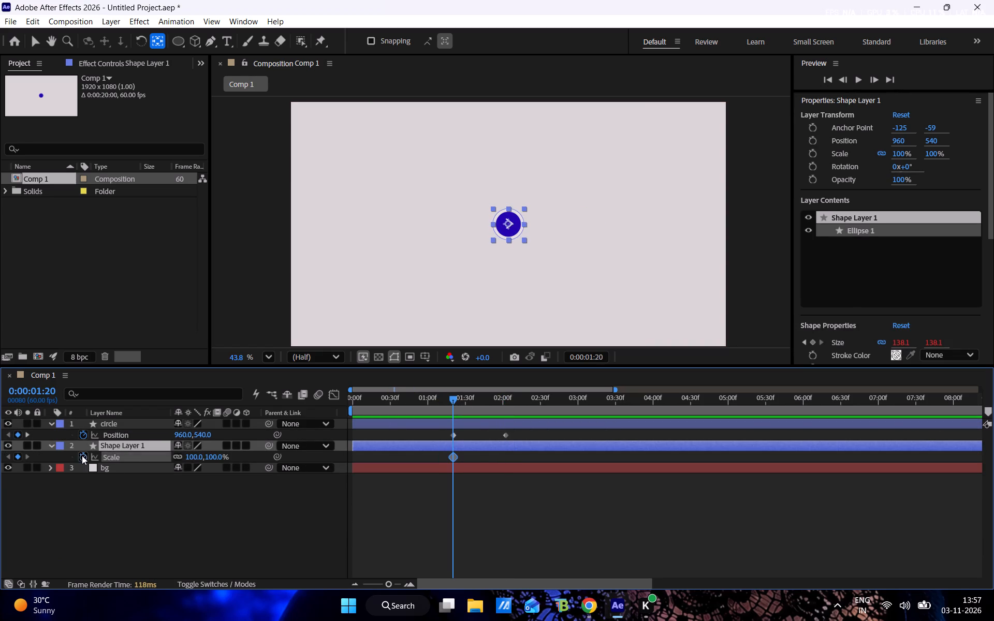
# At 0:00:02:02, unlink Shape Layer 1's Scale proportions and stretch it to about 679% by 164%.
pyautogui.moveTo(452, 403); pyautogui.dragTo(504, 407)
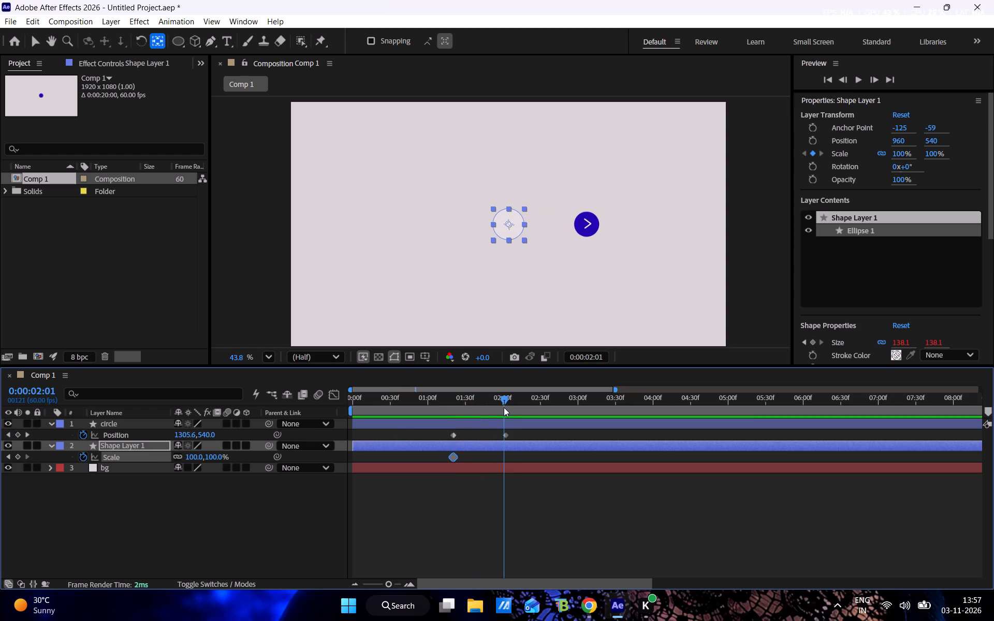
pyautogui.moveTo(504, 407); pyautogui.dragTo(504, 407)
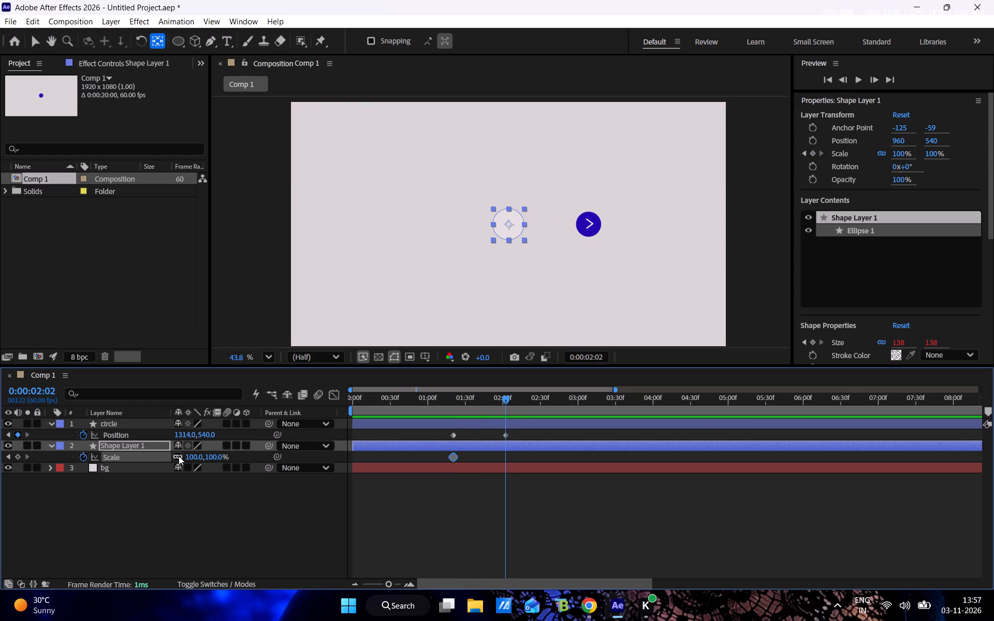
pyautogui.click(179, 456)
pyautogui.moveTo(192, 459); pyautogui.dragTo(394, 459)
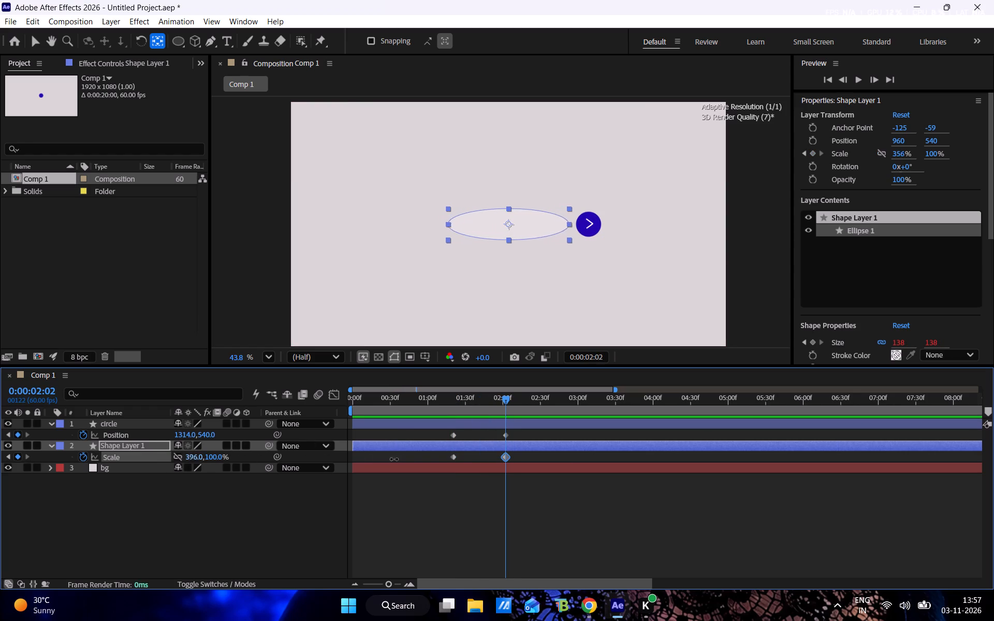
pyautogui.moveTo(394, 459); pyautogui.dragTo(567, 459)
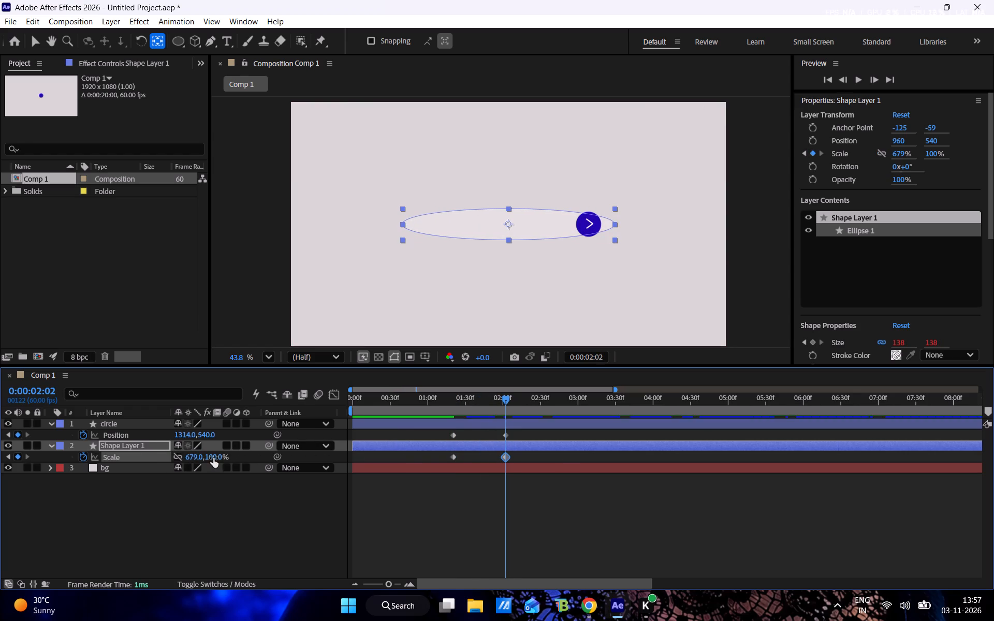
pyautogui.moveTo(213, 458); pyautogui.dragTo(261, 465)
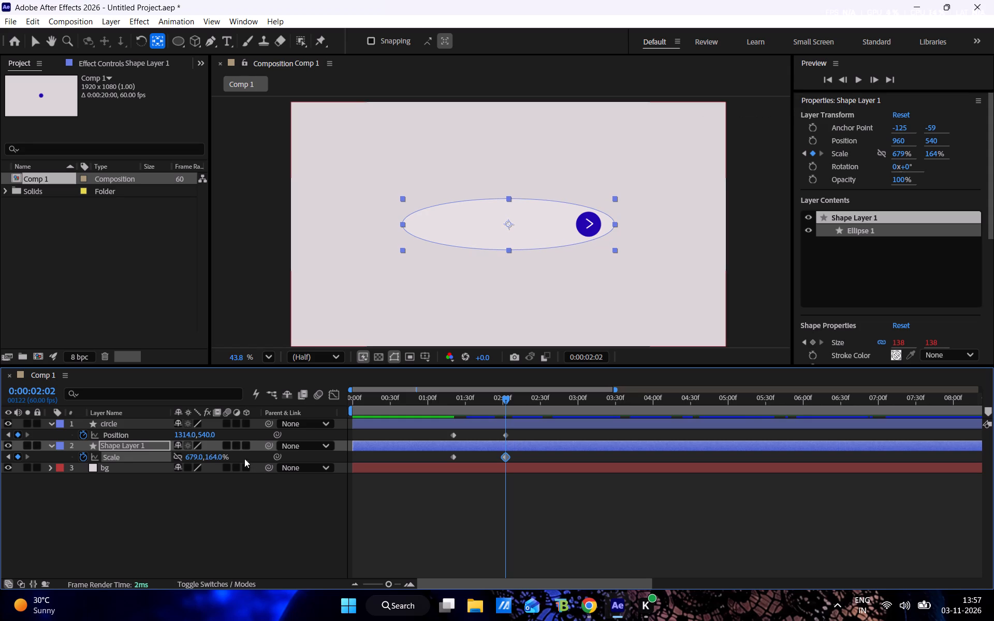
# Duplicate Shape Layer 1 with its keyframes in the timeline.
pyautogui.click(130, 443)
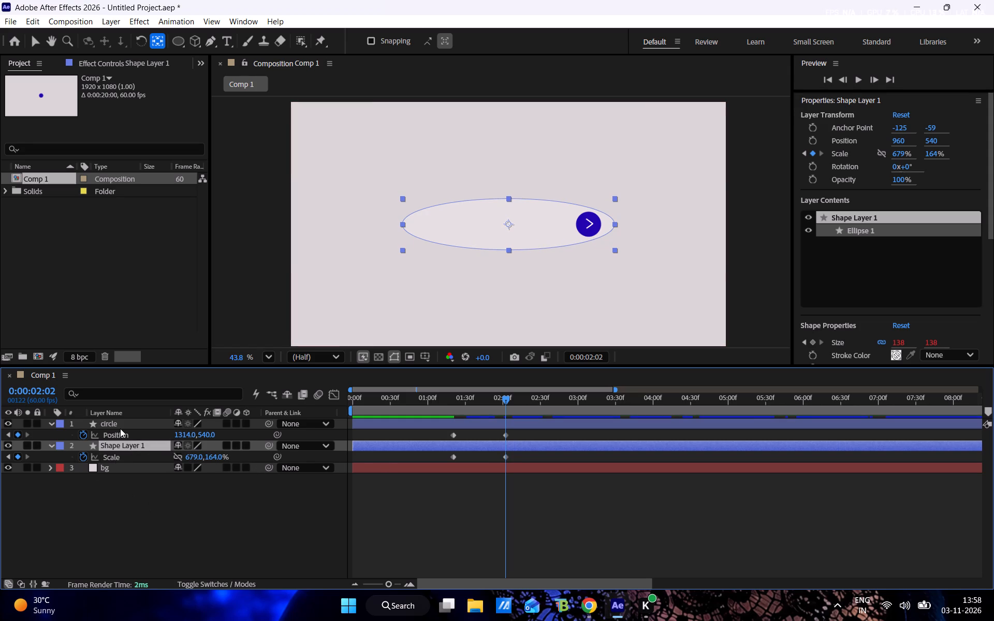
pyautogui.click(121, 507)
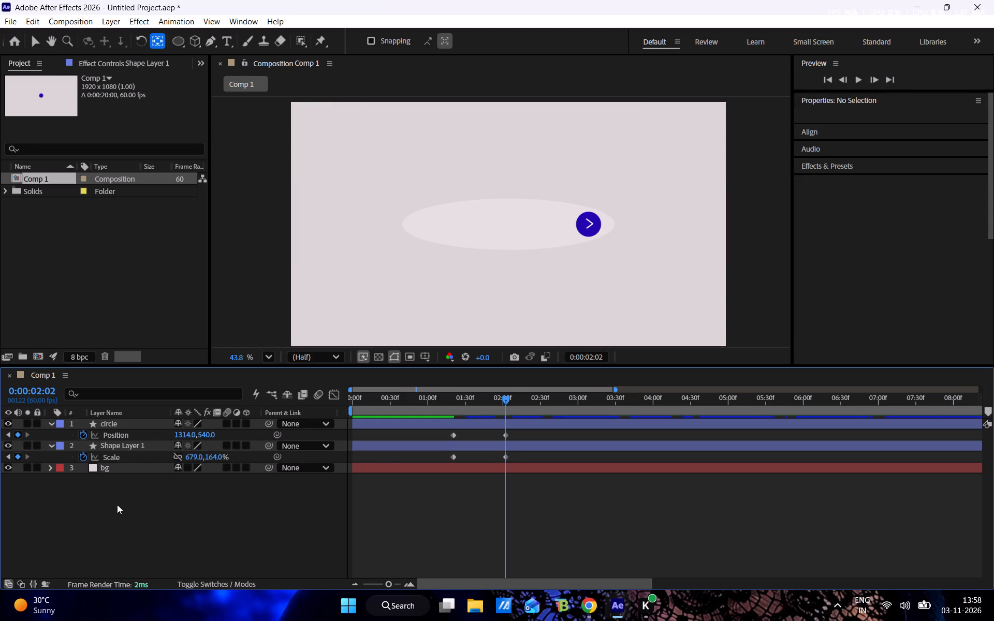
pyautogui.click(123, 446)
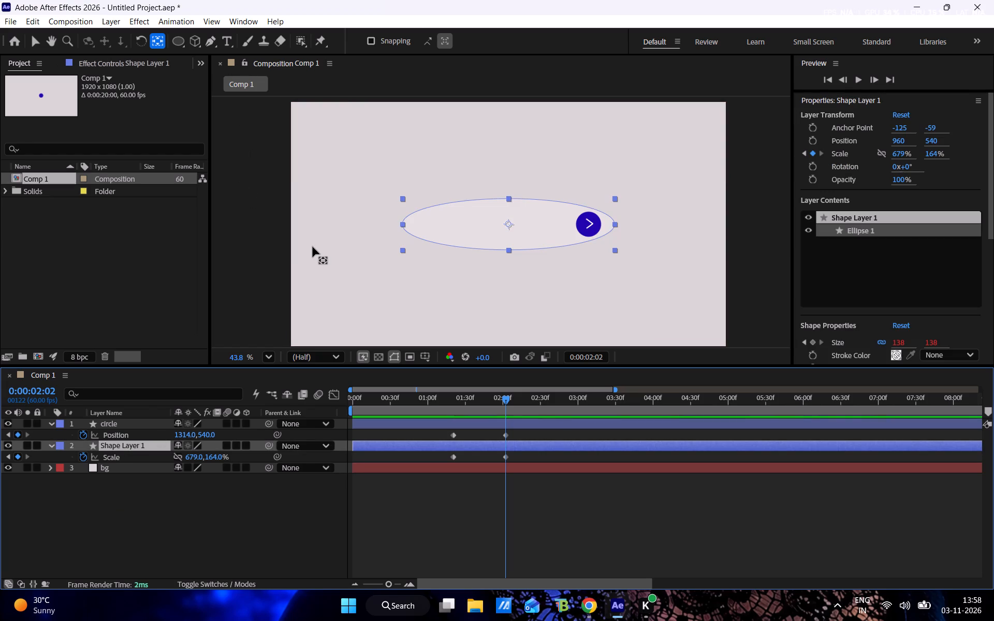
pyautogui.click(226, 282)
pyautogui.click(148, 447)
pyautogui.click(48, 449)
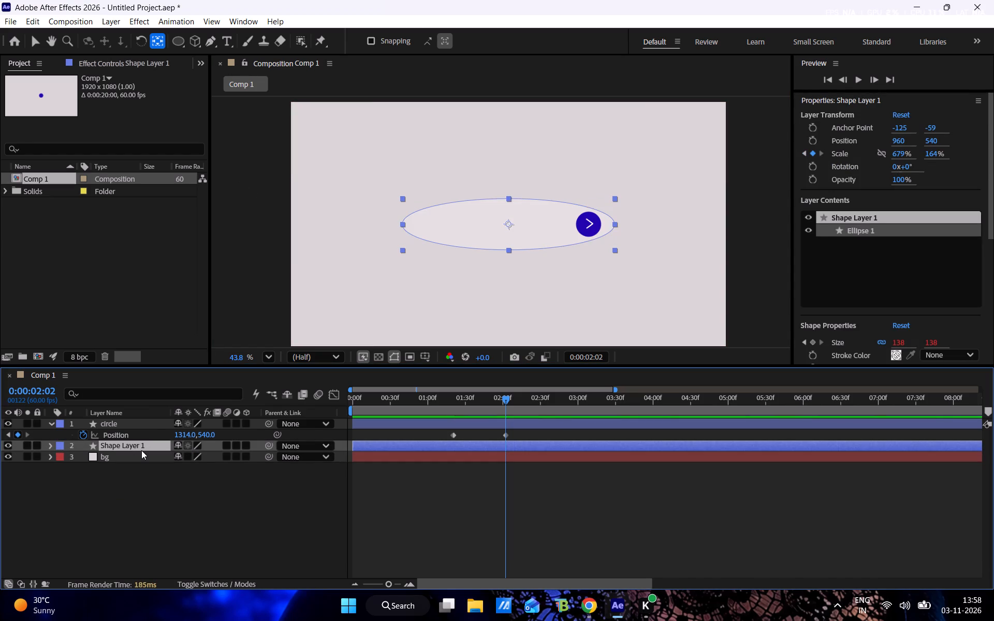
pyautogui.hotkey('ctrl', 'c')
pyautogui.hotkey('ctrl', 'v')
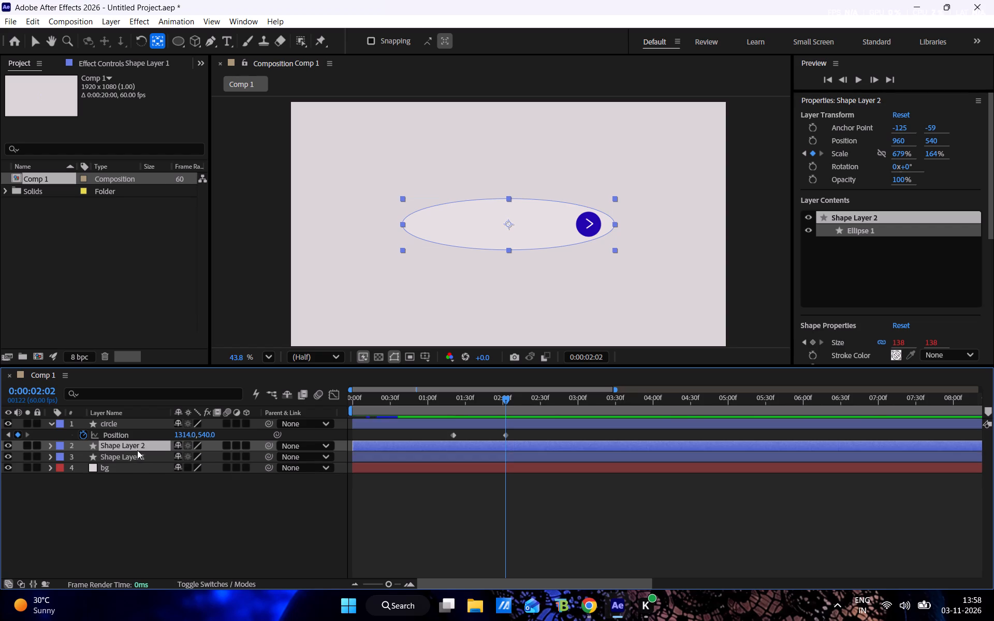
# Delete the original Shape Layer 1, keeping its copy.
pyautogui.click(127, 455)
pyautogui.rightClick(126, 455)
pyautogui.click(105, 460)
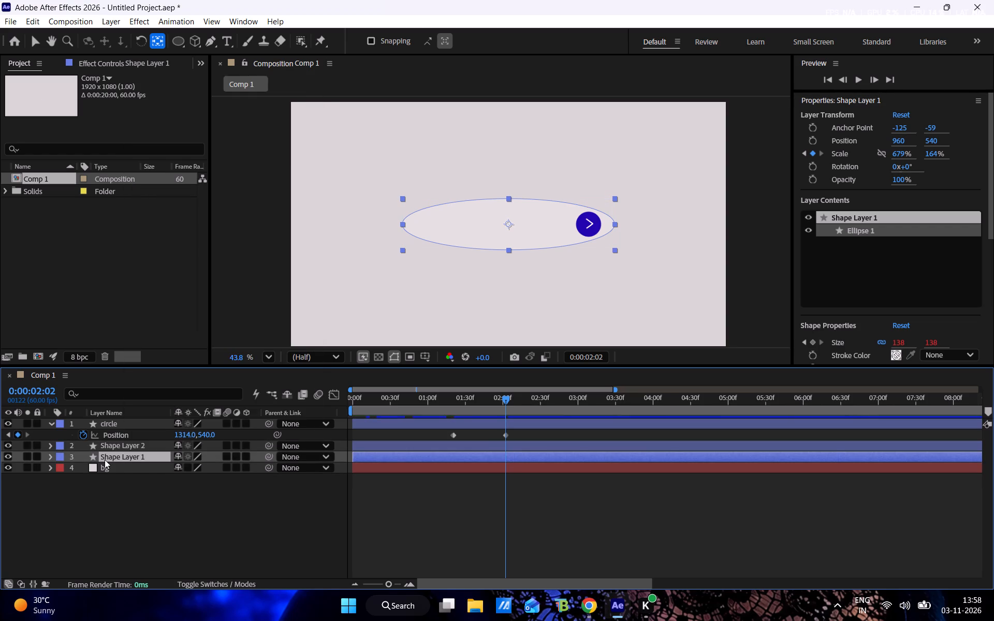
pyautogui.rightClick(105, 459)
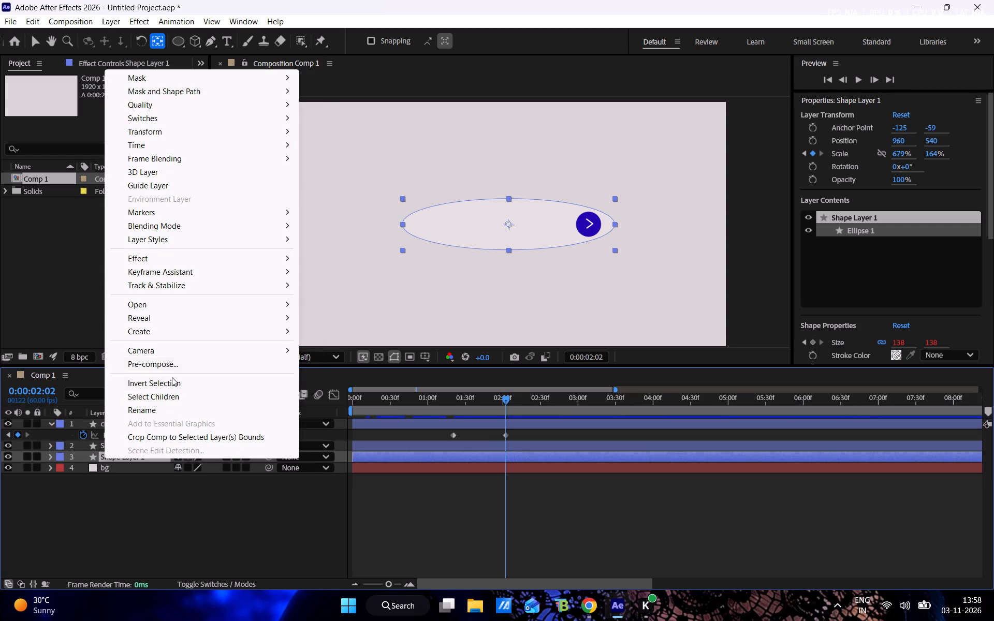
pyautogui.click(132, 505)
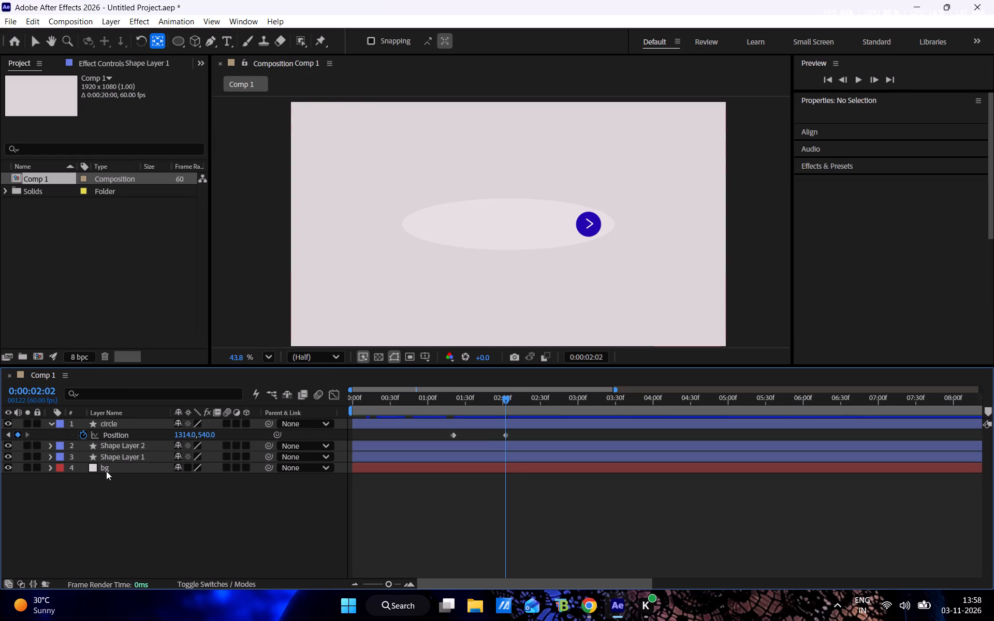
pyautogui.click(109, 459)
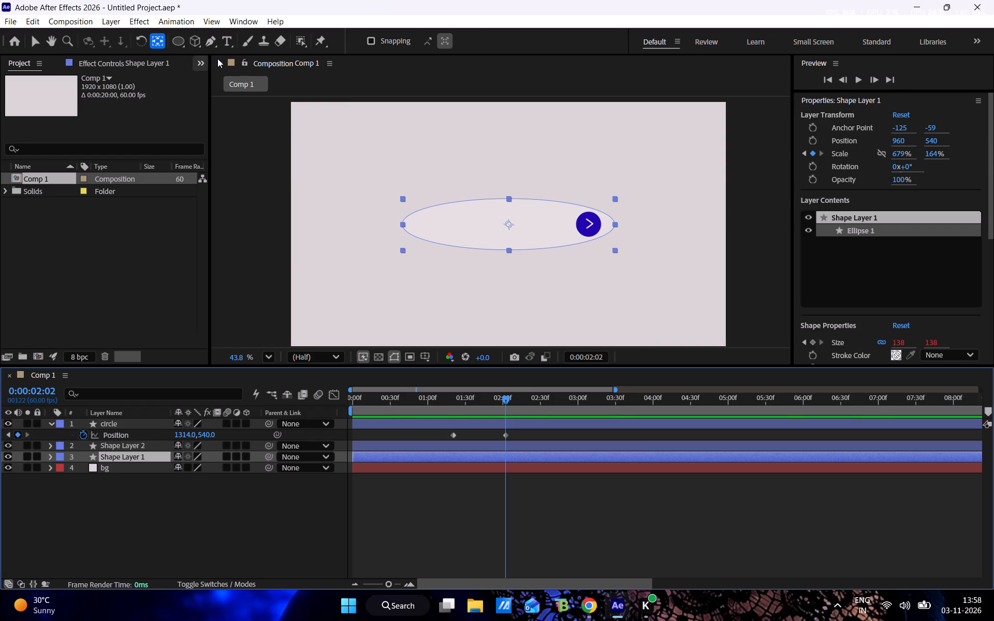
pyautogui.press('BackSpace')
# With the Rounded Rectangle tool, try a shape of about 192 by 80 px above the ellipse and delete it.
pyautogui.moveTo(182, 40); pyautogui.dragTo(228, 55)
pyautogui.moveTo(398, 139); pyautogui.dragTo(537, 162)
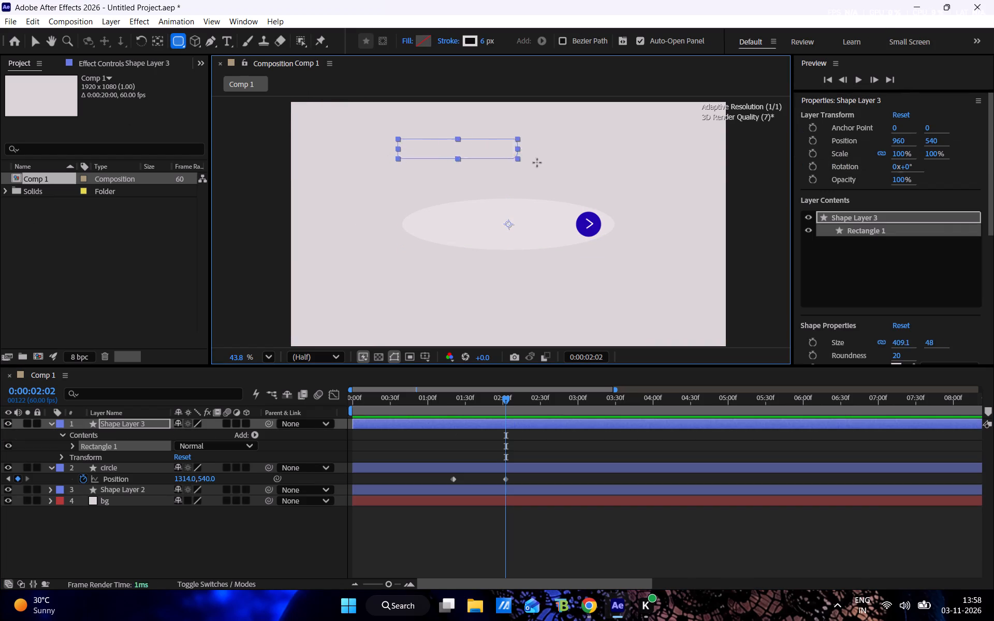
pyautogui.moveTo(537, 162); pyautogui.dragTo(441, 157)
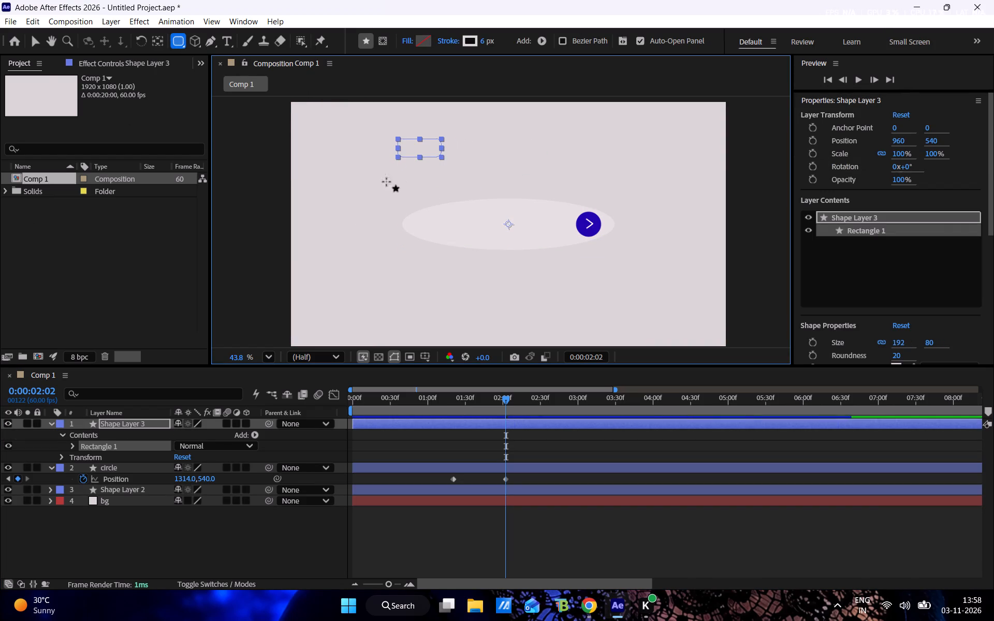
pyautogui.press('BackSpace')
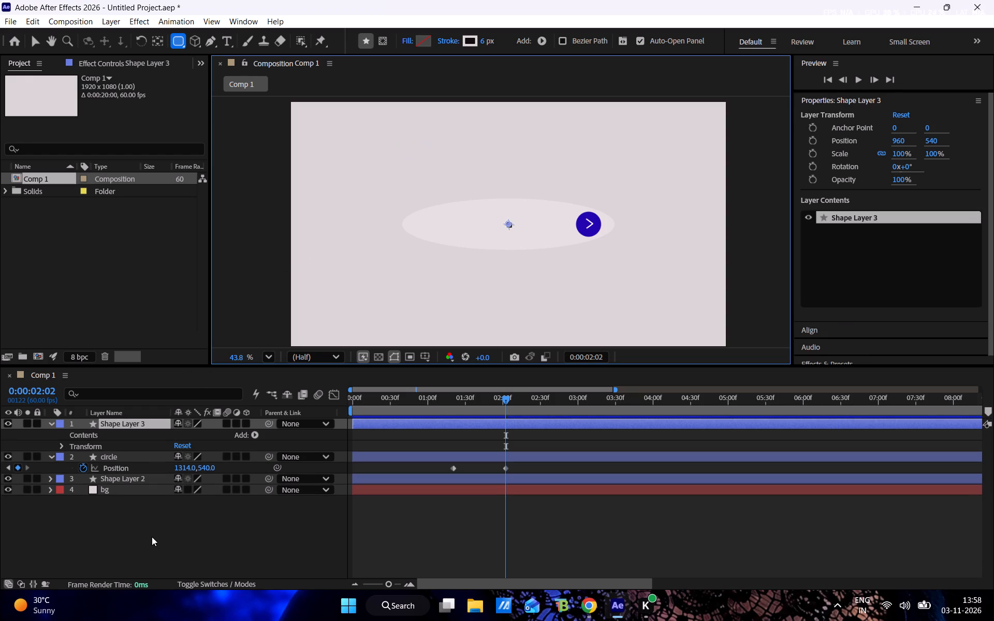
# Draw a rounded rectangle of about 286 by 208 px below the ellipse on Shape Layer 3 and give it a solid red fill.
pyautogui.moveTo(439, 274); pyautogui.dragTo(503, 323)
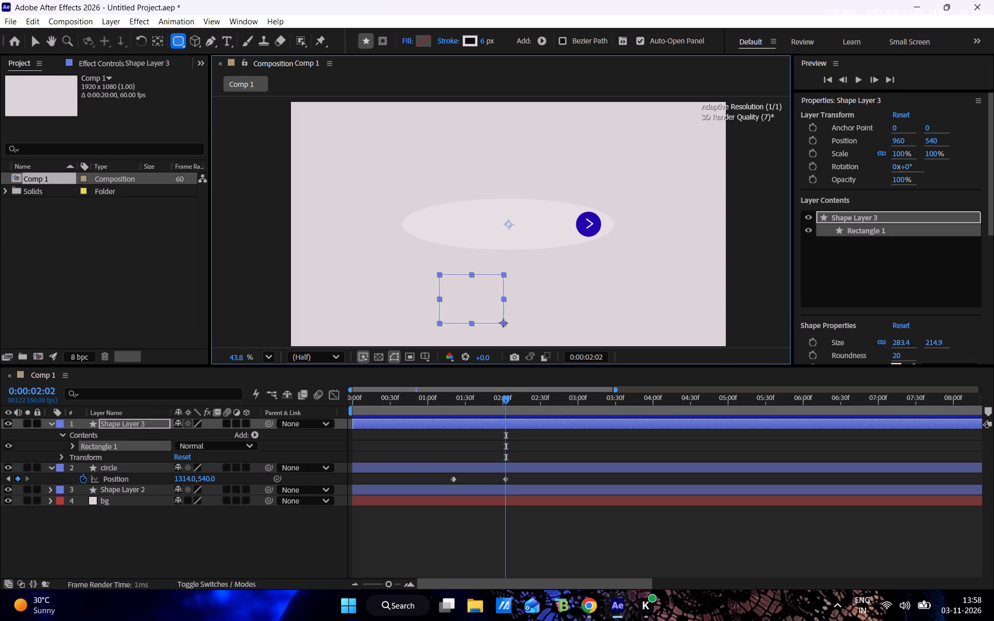
pyautogui.moveTo(503, 323); pyautogui.dragTo(504, 321)
pyautogui.scroll(-3, 993, 278)
pyautogui.scroll(-3, 884, 307)
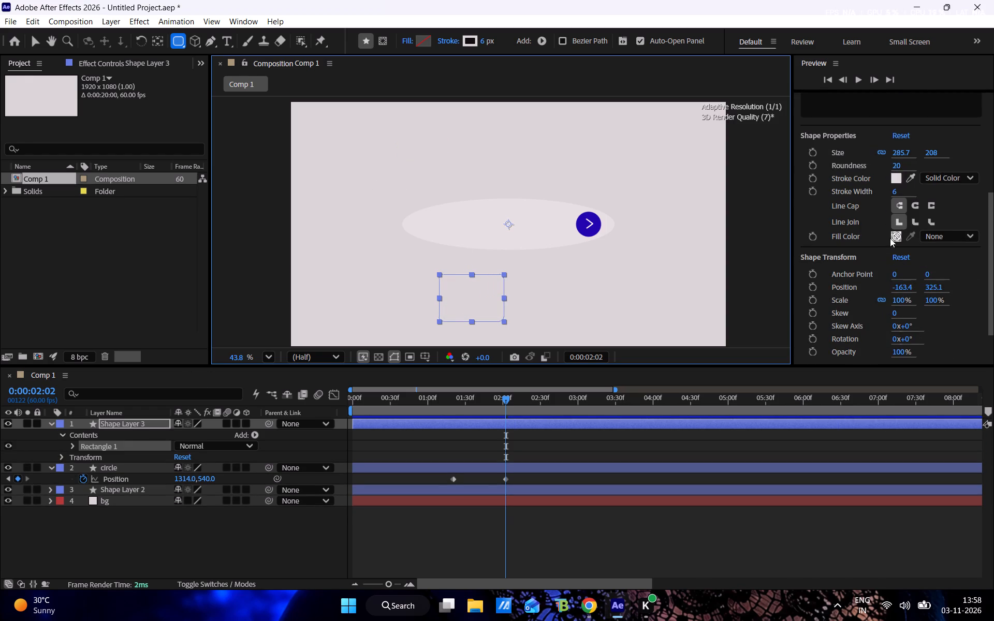
pyautogui.click(948, 238)
pyautogui.click(947, 273)
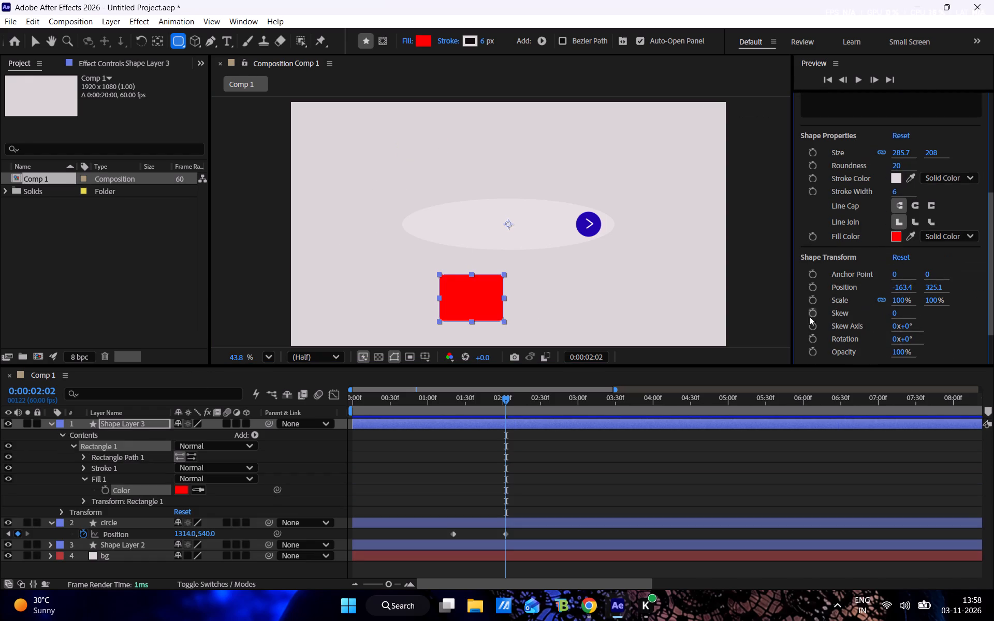
# Draw a second rounded rectangle of about 192 by 192 px beside the red one on Shape Layer 3.
pyautogui.keyDown('shift'); pyautogui.moveTo(530, 284); pyautogui.dragTo(566, 314); pyautogui.keyUp('shift')
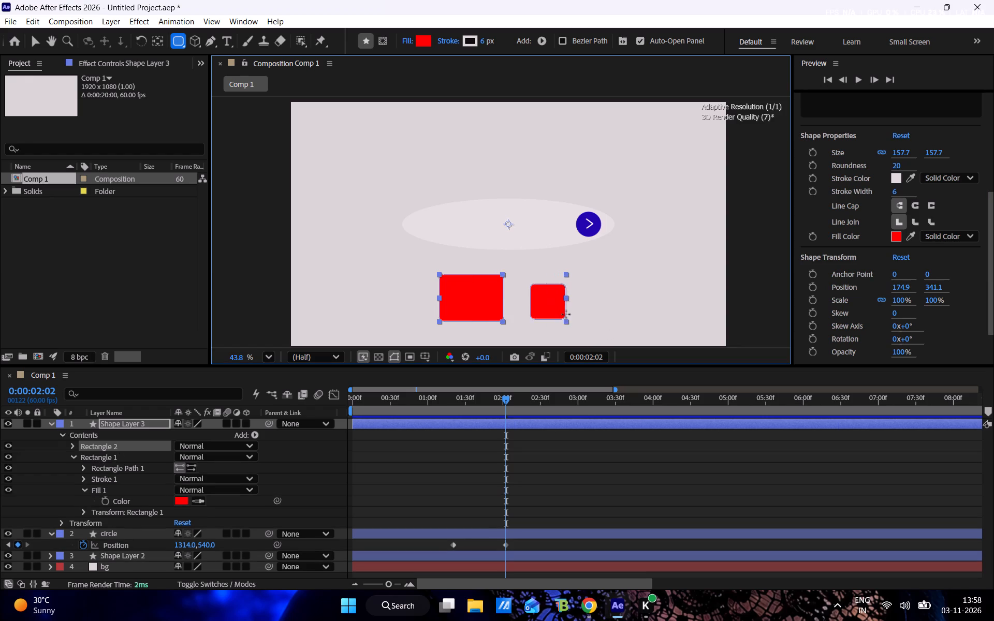
pyautogui.keyDown('shift'); pyautogui.moveTo(566, 314); pyautogui.dragTo(574, 317); pyautogui.keyUp('shift')
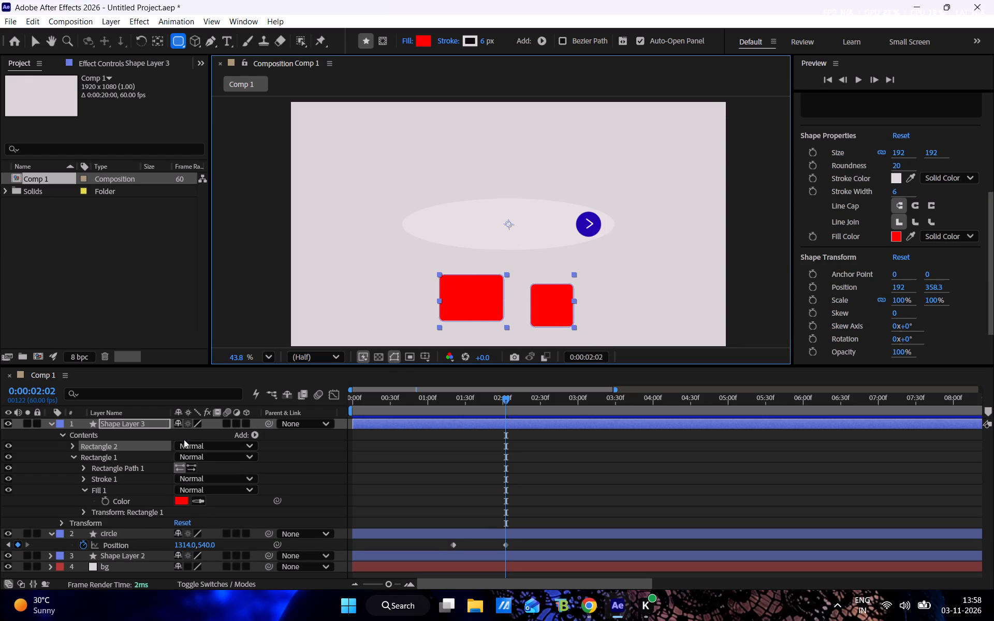
# Delete both red rounded rectangles by removing Shape Layer 3.
pyautogui.press('BackSpace')
pyautogui.press('BackSpace')
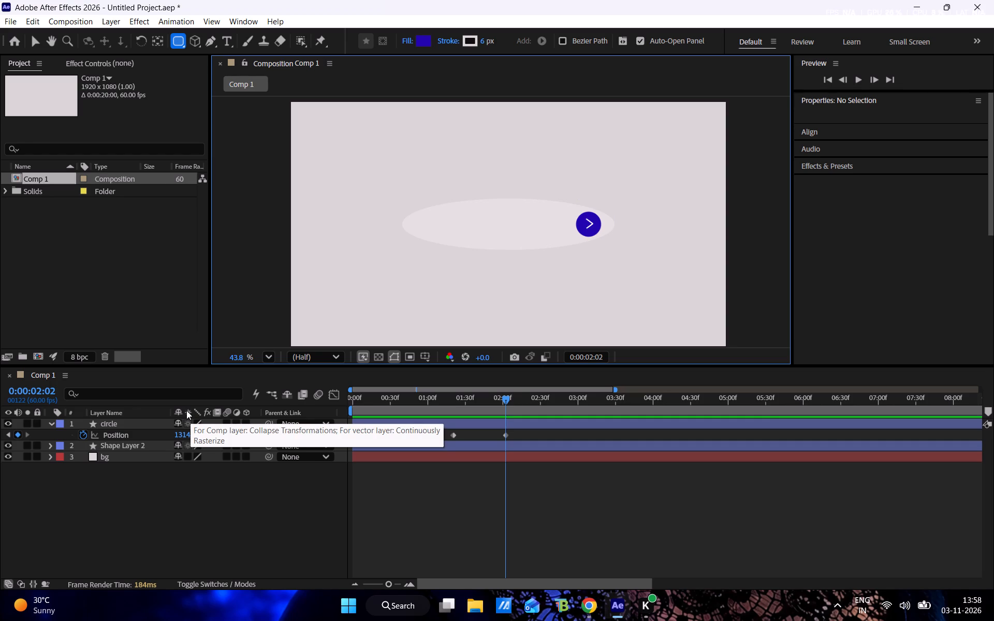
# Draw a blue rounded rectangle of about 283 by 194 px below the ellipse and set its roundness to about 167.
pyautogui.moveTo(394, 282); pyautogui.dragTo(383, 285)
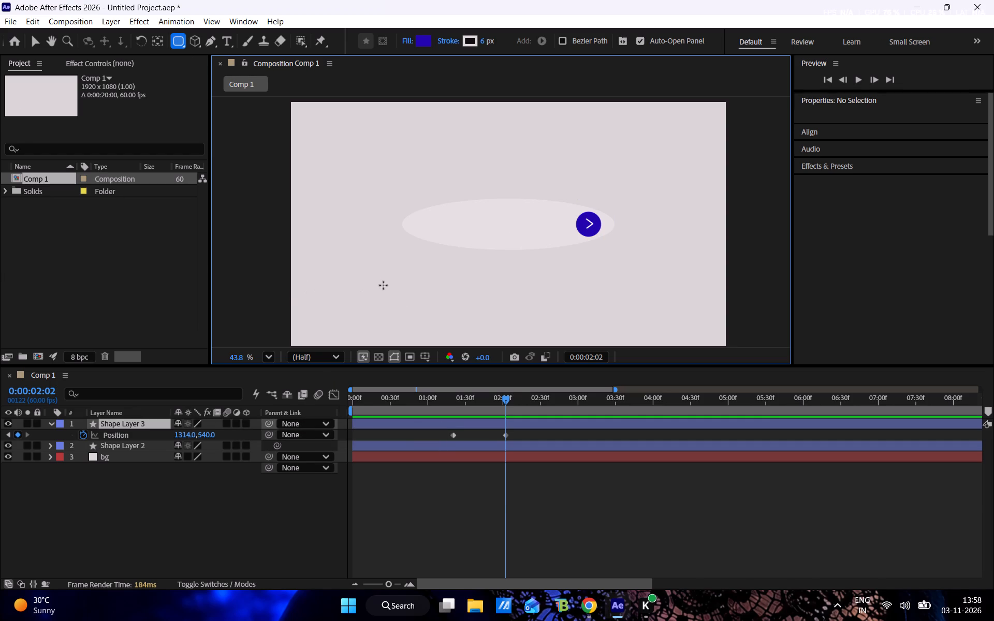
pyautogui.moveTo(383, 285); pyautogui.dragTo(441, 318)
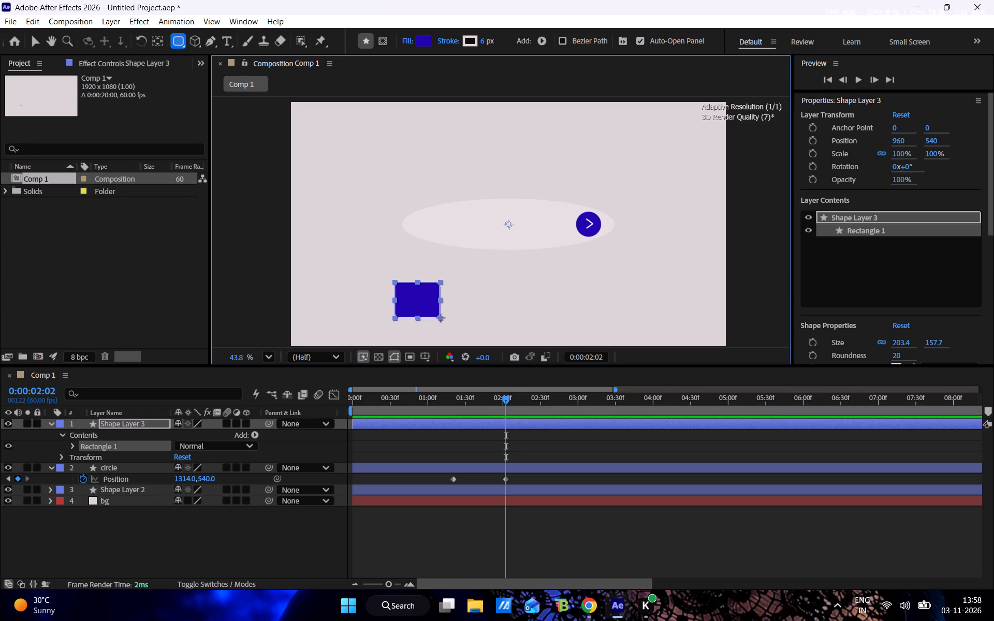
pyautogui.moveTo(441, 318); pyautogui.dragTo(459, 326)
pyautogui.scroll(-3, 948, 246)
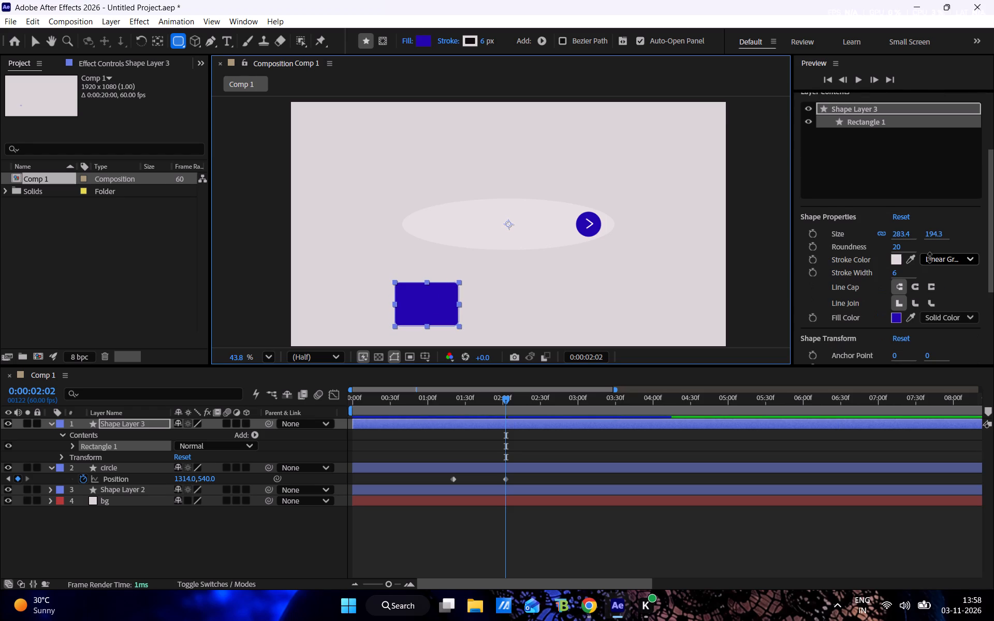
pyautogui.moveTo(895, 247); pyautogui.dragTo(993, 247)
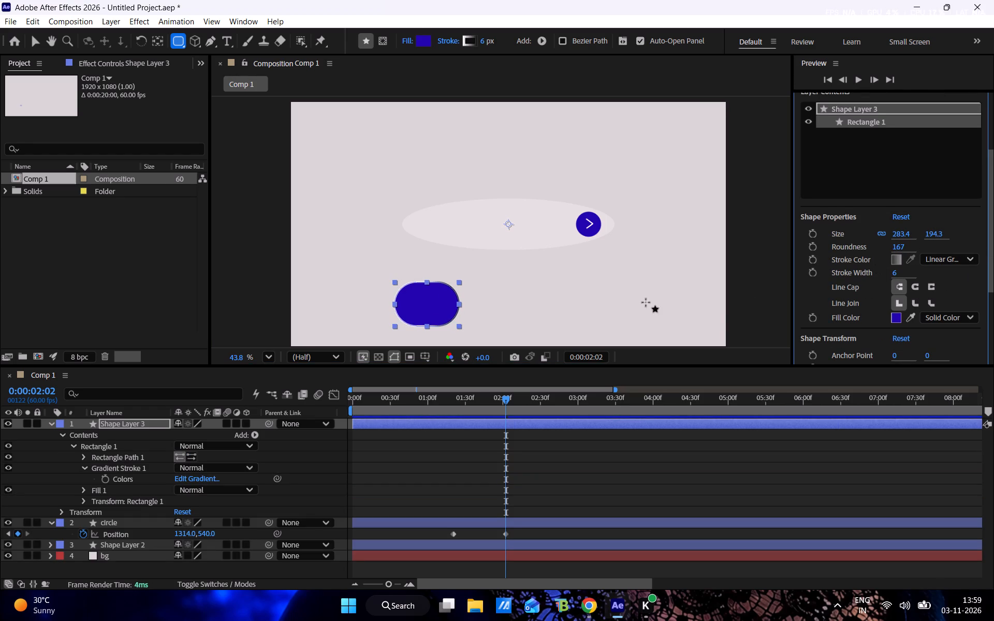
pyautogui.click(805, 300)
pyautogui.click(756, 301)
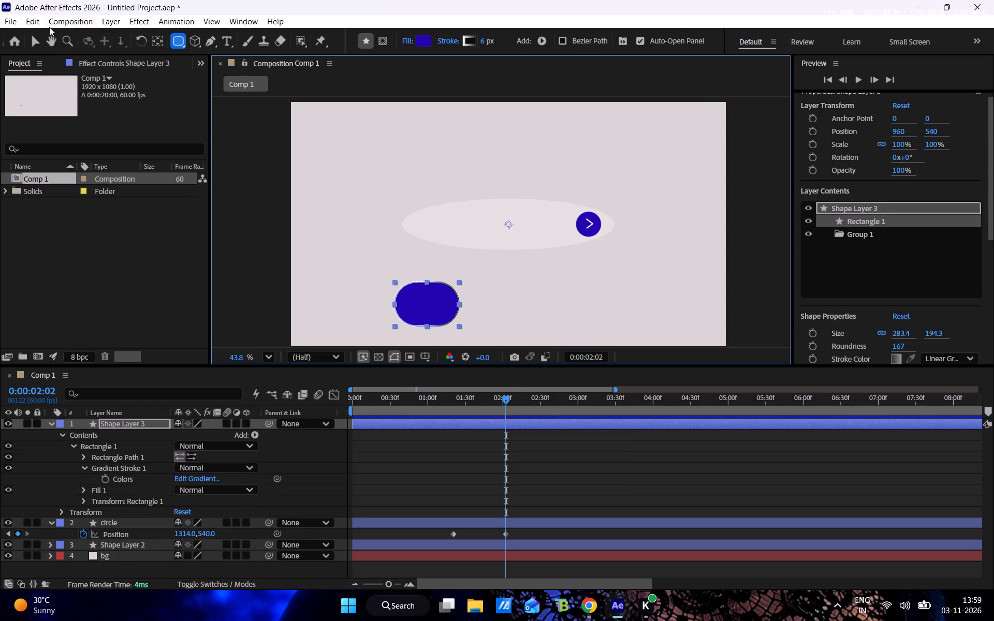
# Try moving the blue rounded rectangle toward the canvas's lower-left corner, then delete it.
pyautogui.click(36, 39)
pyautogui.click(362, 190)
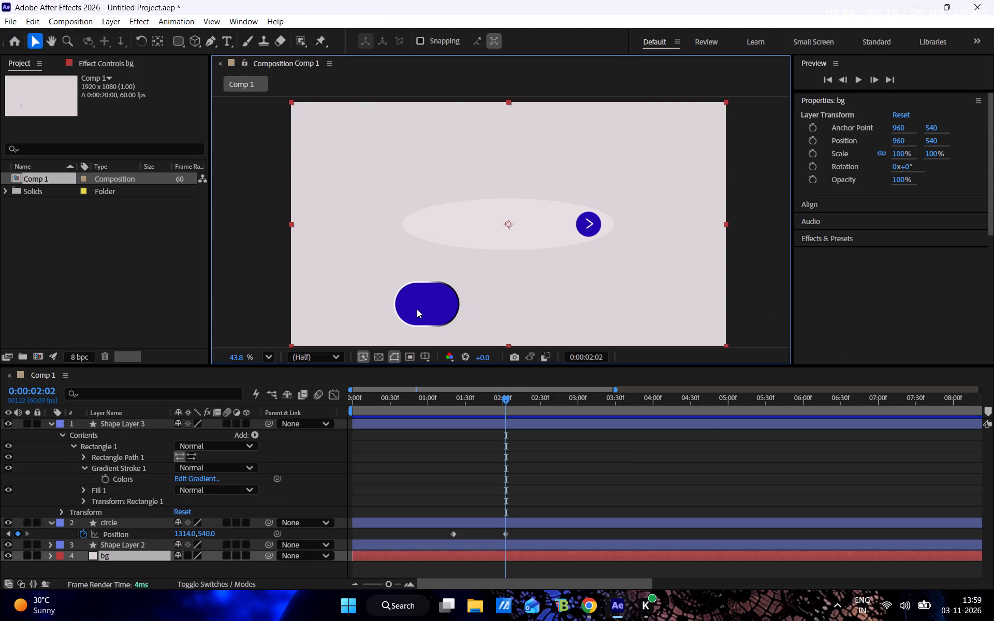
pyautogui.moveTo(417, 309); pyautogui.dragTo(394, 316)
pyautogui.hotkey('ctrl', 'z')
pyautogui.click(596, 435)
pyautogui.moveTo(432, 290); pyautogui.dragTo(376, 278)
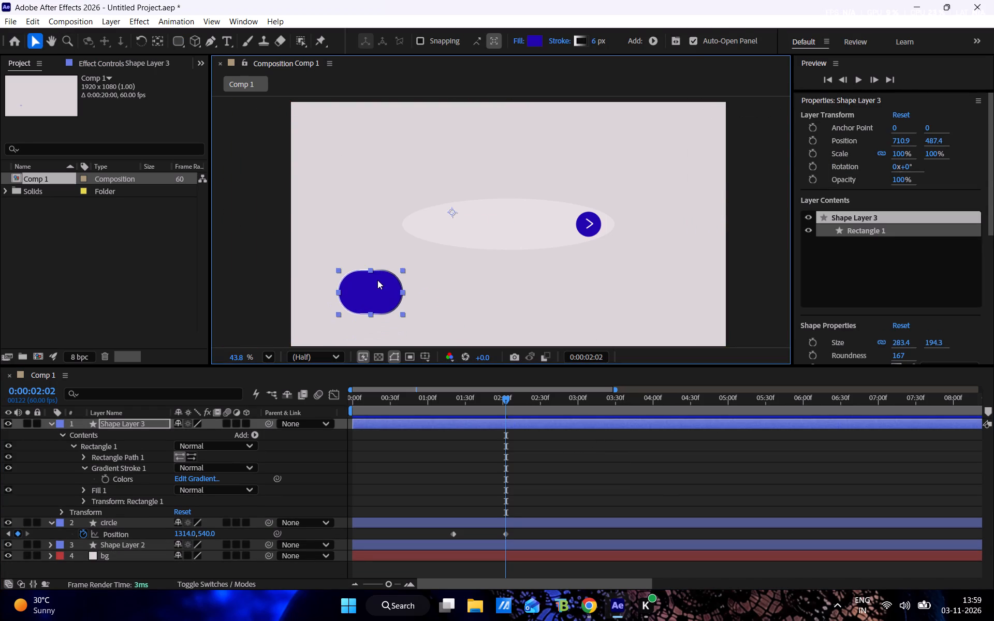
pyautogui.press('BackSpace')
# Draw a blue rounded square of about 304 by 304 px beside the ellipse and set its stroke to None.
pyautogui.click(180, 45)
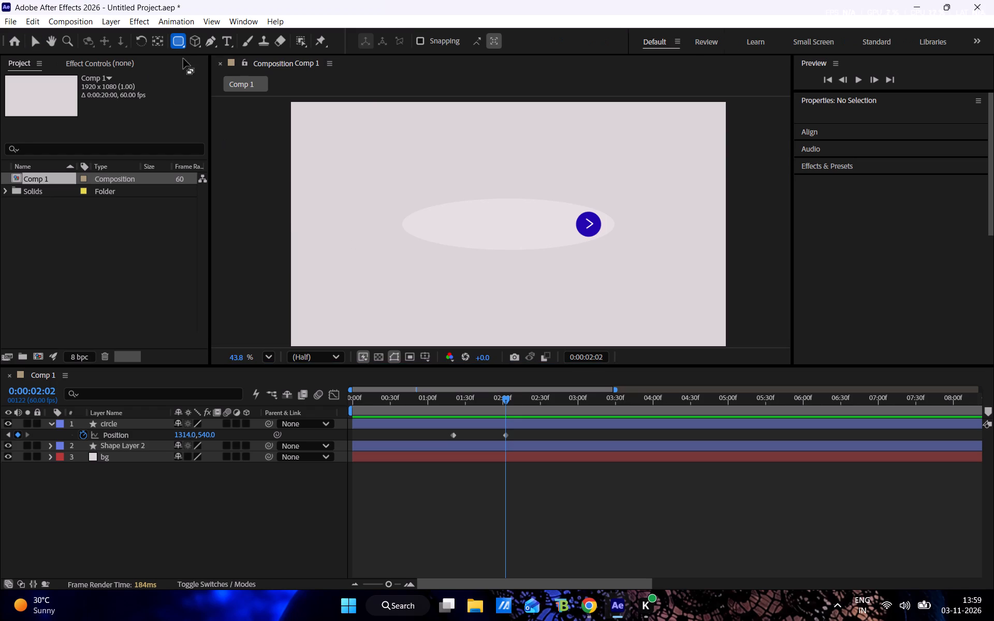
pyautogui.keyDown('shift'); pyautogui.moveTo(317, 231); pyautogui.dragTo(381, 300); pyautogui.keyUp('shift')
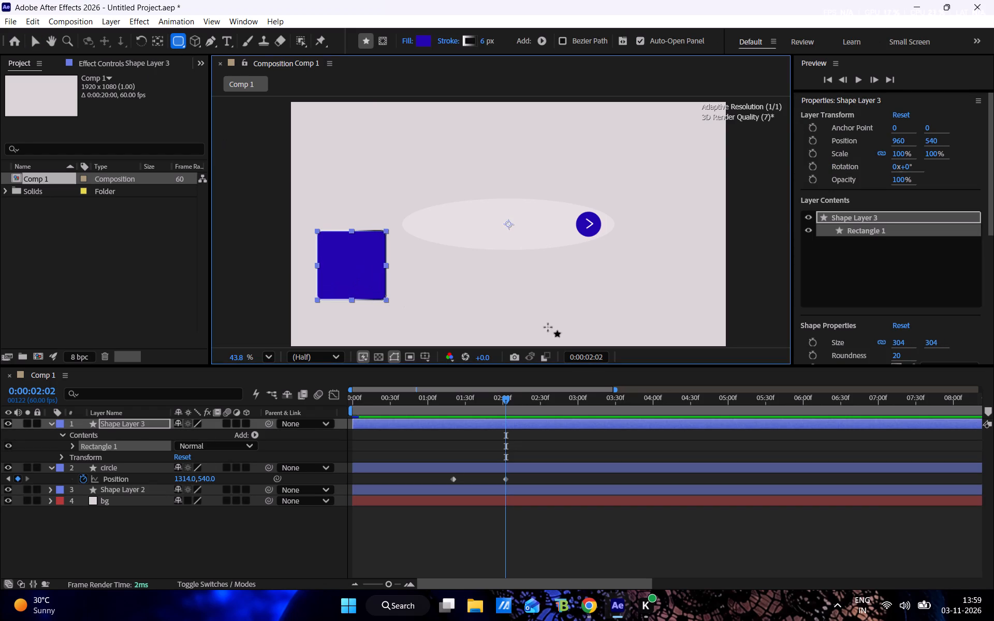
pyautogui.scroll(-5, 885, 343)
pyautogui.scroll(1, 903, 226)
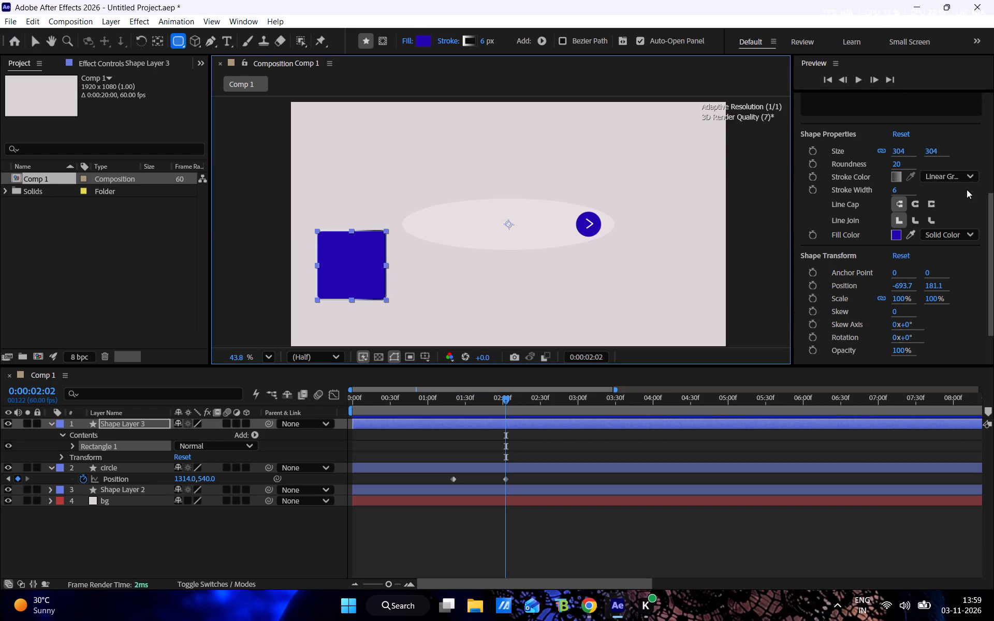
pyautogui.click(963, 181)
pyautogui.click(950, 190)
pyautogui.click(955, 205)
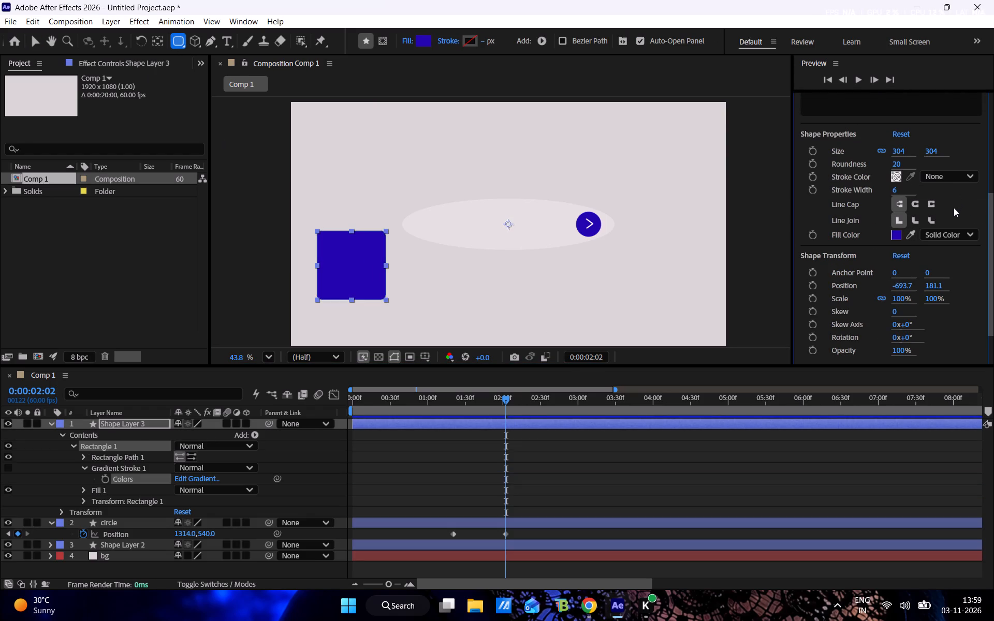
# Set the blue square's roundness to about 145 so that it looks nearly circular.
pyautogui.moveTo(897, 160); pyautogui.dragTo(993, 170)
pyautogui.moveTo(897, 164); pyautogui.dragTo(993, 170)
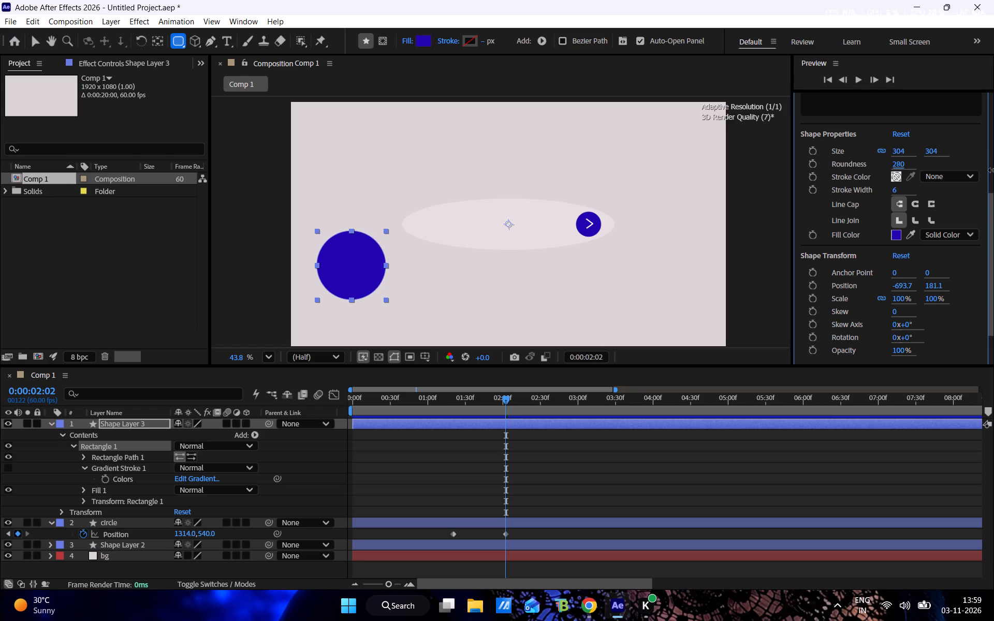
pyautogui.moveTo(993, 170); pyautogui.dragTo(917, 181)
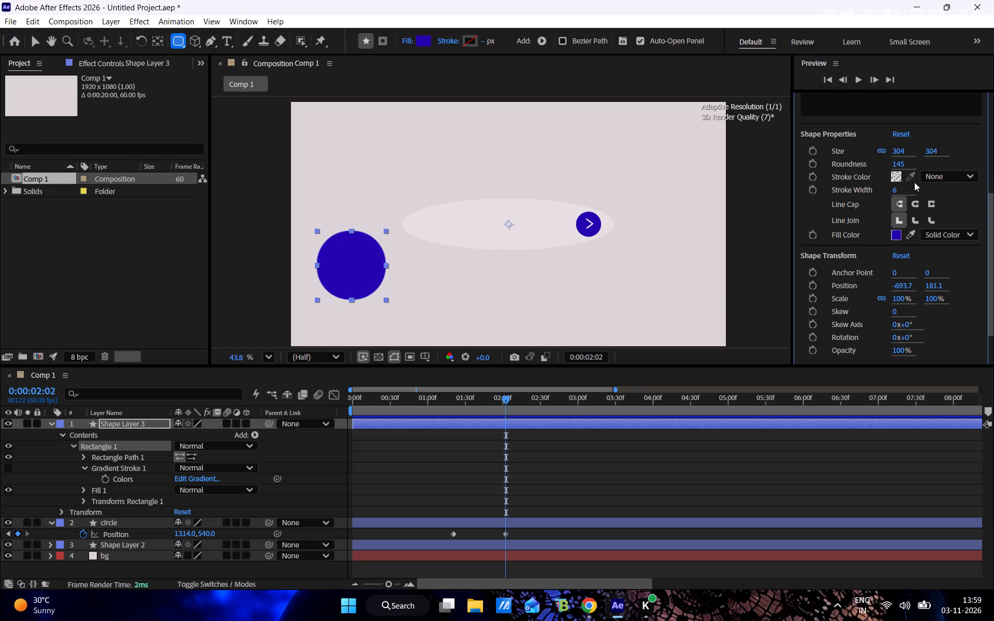
# Scrub and play Comp 1 from the start to review the chevron circle and ellipse animation alongside the new shape.
pyautogui.moveTo(494, 403); pyautogui.dragTo(248, 417)
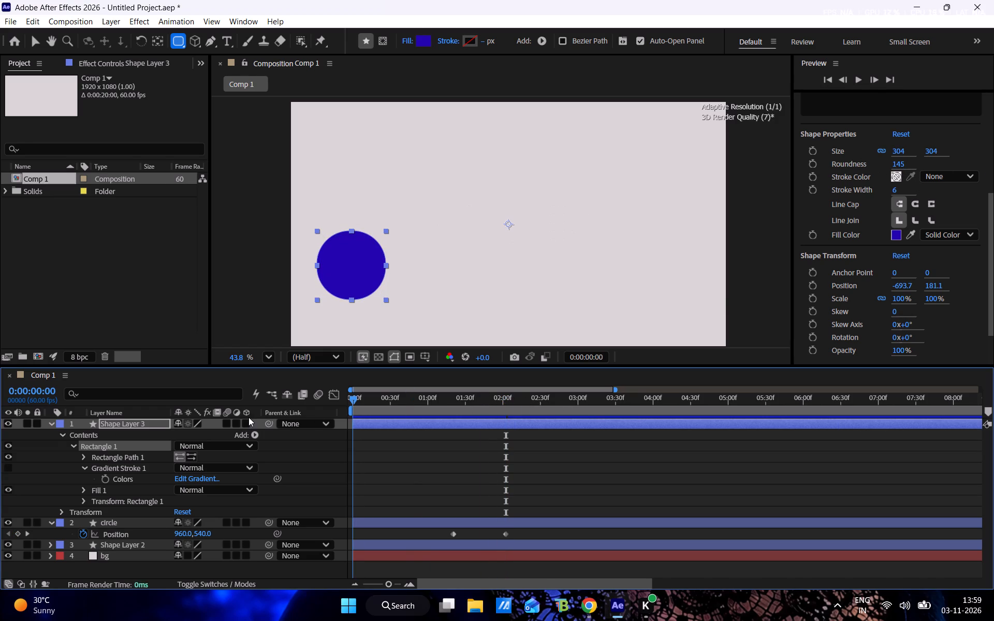
pyautogui.moveTo(248, 417); pyautogui.dragTo(283, 421)
pyautogui.click(565, 450)
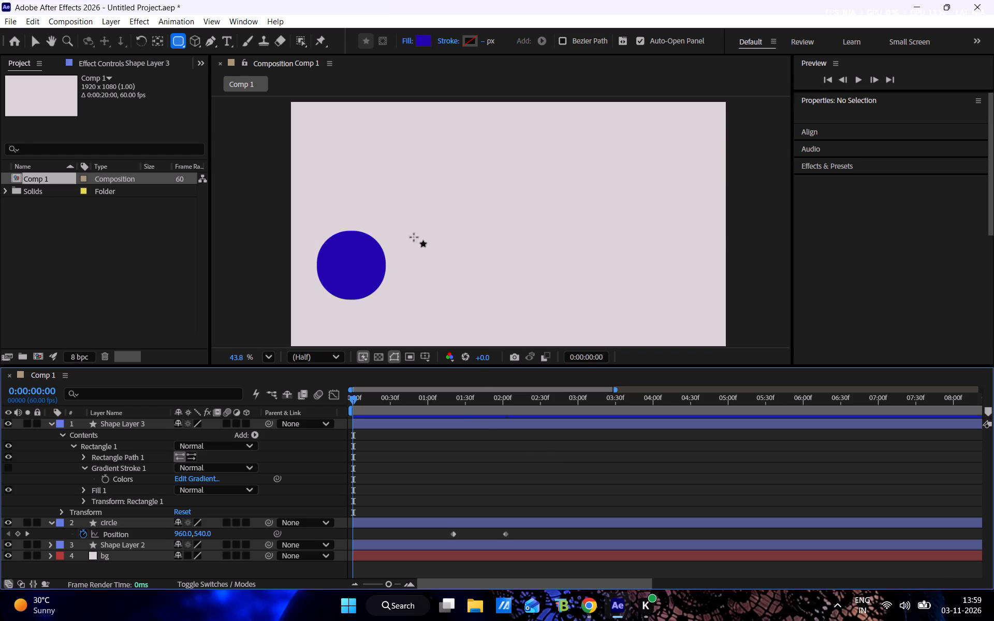
pyautogui.moveTo(379, 408); pyautogui.dragTo(257, 425)
pyautogui.moveTo(361, 405); pyautogui.dragTo(359, 422)
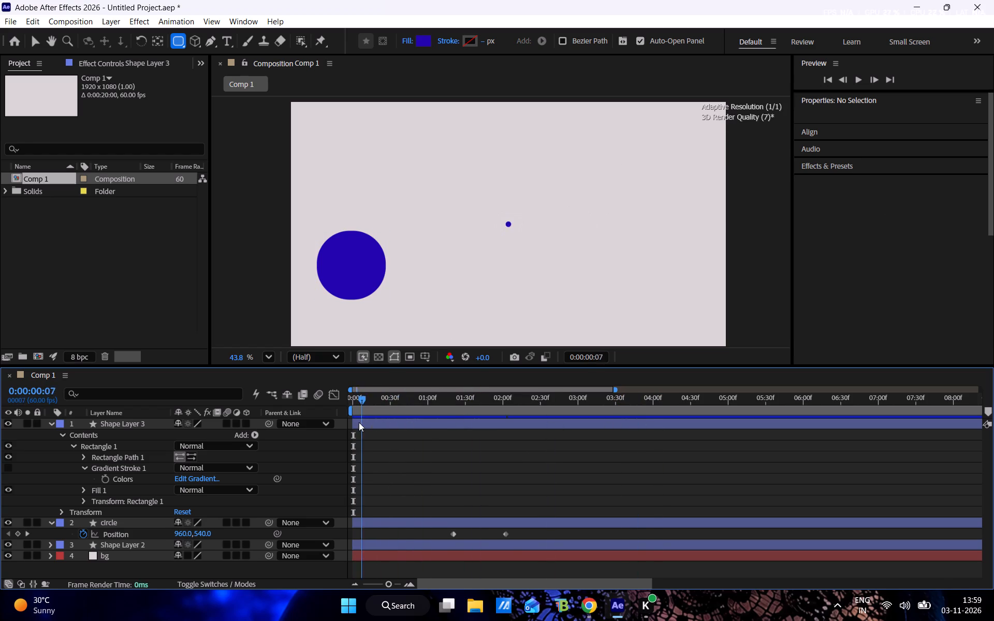
pyautogui.moveTo(359, 422); pyautogui.dragTo(629, 430)
pyautogui.moveTo(539, 426); pyautogui.dragTo(364, 426)
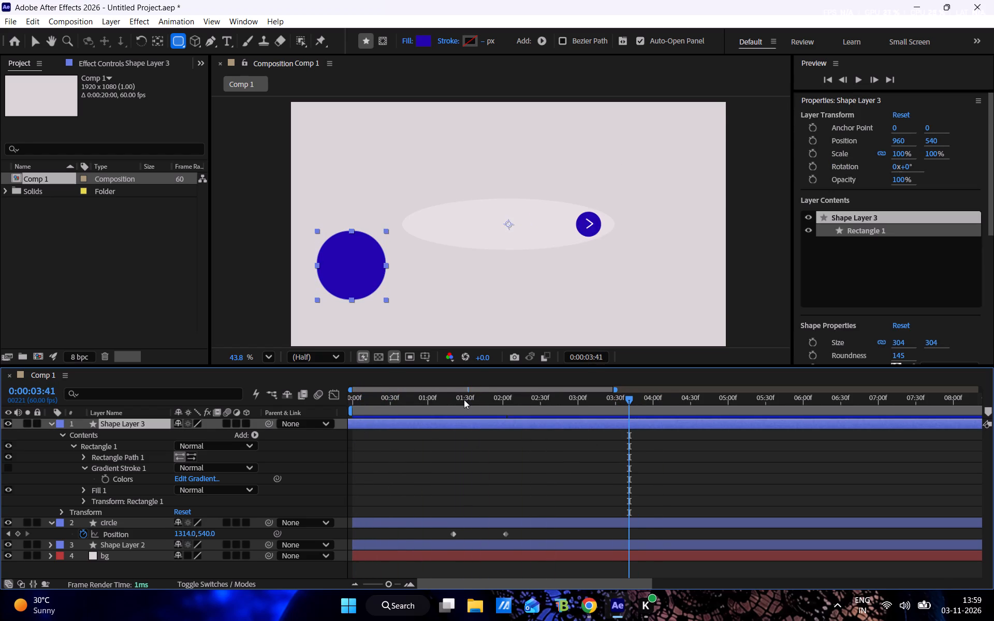
pyautogui.moveTo(437, 405); pyautogui.dragTo(267, 413)
pyautogui.press('space')
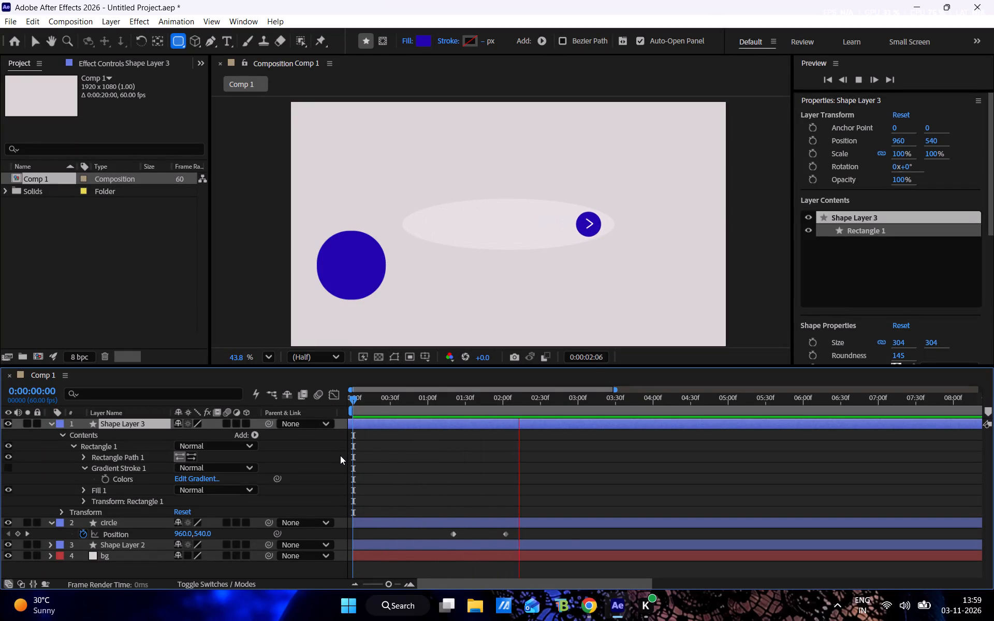
pyautogui.moveTo(501, 397); pyautogui.dragTo(361, 388)
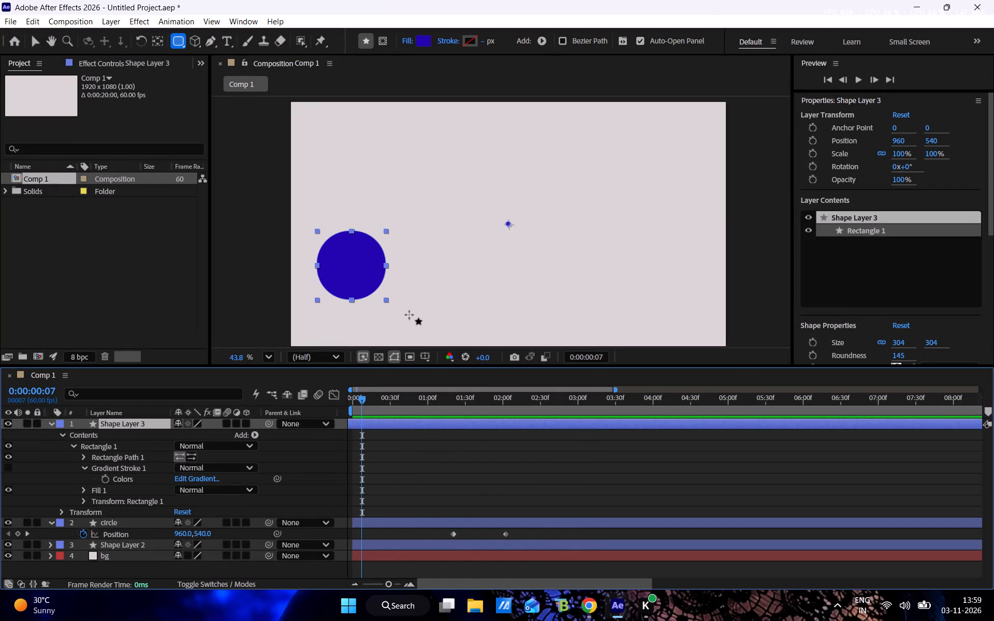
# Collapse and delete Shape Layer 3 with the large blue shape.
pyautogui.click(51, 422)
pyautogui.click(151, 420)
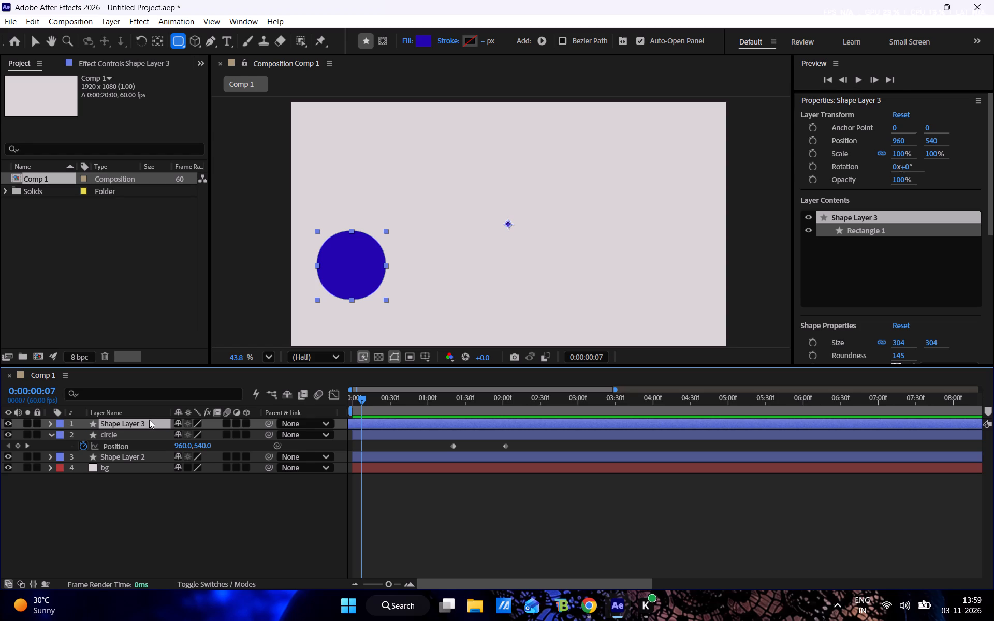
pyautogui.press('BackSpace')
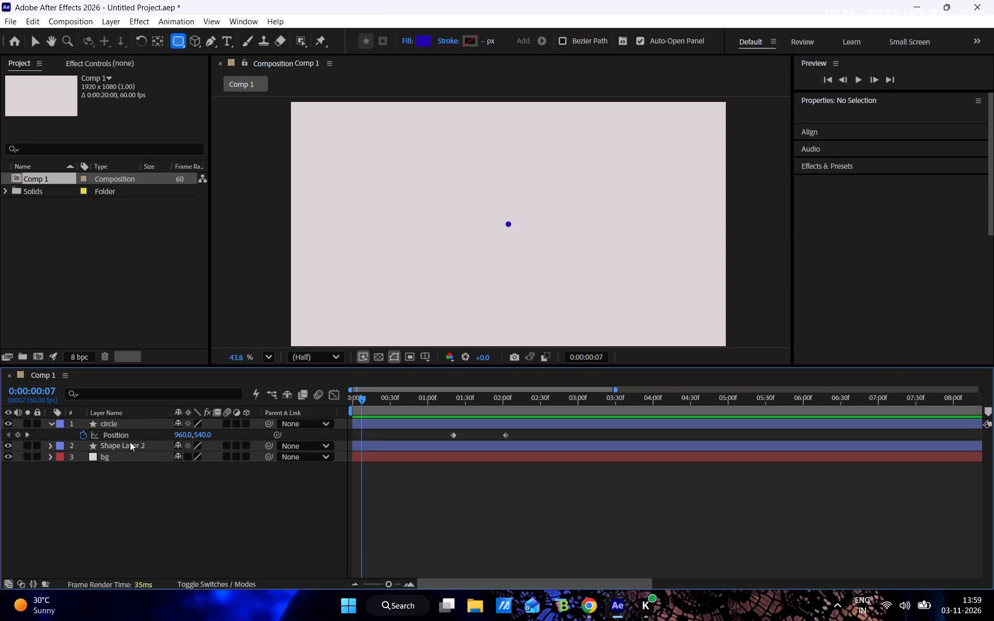
# Start adding a new layer to Comp 1 with no existing layer selected.
pyautogui.click(129, 445)
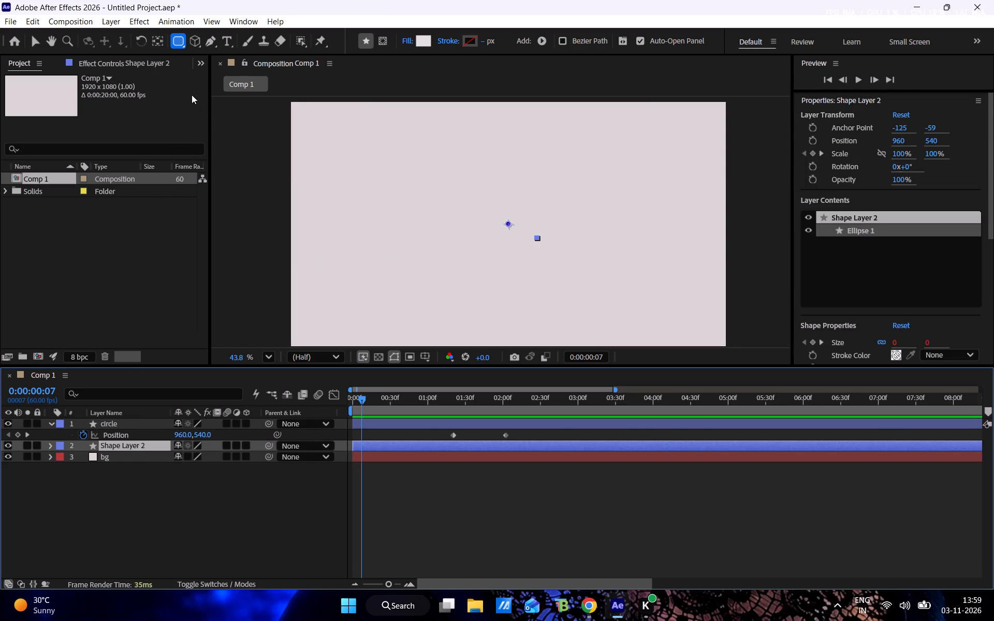
pyautogui.click(114, 515)
pyautogui.rightClick(135, 502)
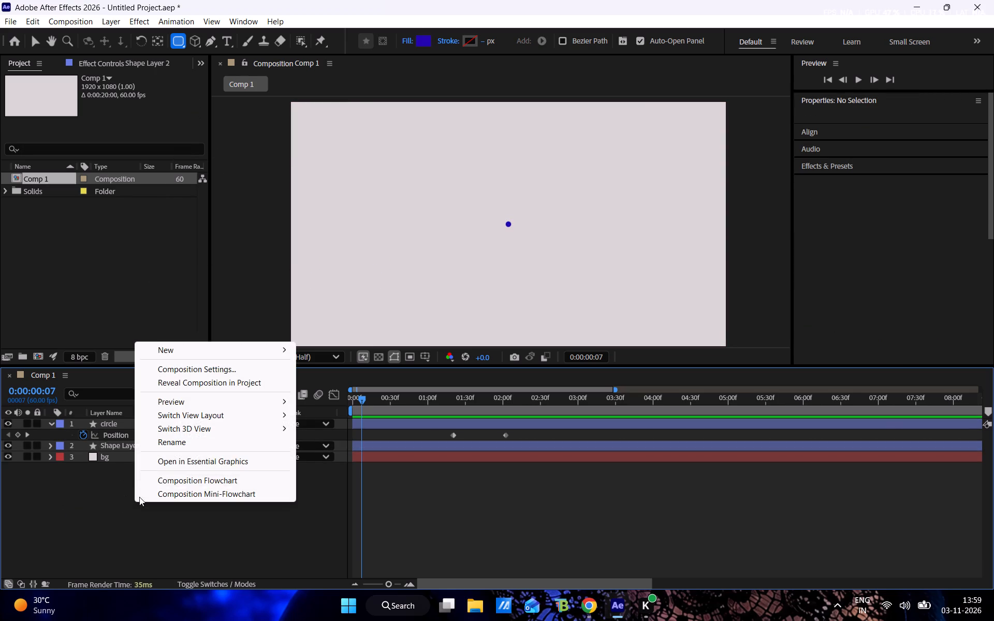
pyautogui.click(177, 358)
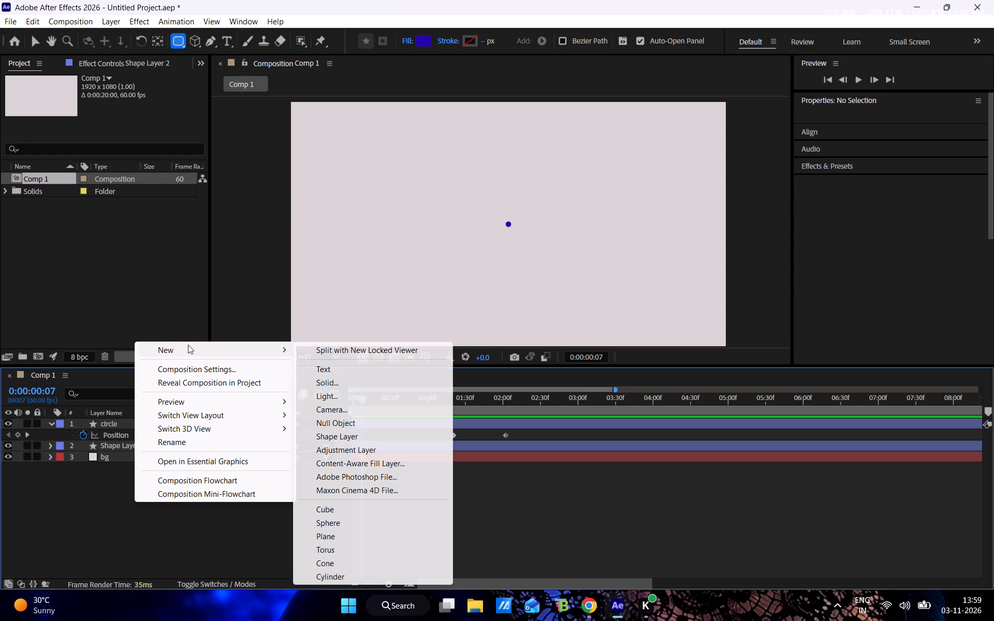
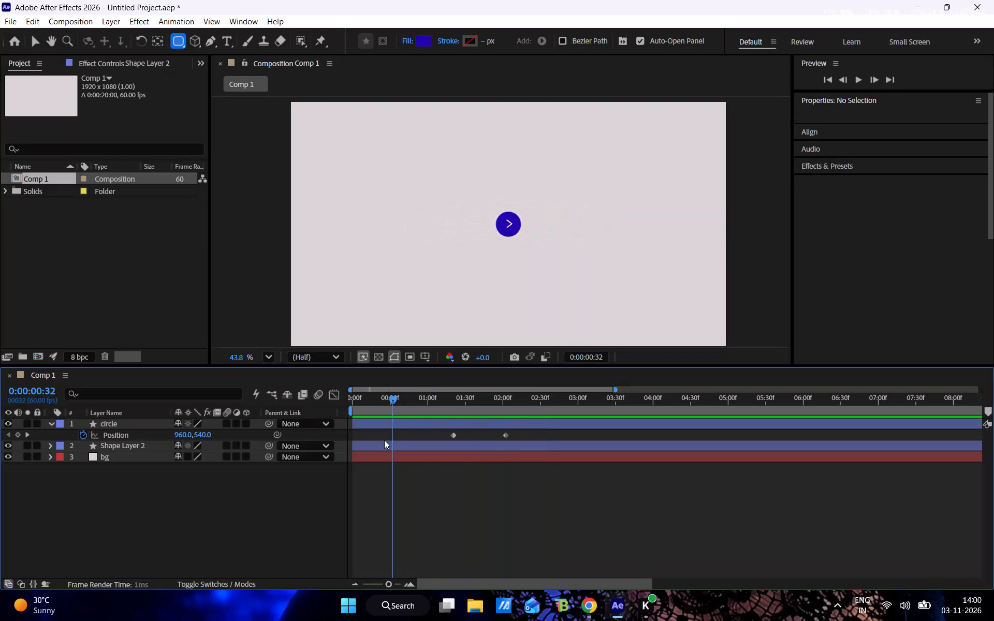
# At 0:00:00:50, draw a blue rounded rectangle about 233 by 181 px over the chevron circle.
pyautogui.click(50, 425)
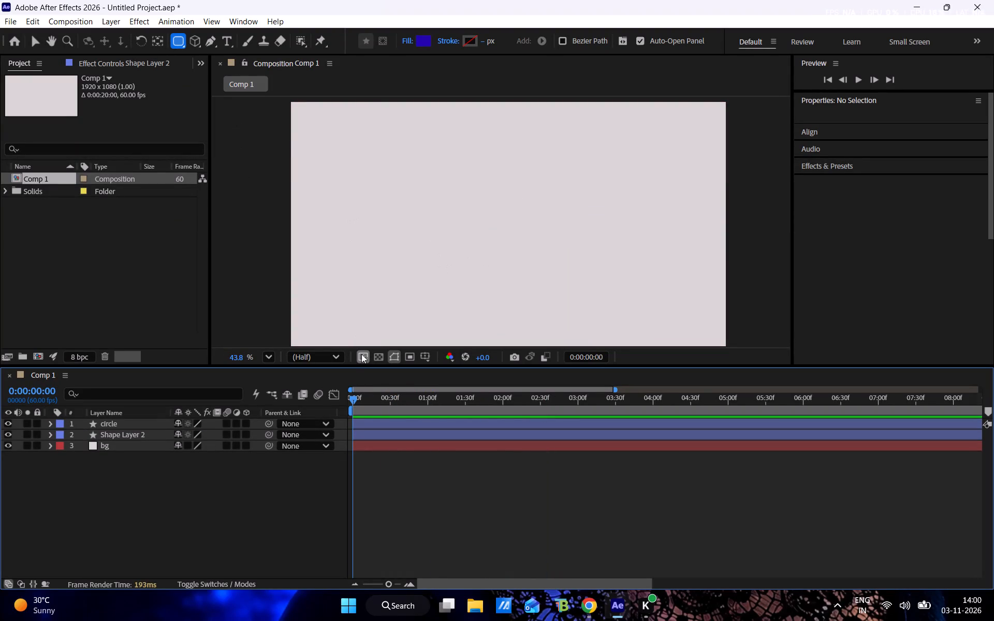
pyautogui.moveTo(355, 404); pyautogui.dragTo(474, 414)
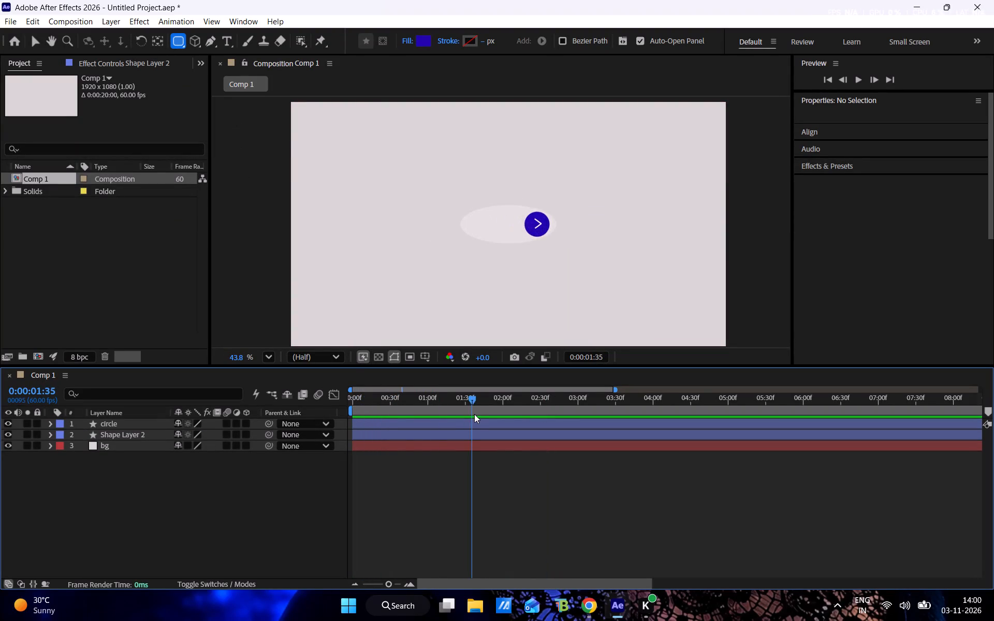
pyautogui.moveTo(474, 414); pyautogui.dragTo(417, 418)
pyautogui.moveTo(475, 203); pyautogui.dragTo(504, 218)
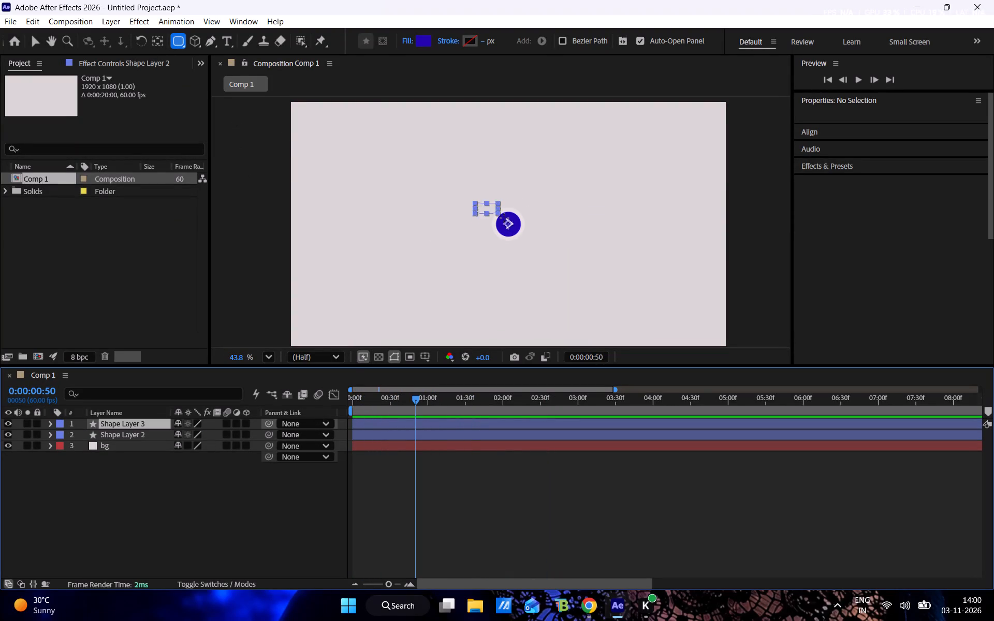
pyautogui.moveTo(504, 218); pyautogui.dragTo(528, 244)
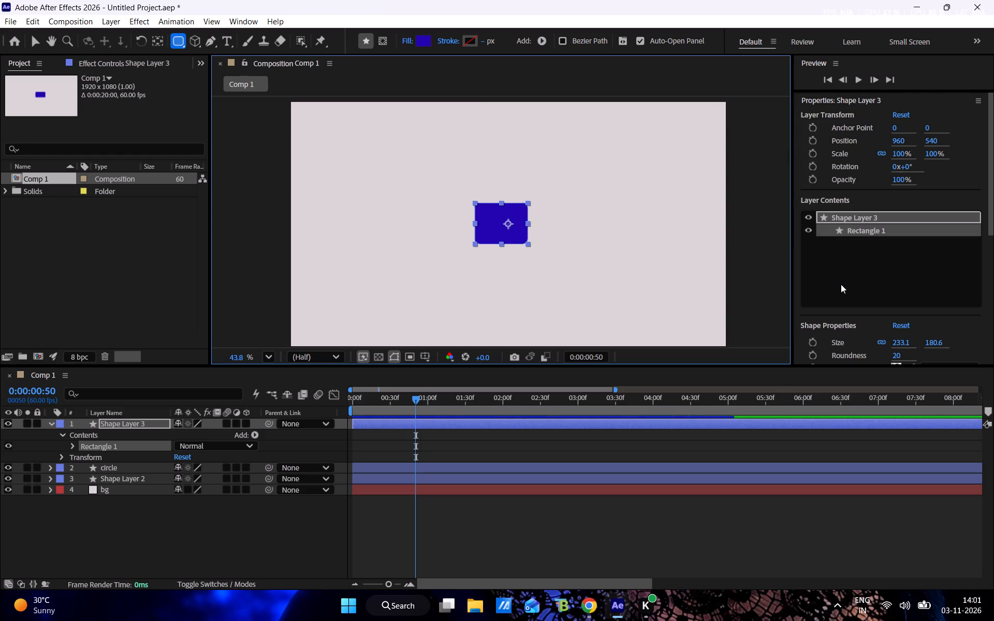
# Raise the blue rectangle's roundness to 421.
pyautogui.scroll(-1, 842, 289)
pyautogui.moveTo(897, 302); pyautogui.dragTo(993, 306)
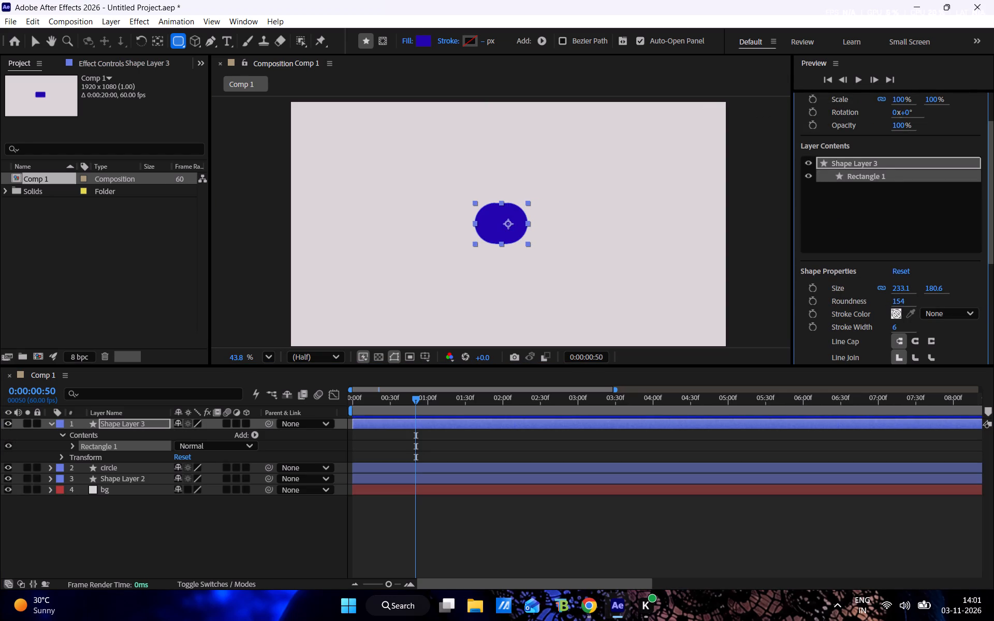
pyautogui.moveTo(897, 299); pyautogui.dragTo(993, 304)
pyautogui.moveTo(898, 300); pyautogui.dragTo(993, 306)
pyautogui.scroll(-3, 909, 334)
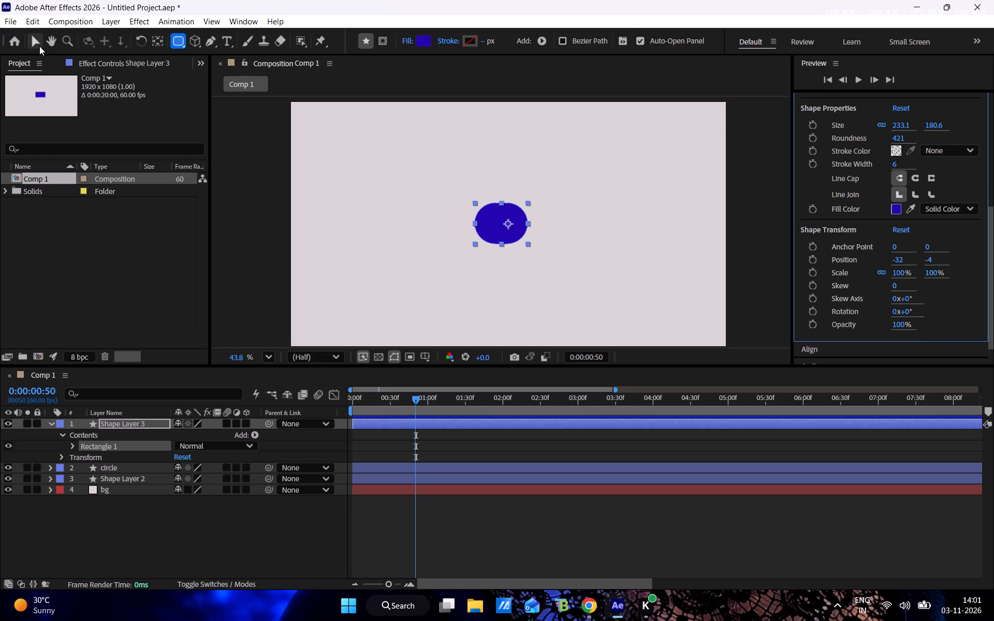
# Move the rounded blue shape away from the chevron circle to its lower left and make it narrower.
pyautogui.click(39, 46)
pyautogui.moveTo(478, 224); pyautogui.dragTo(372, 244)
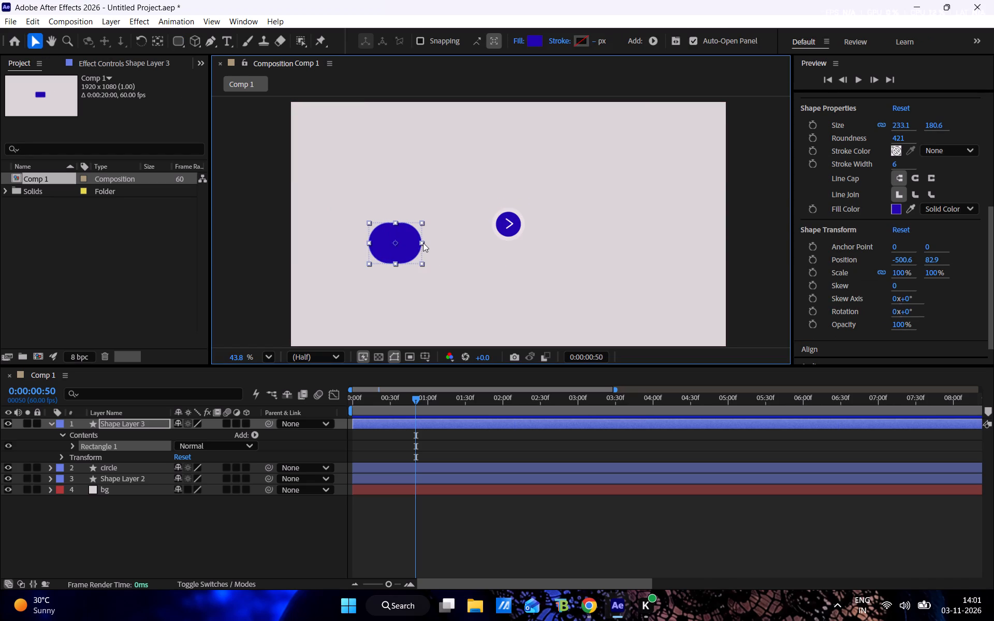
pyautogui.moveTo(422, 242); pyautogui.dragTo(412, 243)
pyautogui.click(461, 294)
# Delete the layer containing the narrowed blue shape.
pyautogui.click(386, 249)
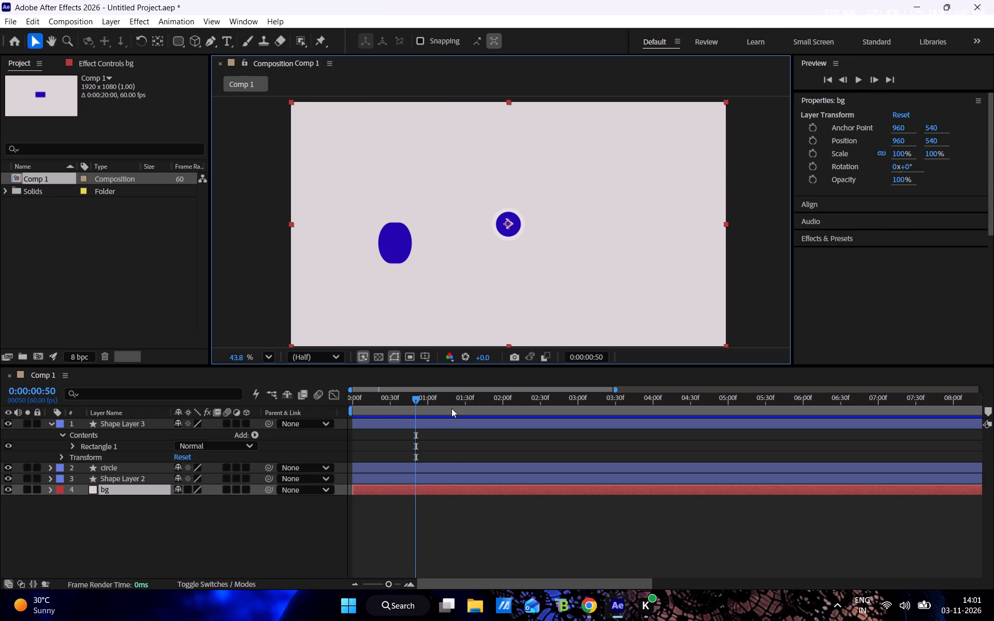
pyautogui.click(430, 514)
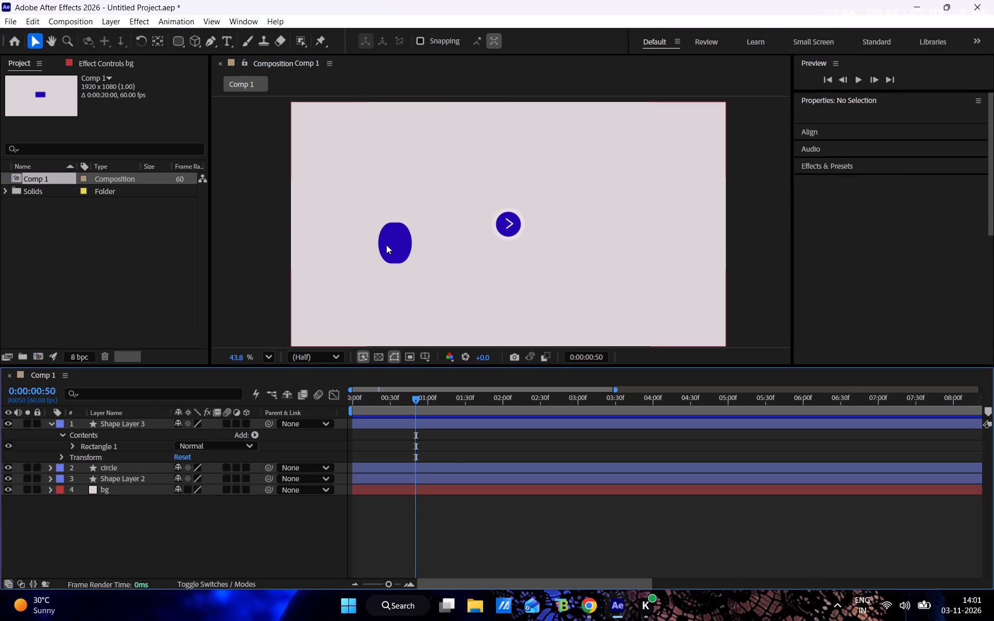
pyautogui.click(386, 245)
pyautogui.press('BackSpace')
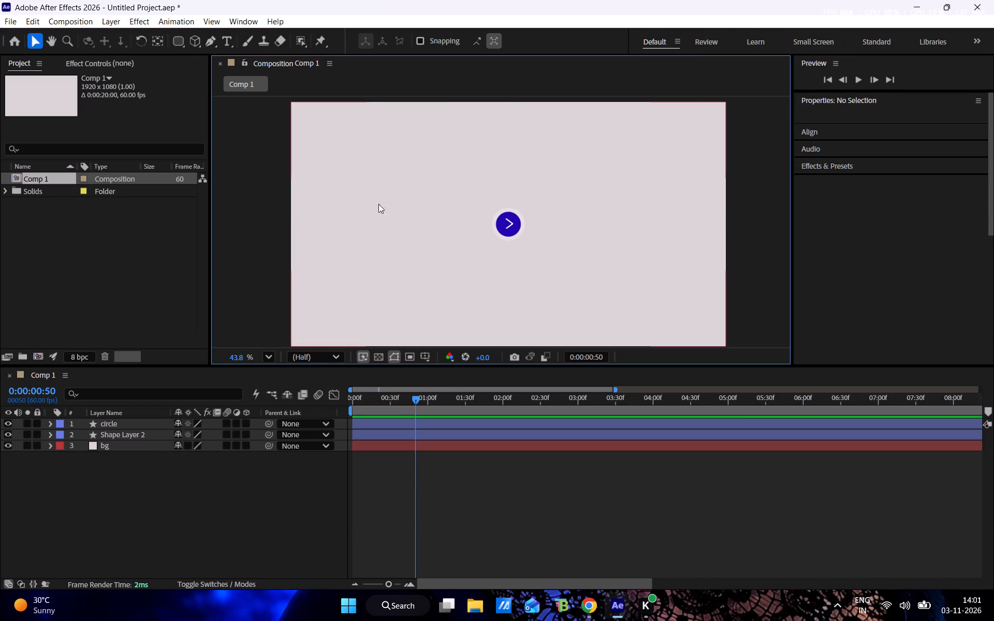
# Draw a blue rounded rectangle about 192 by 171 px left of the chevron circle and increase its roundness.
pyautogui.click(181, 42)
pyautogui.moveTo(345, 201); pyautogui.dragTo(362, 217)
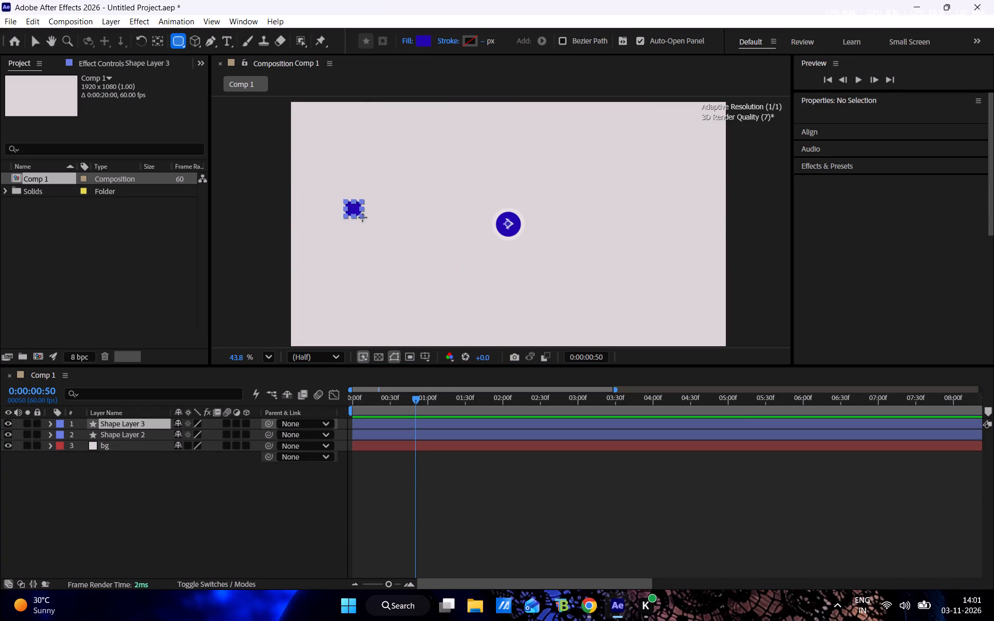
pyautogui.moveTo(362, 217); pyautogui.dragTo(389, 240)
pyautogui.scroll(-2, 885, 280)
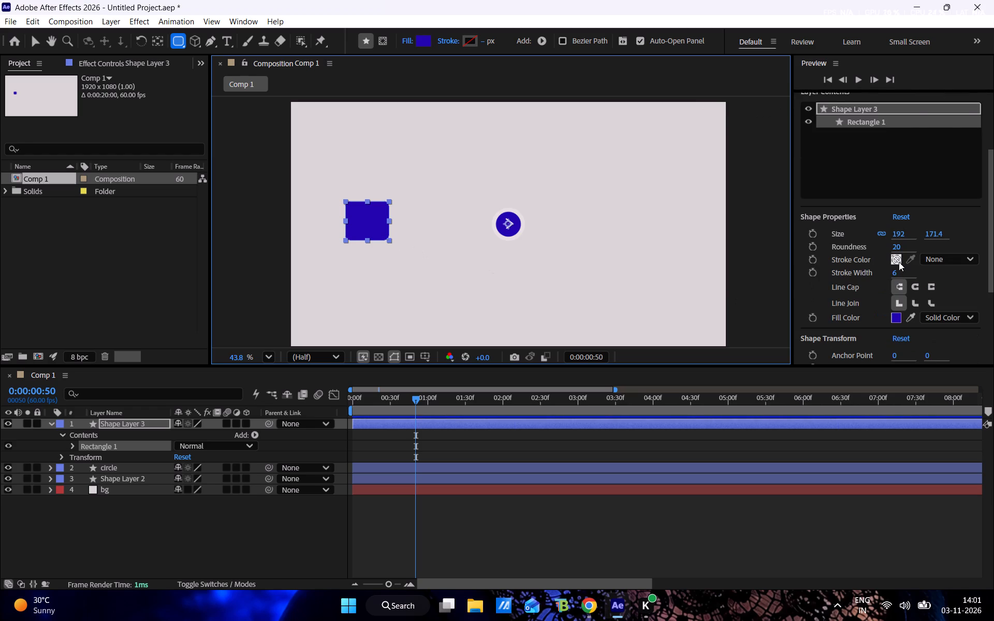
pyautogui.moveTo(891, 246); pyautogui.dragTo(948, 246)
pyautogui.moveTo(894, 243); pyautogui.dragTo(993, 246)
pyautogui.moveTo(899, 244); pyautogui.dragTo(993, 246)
# Replace the rectangle in Shape Layer 3 with a rounded square about 165 px wide, left of the chevron circle.
pyautogui.press('BackSpace')
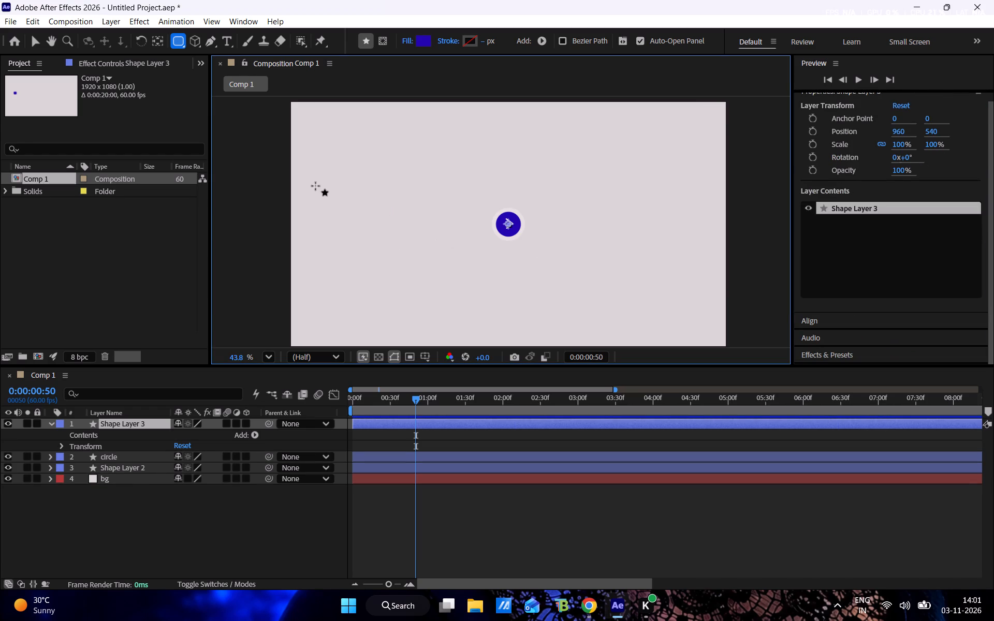
pyautogui.keyDown('shift'); pyautogui.moveTo(368, 215); pyautogui.dragTo(397, 252); pyautogui.keyUp('shift')
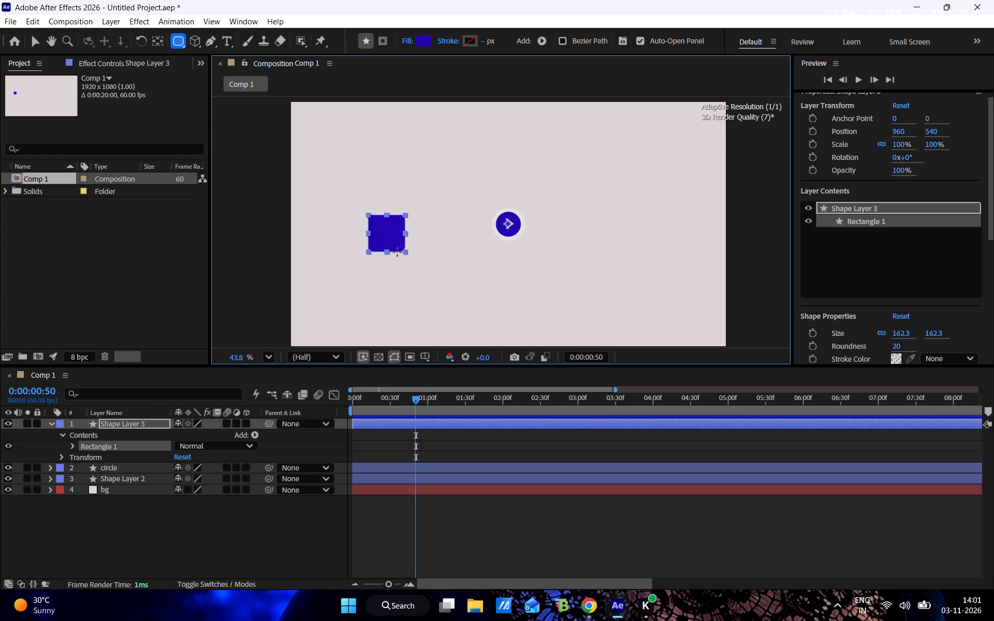
pyautogui.keyDown('shift'); pyautogui.moveTo(397, 252); pyautogui.dragTo(397, 252); pyautogui.keyUp('shift')
# Set the square's roundness to 183 so that it forms a circle.
pyautogui.scroll(-1, 893, 307)
pyautogui.moveTo(895, 286); pyautogui.dragTo(993, 288)
pyautogui.moveTo(902, 287); pyautogui.dragTo(927, 294)
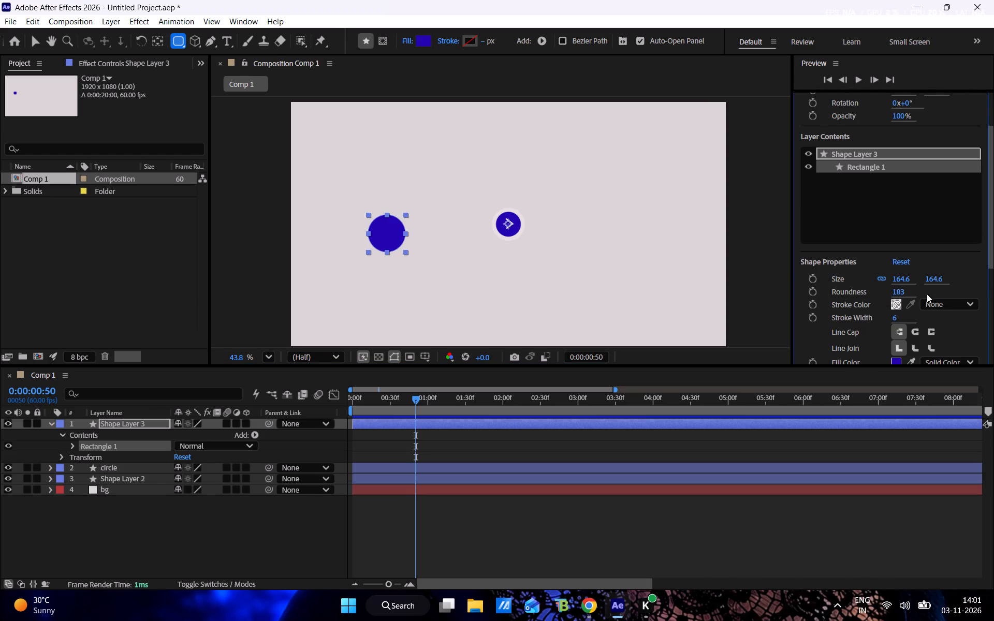
# Change the new round shape's fill colour to pale grey E6E5EB and deselect all layers.
pyautogui.click(34, 48)
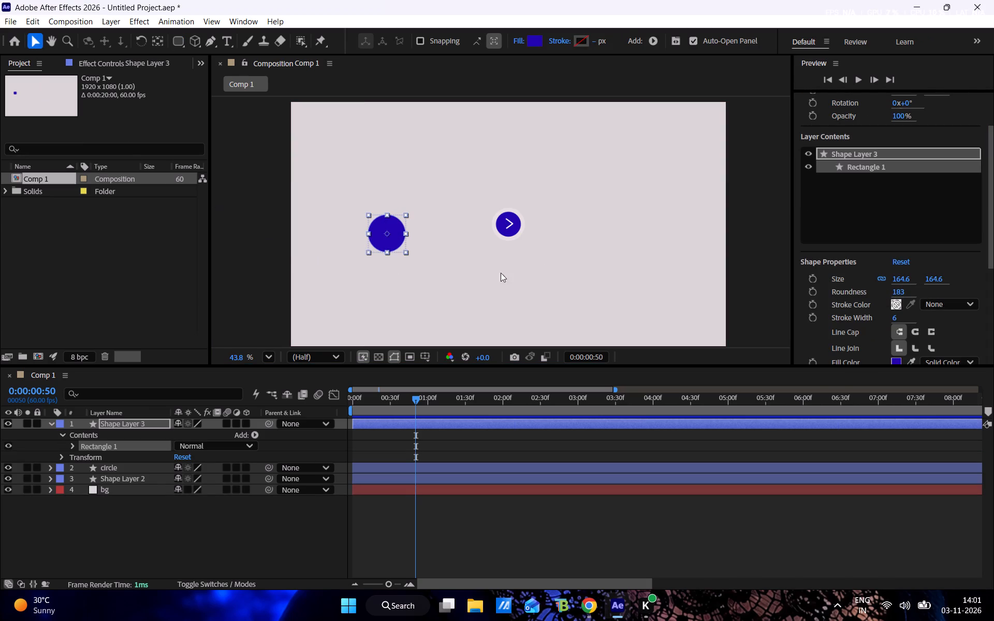
pyautogui.scroll(-2, 841, 374)
pyautogui.click(899, 361)
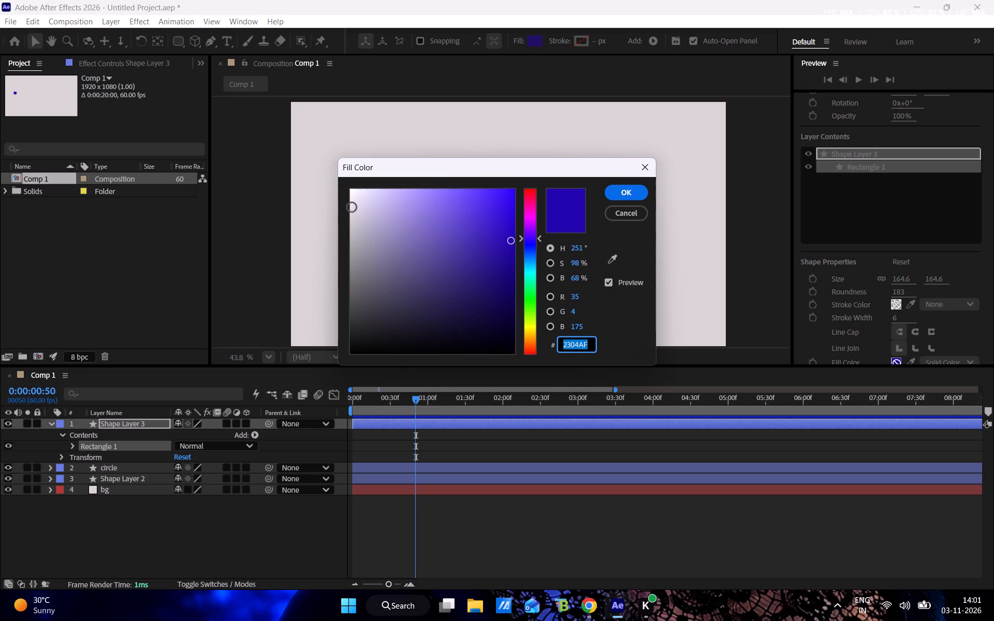
pyautogui.click(354, 201)
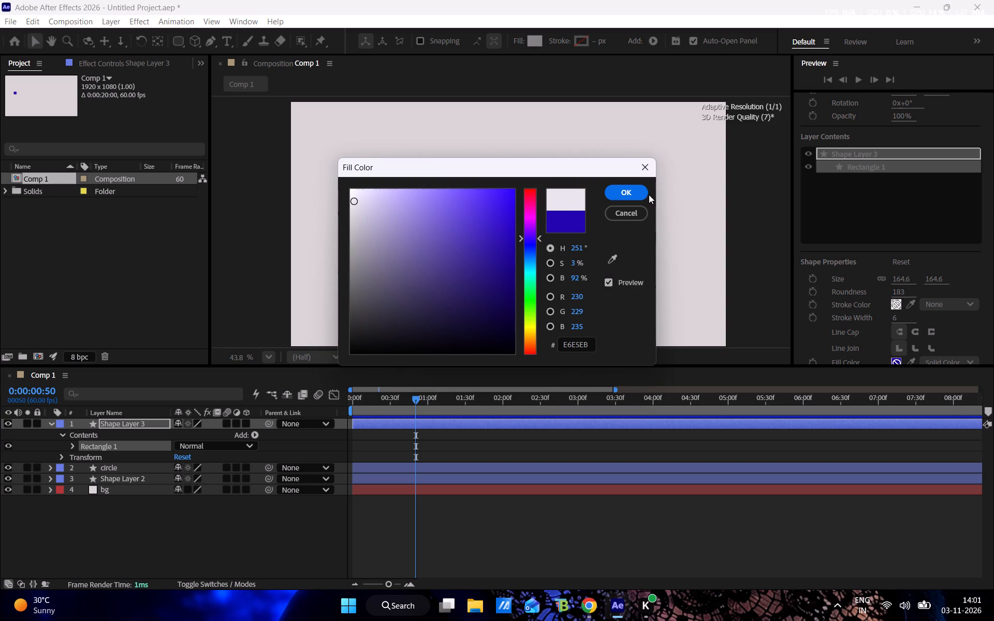
pyautogui.click(645, 193)
pyautogui.click(464, 472)
pyautogui.click(445, 512)
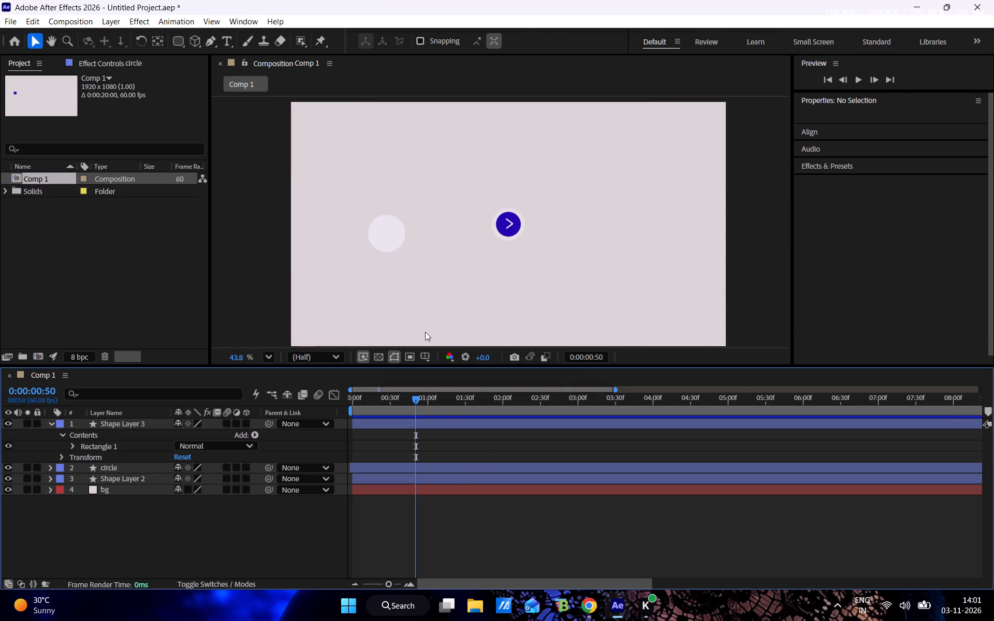
# Move the pale round shape over the chevron circle, placing Shape Layer 3 at about 1481, 483.
pyautogui.moveTo(391, 231); pyautogui.dragTo(509, 218)
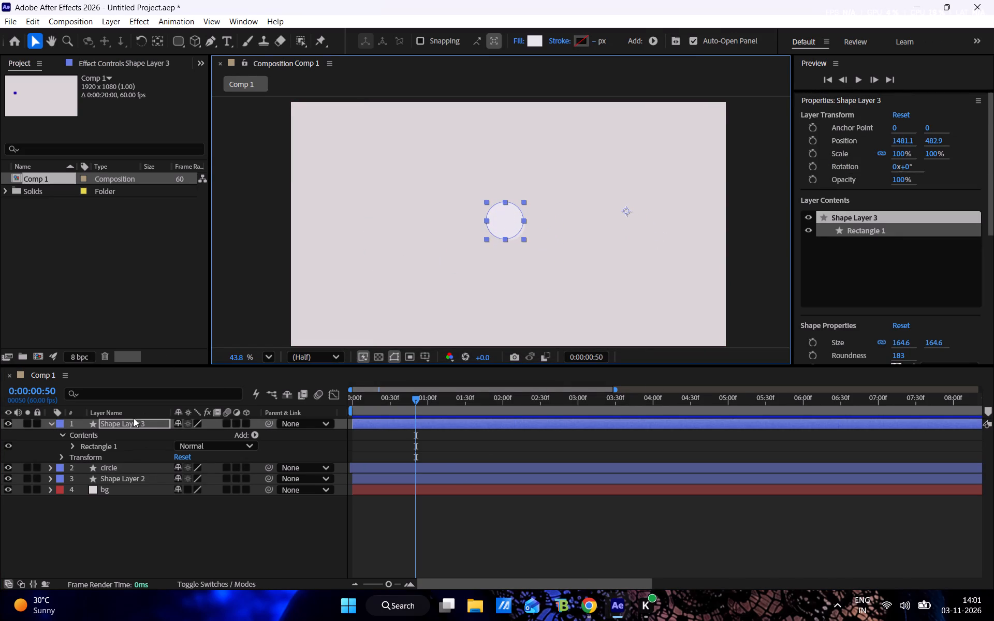
# Reorder Shape Layer 3 to sit directly below the circle layer.
pyautogui.moveTo(134, 418); pyautogui.dragTo(130, 458)
pyautogui.moveTo(130, 424); pyautogui.dragTo(124, 470)
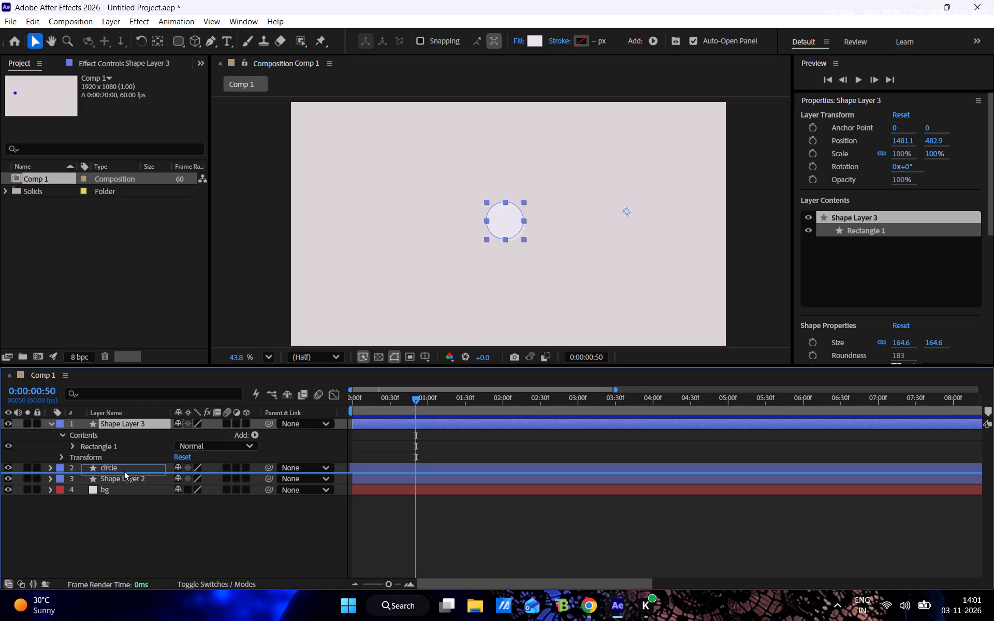
pyautogui.moveTo(124, 470); pyautogui.dragTo(122, 470)
pyautogui.click(417, 522)
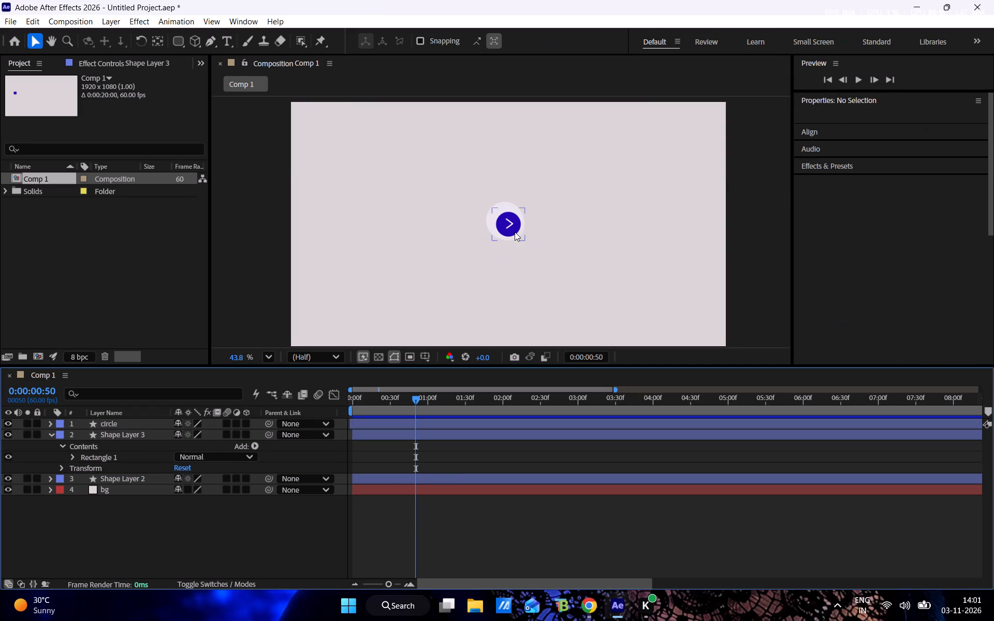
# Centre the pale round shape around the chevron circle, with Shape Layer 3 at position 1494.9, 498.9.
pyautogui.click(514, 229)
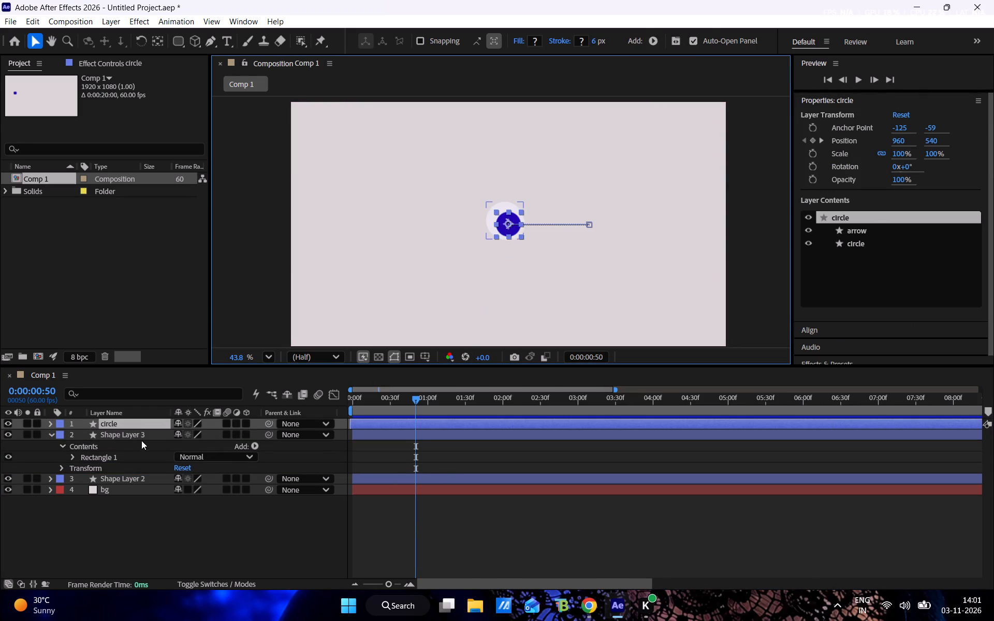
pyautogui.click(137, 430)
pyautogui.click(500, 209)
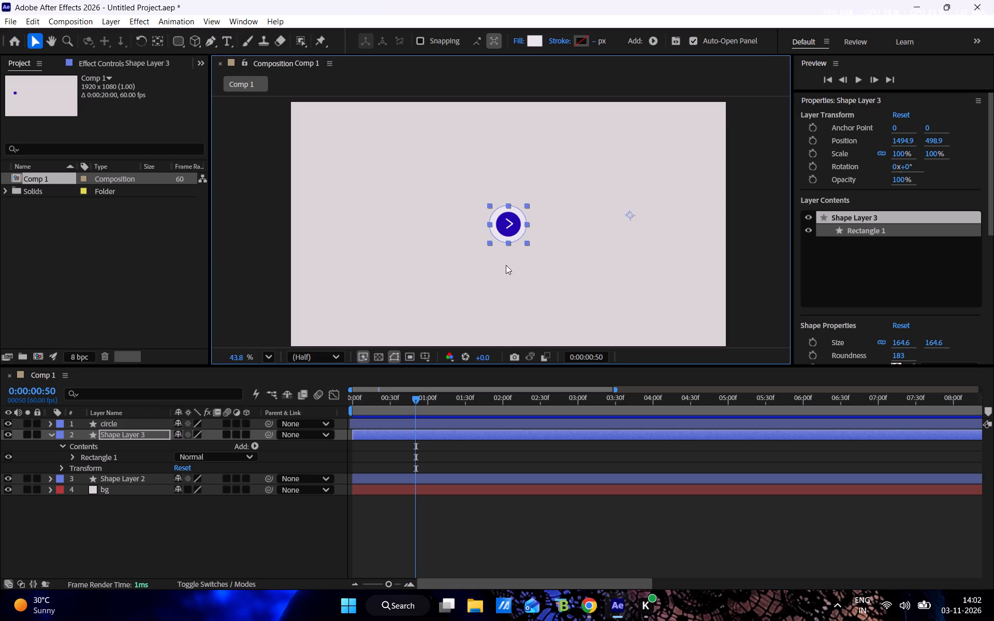
# Examine up close how the pale round shape is centred around the blue chevron circle.
pyautogui.scroll(11, 534, 215)
pyautogui.press('space')
pyautogui.press('space')
pyautogui.press('space')
pyautogui.press('space')
pyautogui.press('space')
pyautogui.press('space')
pyautogui.press('space')
pyautogui.press('space')
pyautogui.press('space')
pyautogui.press('space')
pyautogui.moveTo(501, 235); pyautogui.dragTo(584, 197)
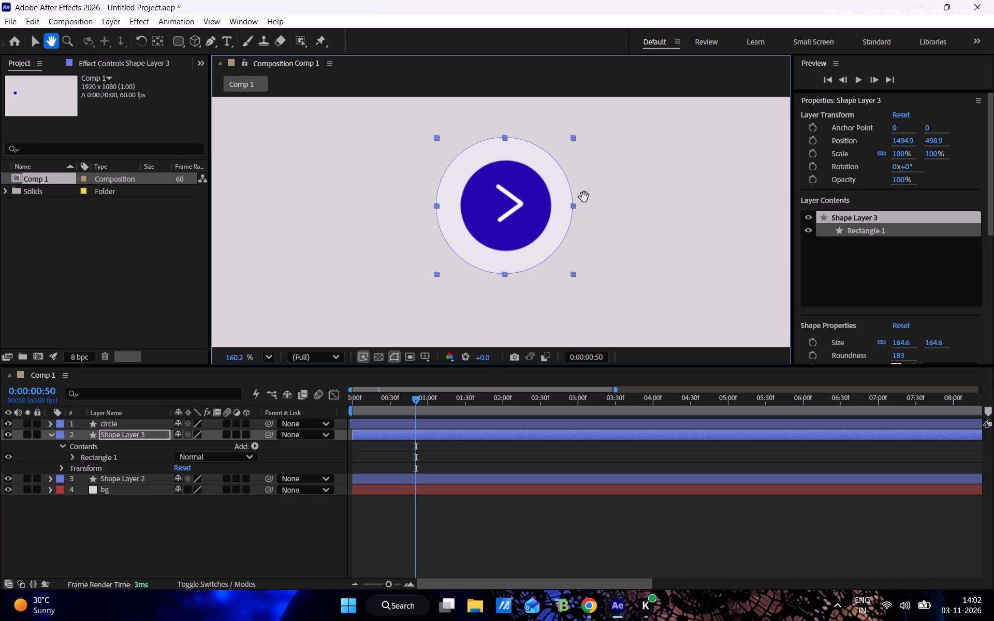
pyautogui.moveTo(584, 197); pyautogui.dragTo(584, 201)
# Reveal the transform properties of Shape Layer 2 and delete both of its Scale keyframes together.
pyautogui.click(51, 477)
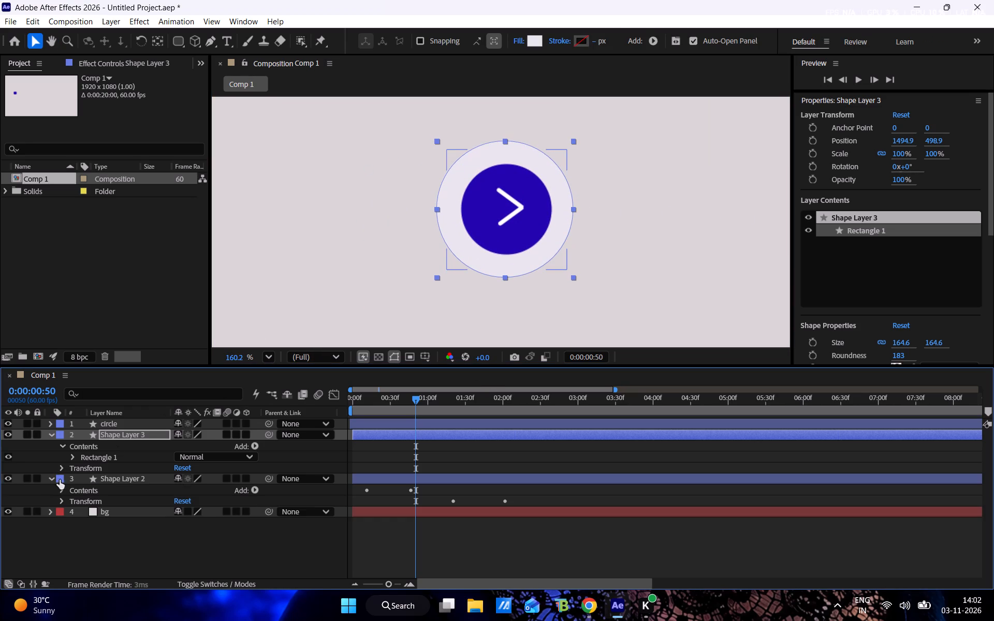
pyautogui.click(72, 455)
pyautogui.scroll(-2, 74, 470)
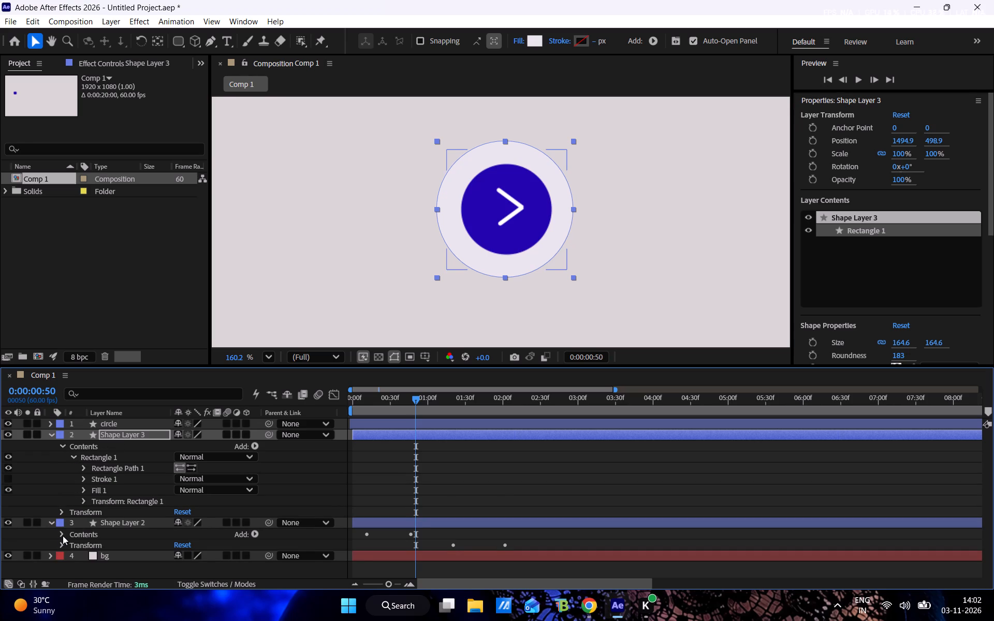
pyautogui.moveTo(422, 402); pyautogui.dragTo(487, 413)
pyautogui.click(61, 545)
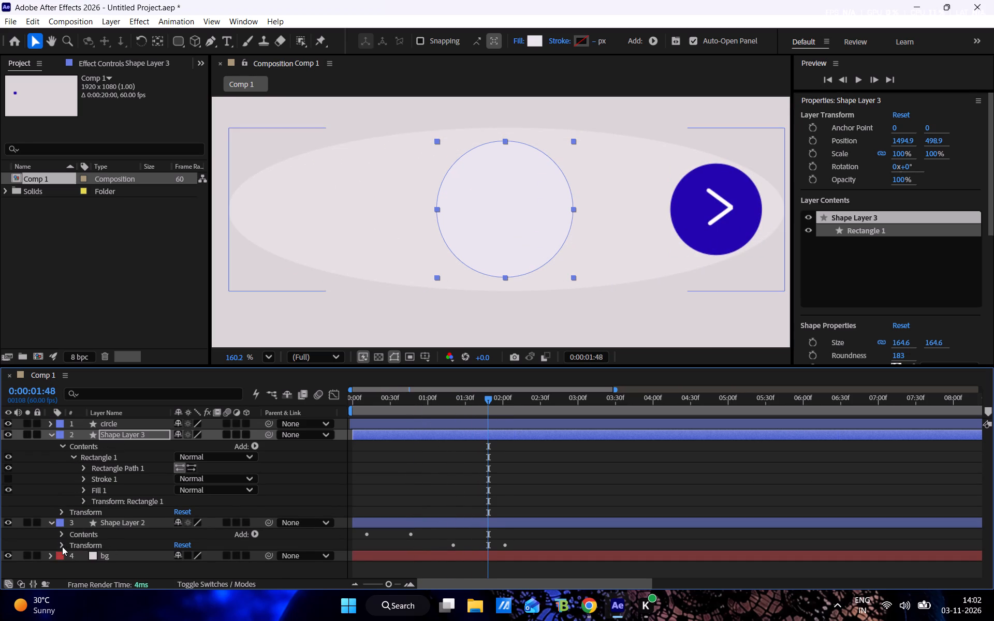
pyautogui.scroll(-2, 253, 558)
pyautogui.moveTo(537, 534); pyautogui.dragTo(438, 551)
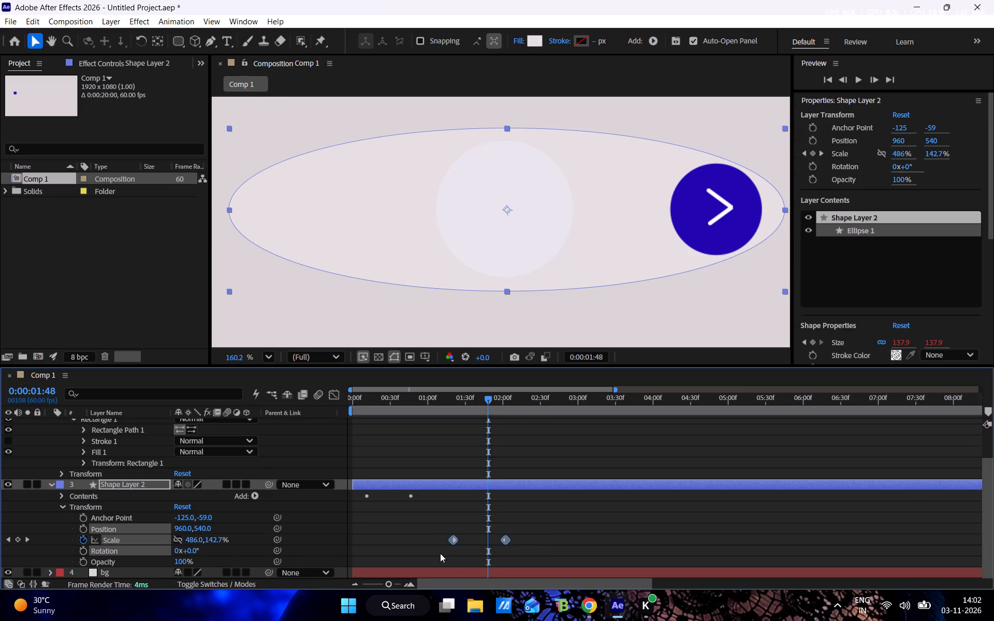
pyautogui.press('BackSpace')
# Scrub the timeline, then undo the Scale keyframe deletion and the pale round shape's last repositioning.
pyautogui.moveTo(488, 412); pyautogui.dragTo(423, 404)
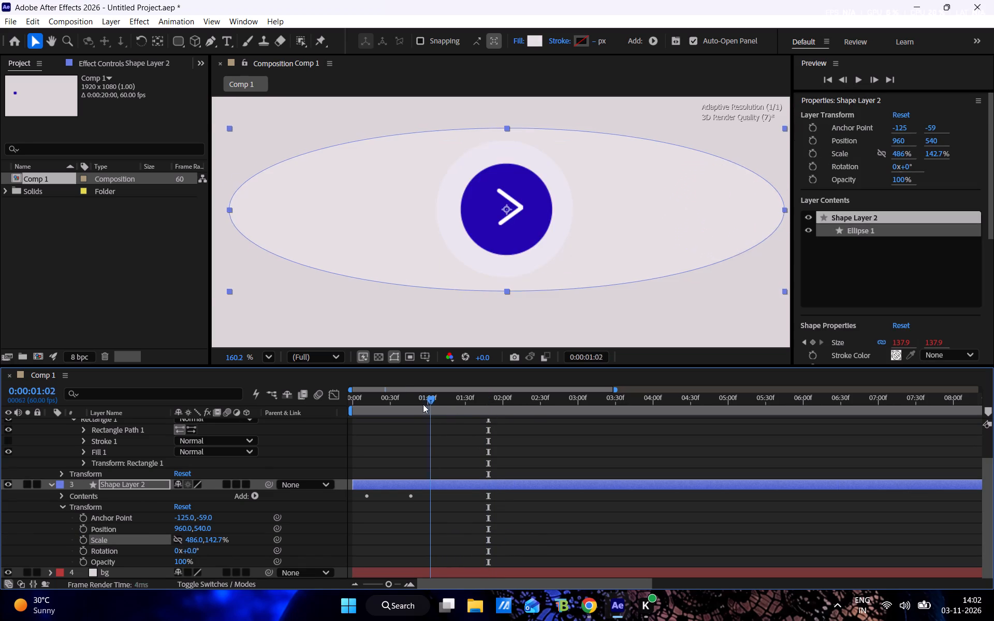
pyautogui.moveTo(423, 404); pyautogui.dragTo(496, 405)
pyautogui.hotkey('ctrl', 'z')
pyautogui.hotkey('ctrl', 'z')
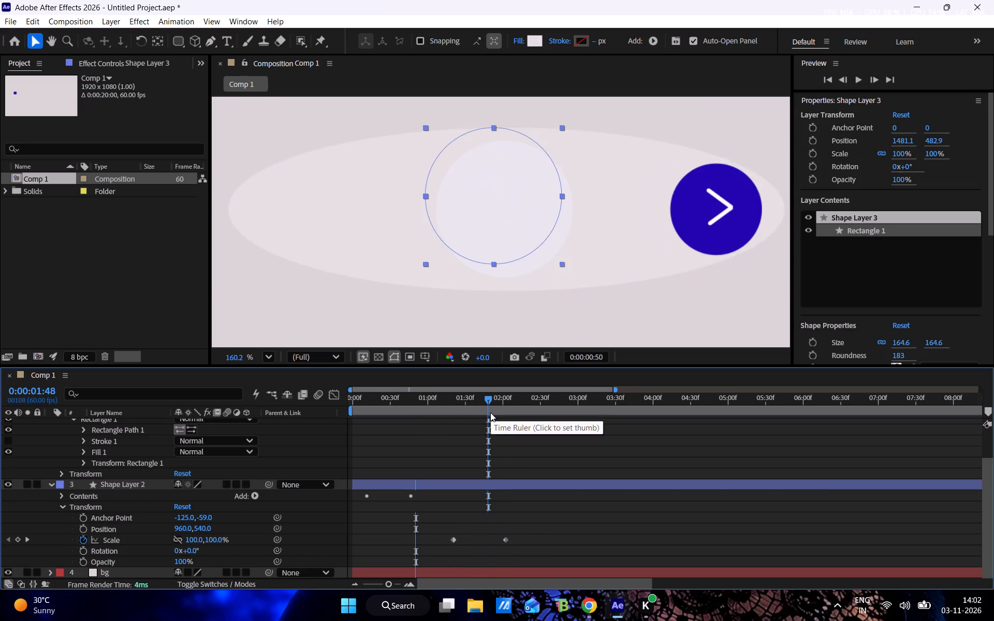
# With the time at 0:00:01:26, delete the two Scale keyframes of Shape Layer 2 one after the other.
pyautogui.moveTo(417, 400); pyautogui.dragTo(462, 408)
pyautogui.click(455, 537)
pyautogui.press('BackSpace')
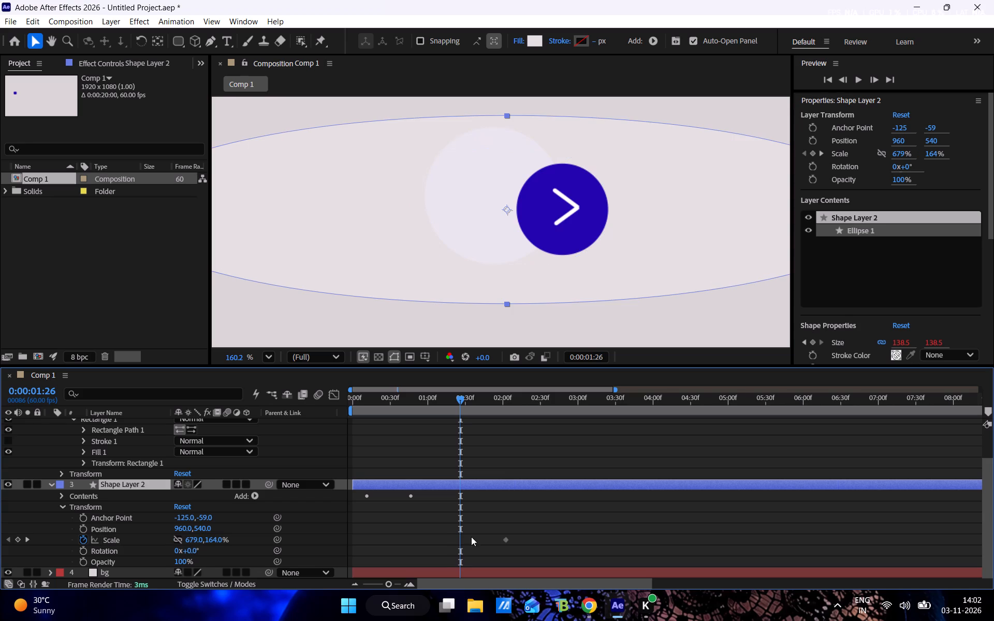
pyautogui.click(505, 539)
pyautogui.press('BackSpace')
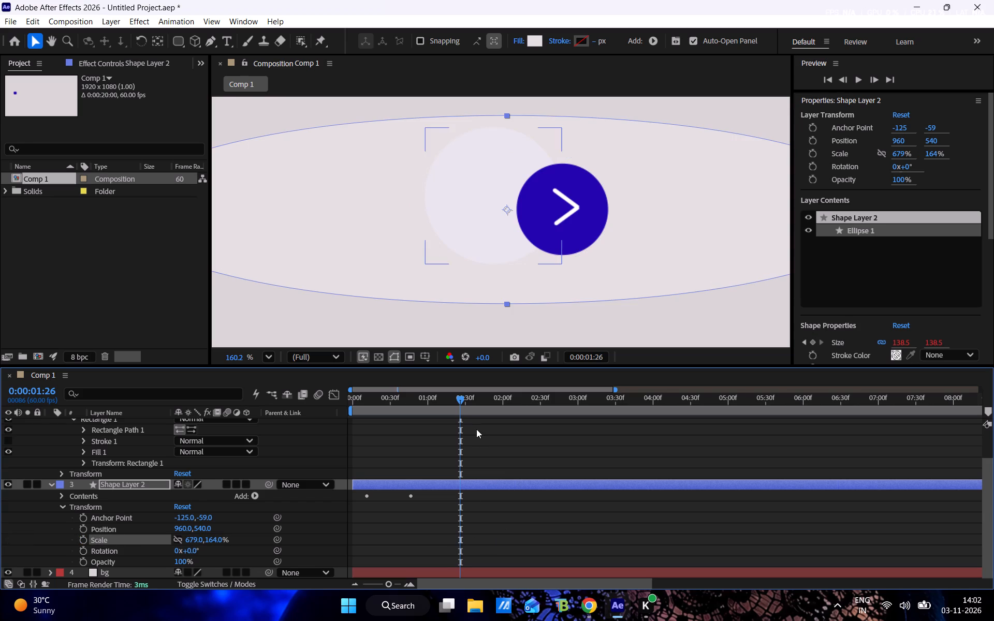
# Undo the two one-by-one Scale keyframe deletions on Shape Layer 2.
pyautogui.moveTo(465, 407); pyautogui.dragTo(509, 424)
pyautogui.hotkey('ctrl', 'z')
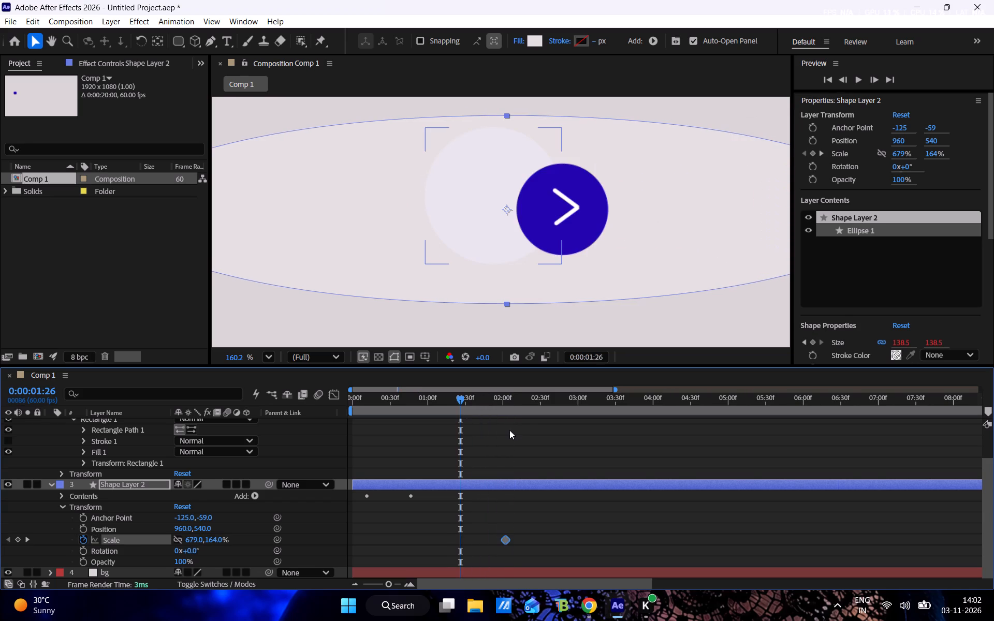
pyautogui.hotkey('ctrl', 'z')
# Delete Shape Layer 2's two Scale keyframes, removing the later one first to leave its Scale at 100%.
pyautogui.click(505, 536)
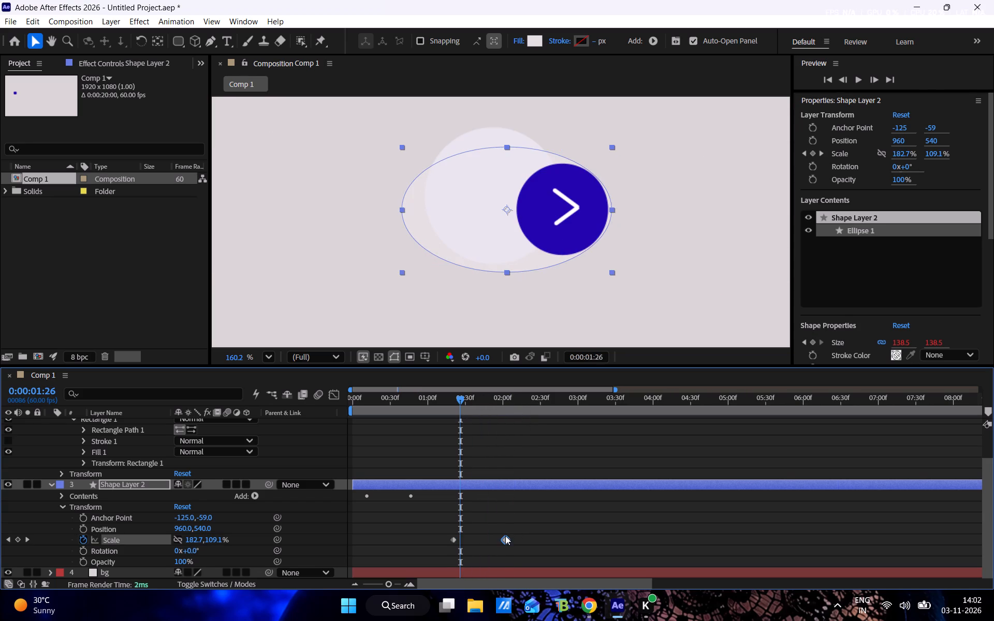
pyautogui.press('BackSpace')
pyautogui.click(447, 532)
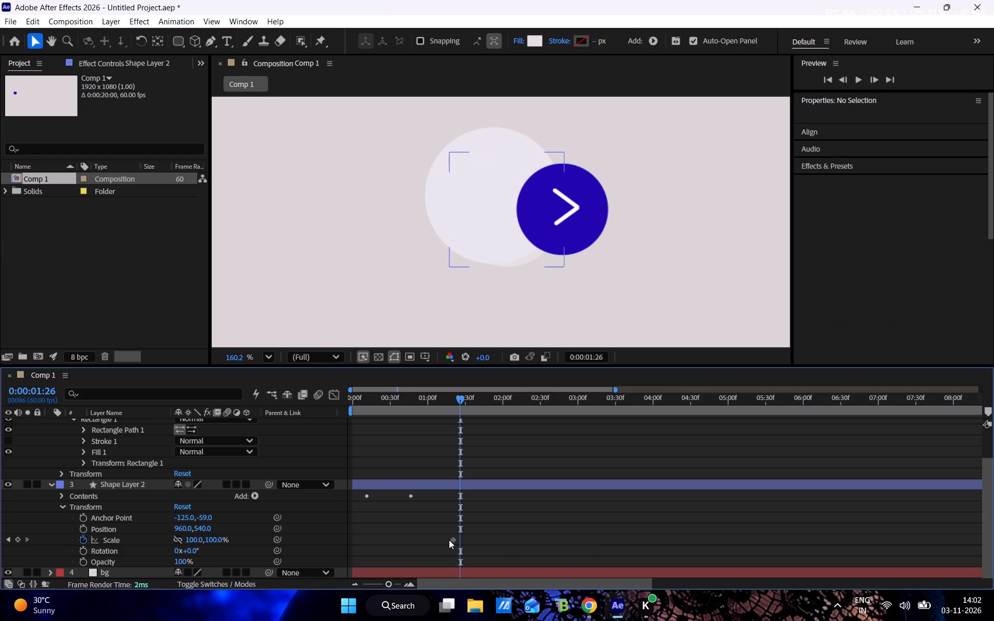
pyautogui.click(449, 540)
pyautogui.press('BackSpace')
pyautogui.click(453, 541)
pyautogui.press('BackSpace')
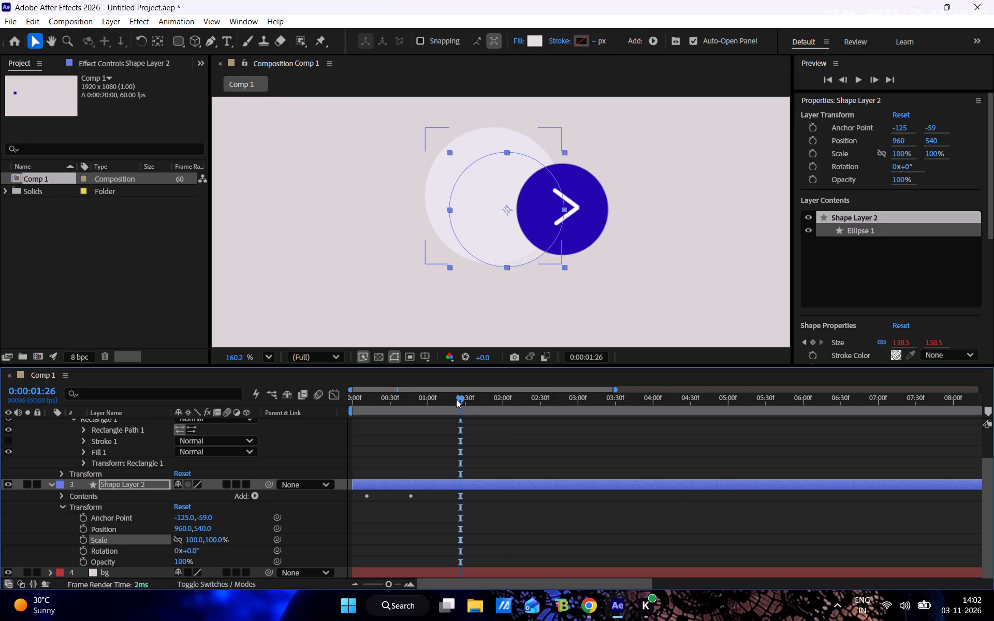
# Copy both Size keyframes of Shape Layer 2's Ellipse Path 1 to the Size of Shape Layer 3's Rectangle Path 1 at 0:00:01:26.
pyautogui.click(61, 494)
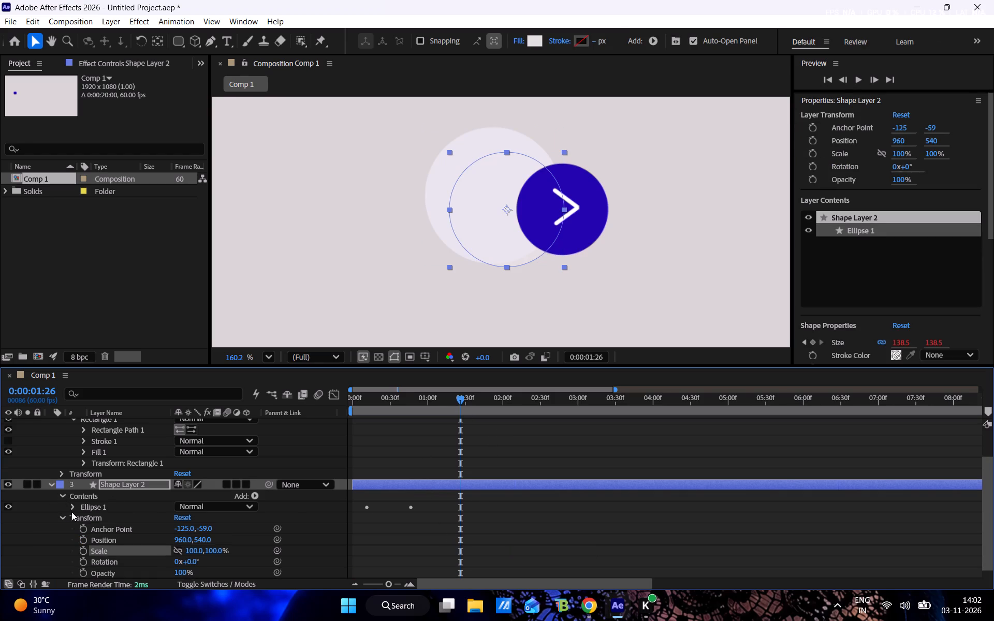
pyautogui.click(74, 507)
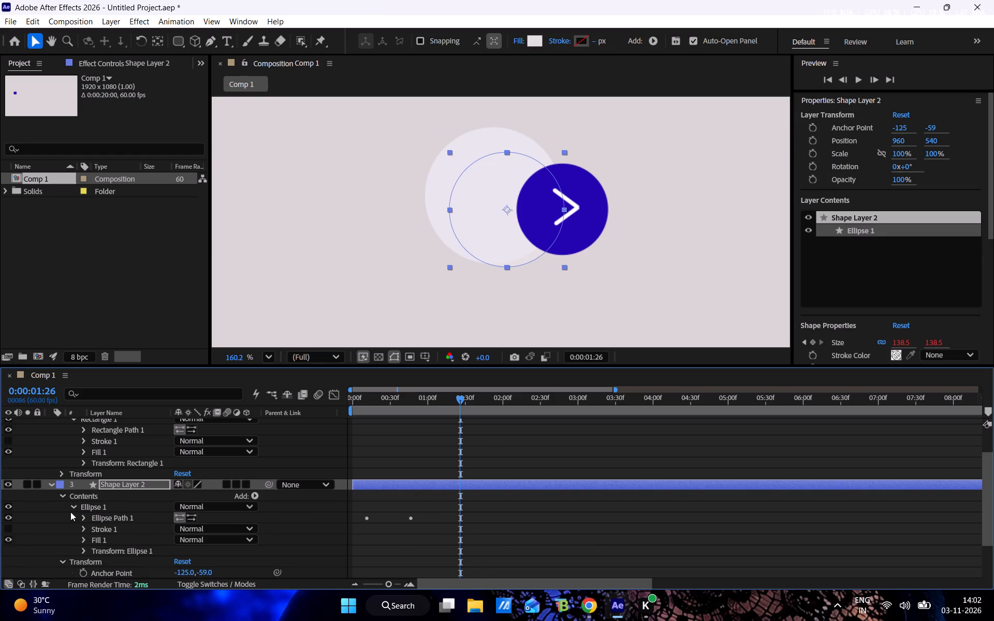
pyautogui.click(89, 519)
pyautogui.click(84, 519)
pyautogui.moveTo(430, 530); pyautogui.dragTo(370, 517)
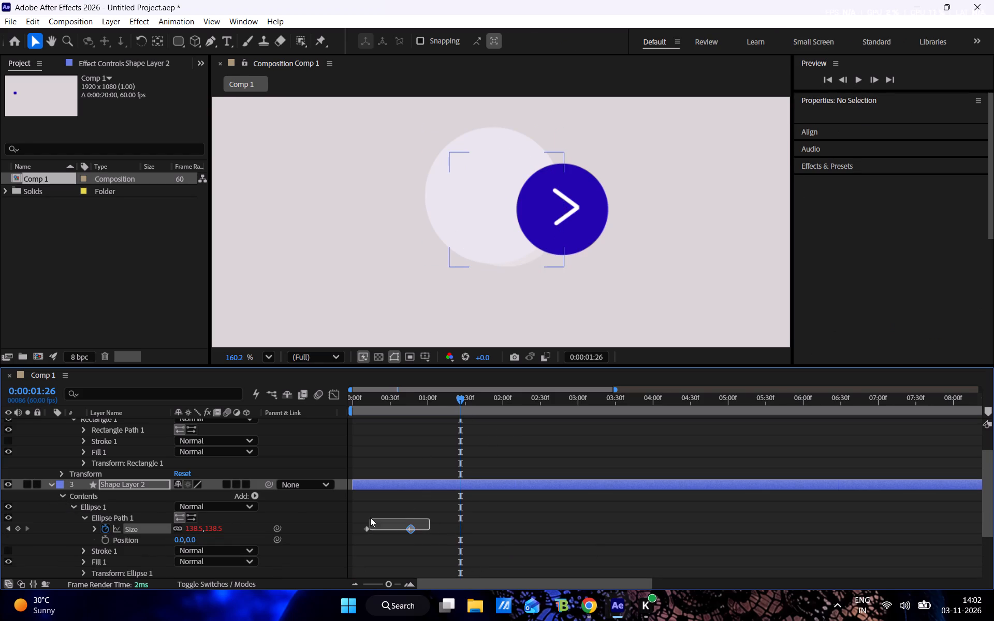
pyautogui.moveTo(370, 517); pyautogui.dragTo(332, 524)
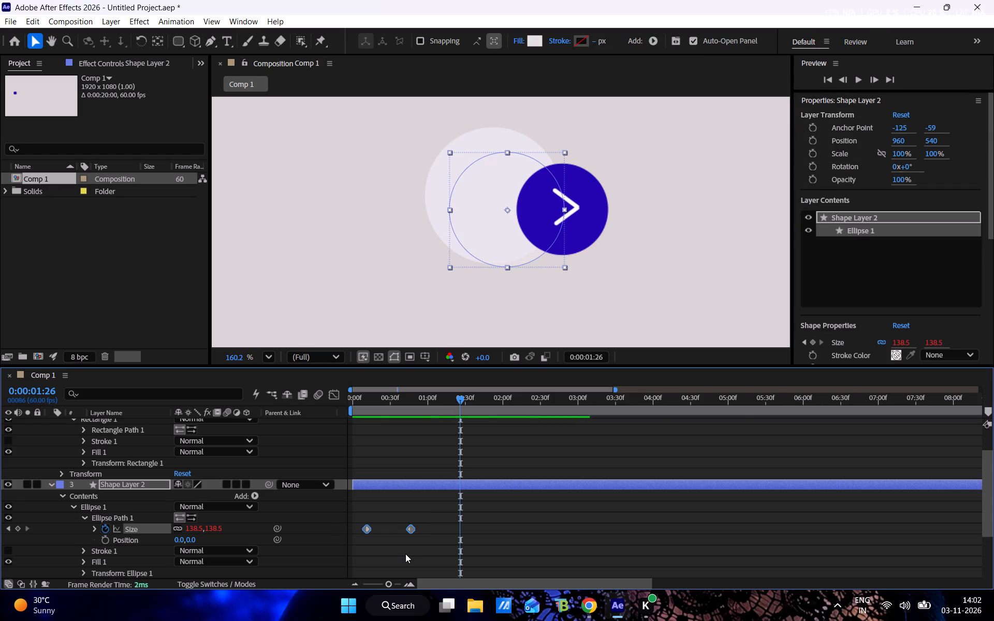
pyautogui.hotkey('ctrl', 'c')
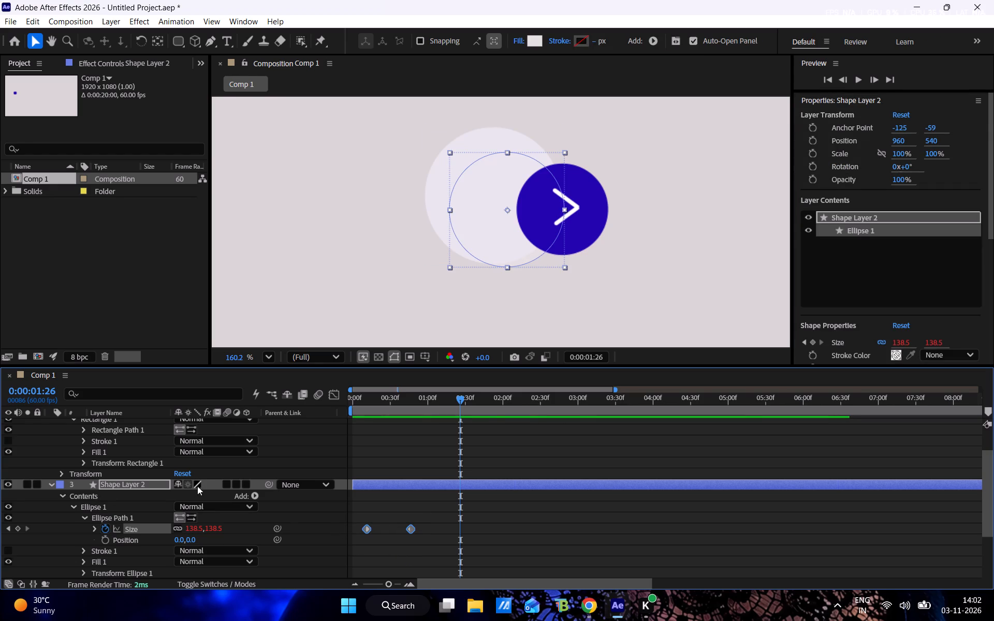
pyautogui.scroll(1, 33, 437)
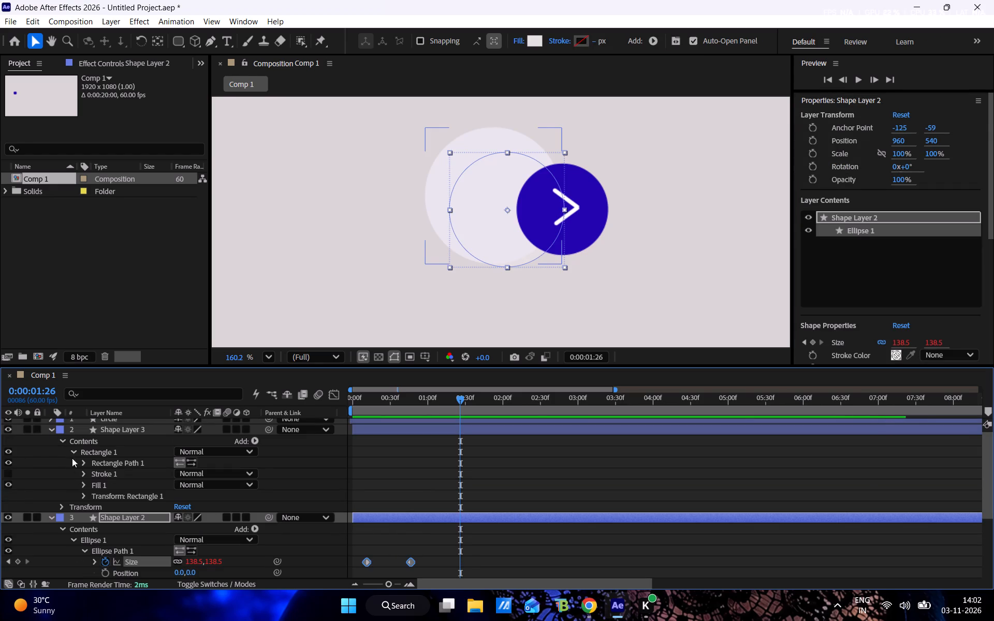
pyautogui.click(83, 461)
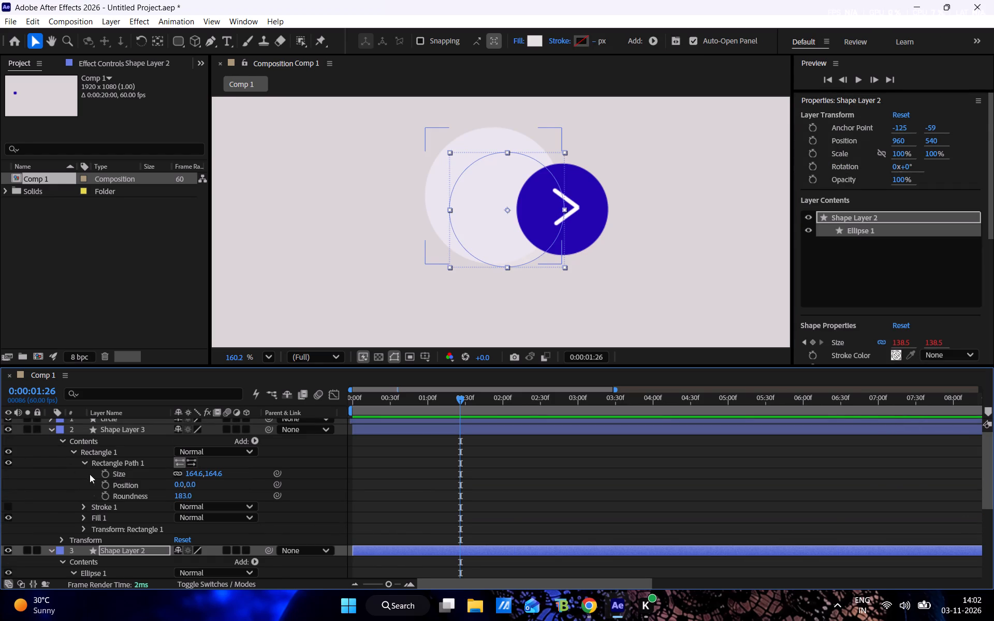
pyautogui.keyDown('ctrl'); pyautogui.click(131, 474); pyautogui.keyUp('ctrl')
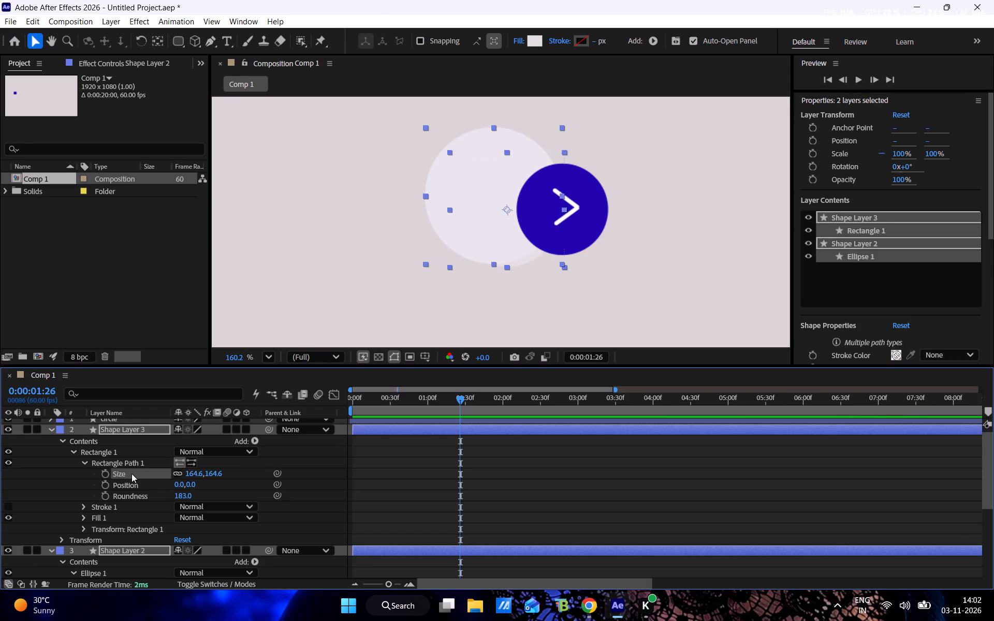
pyautogui.hotkey('ctrl', 'v')
# Scrub the timeline with Shape Layer 3 selected to examine how its rounded rectangle grows, finishing at 0:00:00:00.
pyautogui.moveTo(458, 407); pyautogui.dragTo(523, 410)
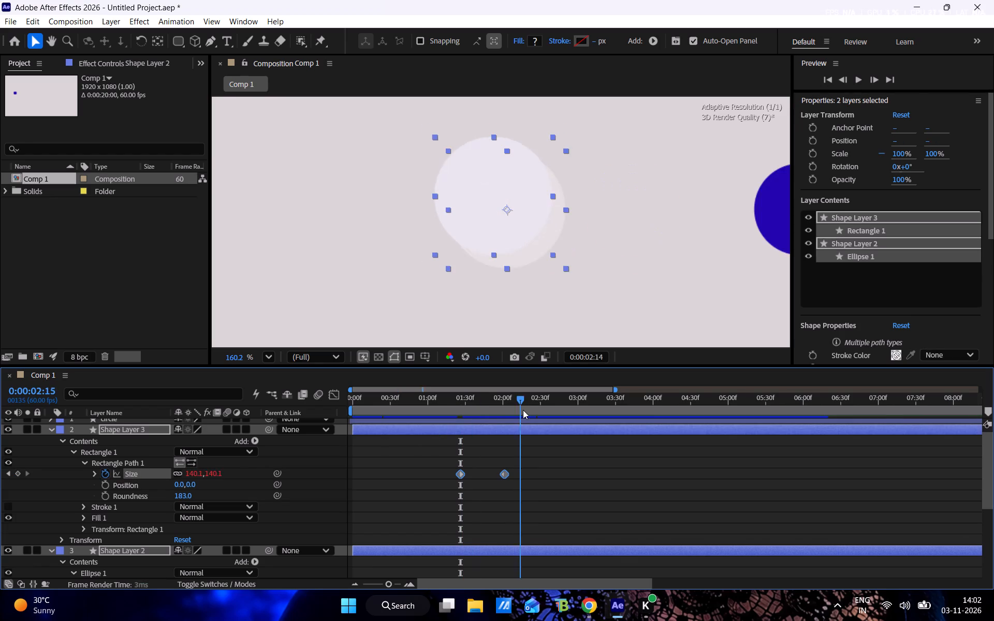
pyautogui.moveTo(523, 410); pyautogui.dragTo(511, 412)
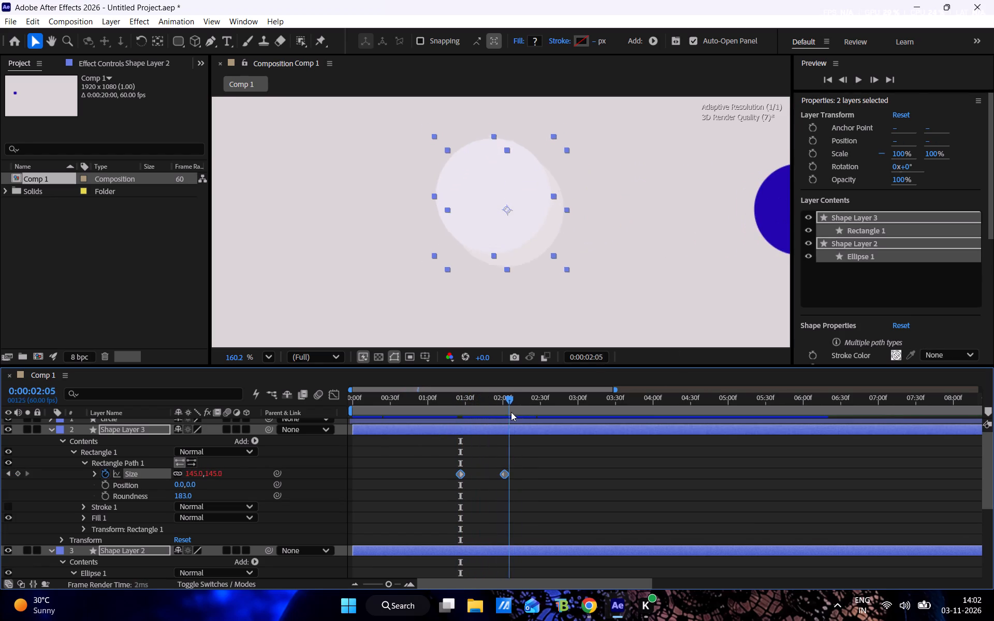
pyautogui.moveTo(511, 412); pyautogui.dragTo(470, 419)
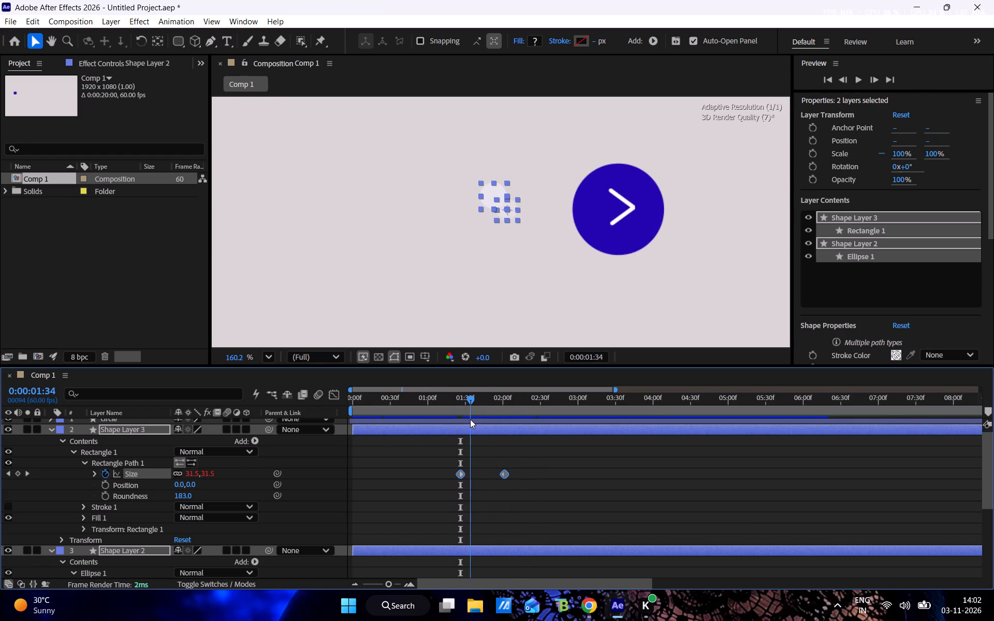
pyautogui.moveTo(470, 419); pyautogui.dragTo(485, 425)
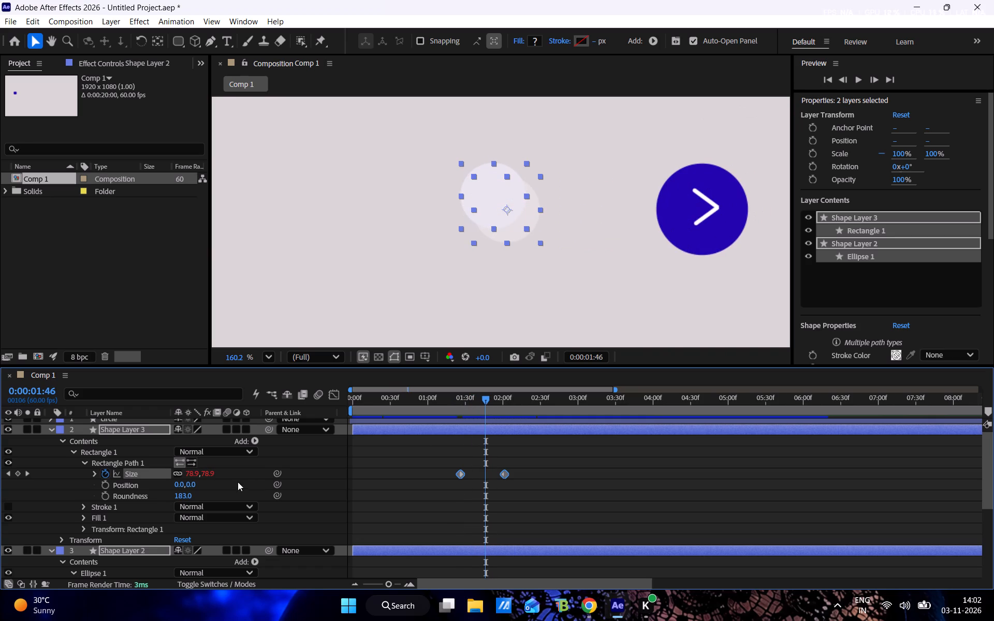
pyautogui.click(330, 480)
pyautogui.click(144, 428)
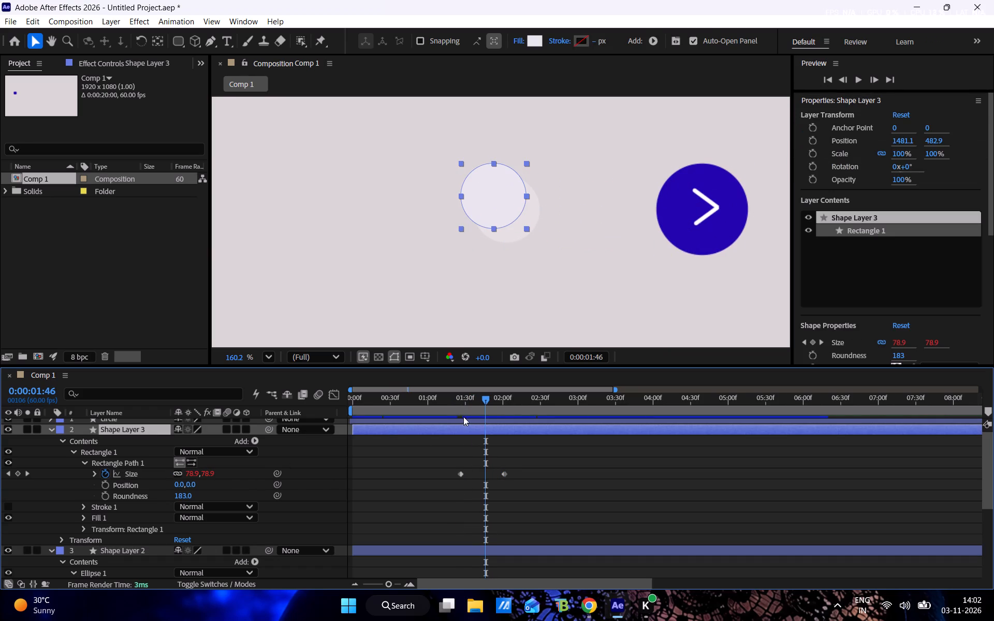
pyautogui.moveTo(480, 408); pyautogui.dragTo(514, 418)
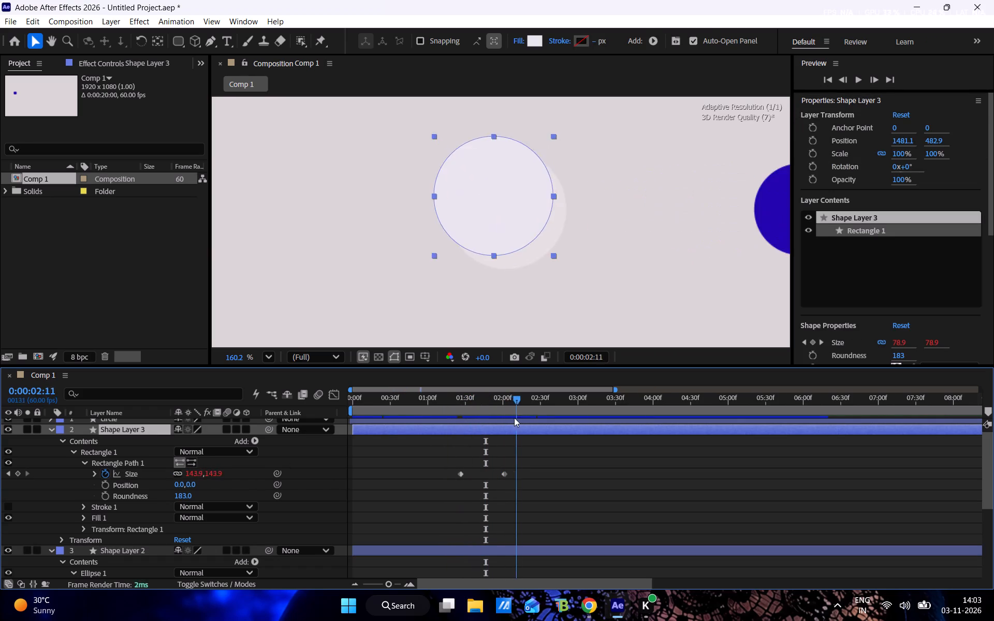
pyautogui.moveTo(514, 418); pyautogui.dragTo(429, 428)
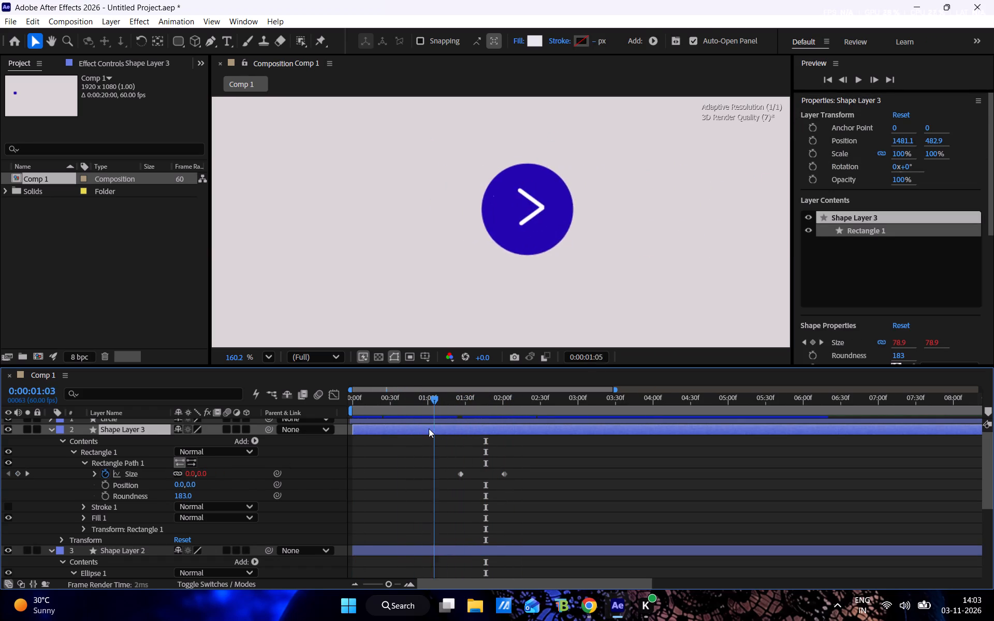
pyautogui.moveTo(429, 428); pyautogui.dragTo(279, 427)
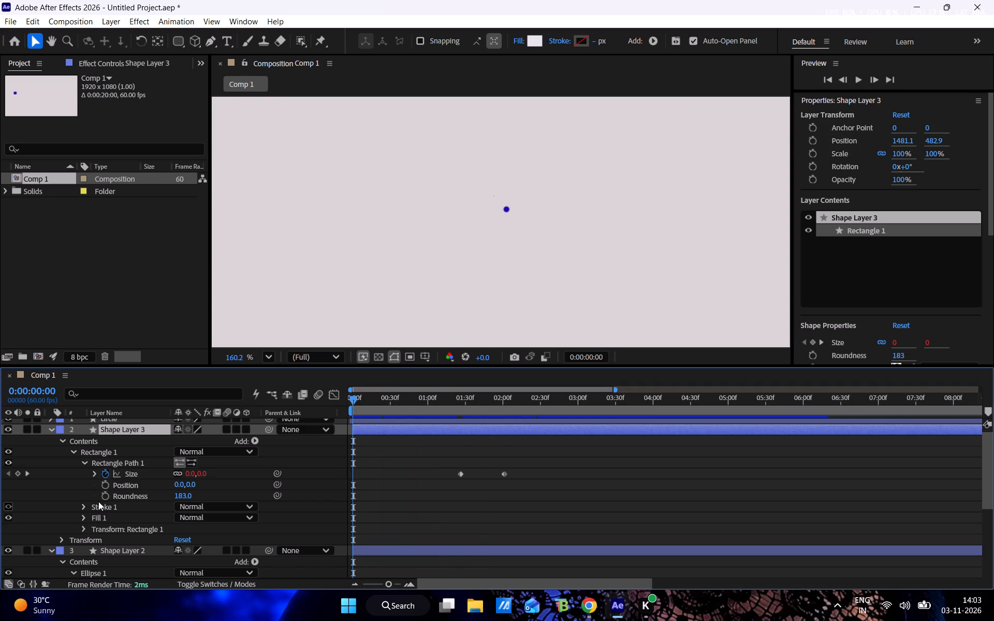
# Copy the Size expression of Shape Layer 2's Ellipse Path 1 and use it as the Size expression of Shape Layer 3's Rectangle Path 1.
pyautogui.scroll(-1, 109, 523)
pyautogui.click(87, 558)
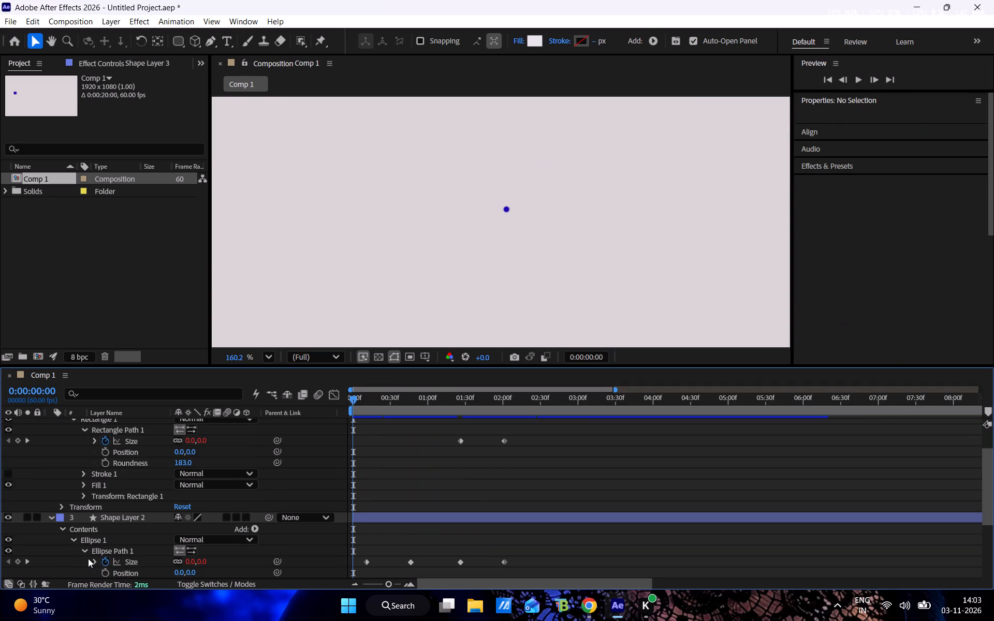
pyautogui.click(91, 559)
pyautogui.scroll(-1, 91, 559)
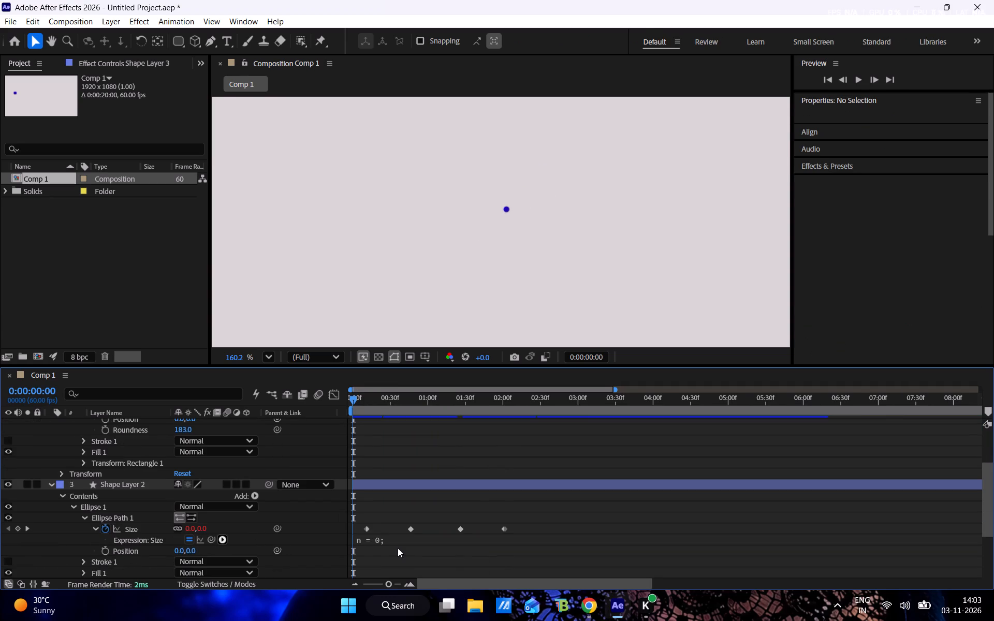
pyautogui.click(376, 537)
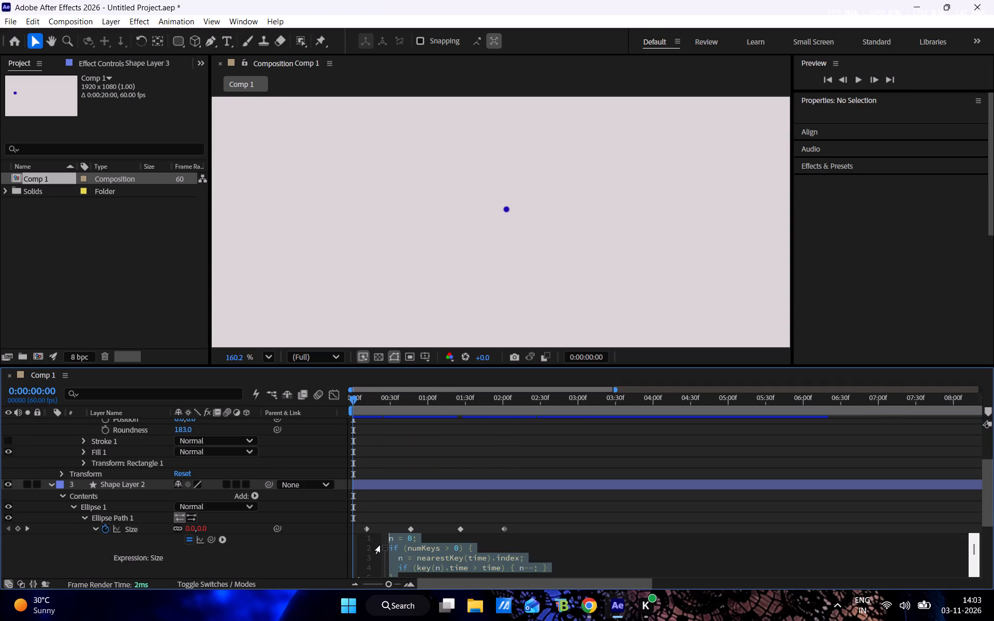
pyautogui.hotkey('ctrl', 'c')
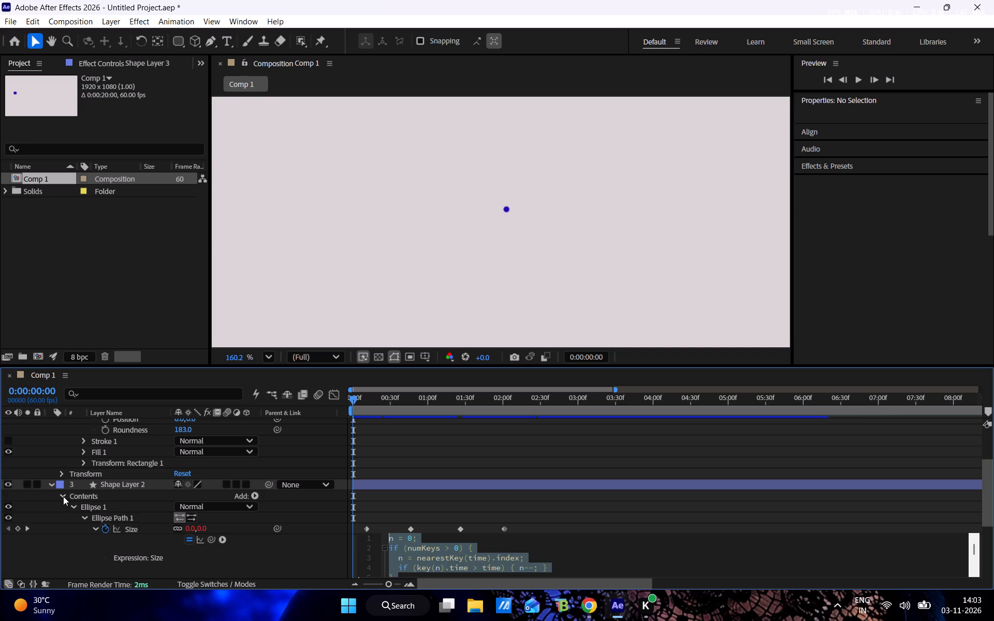
pyautogui.click(62, 496)
pyautogui.scroll(1, 66, 450)
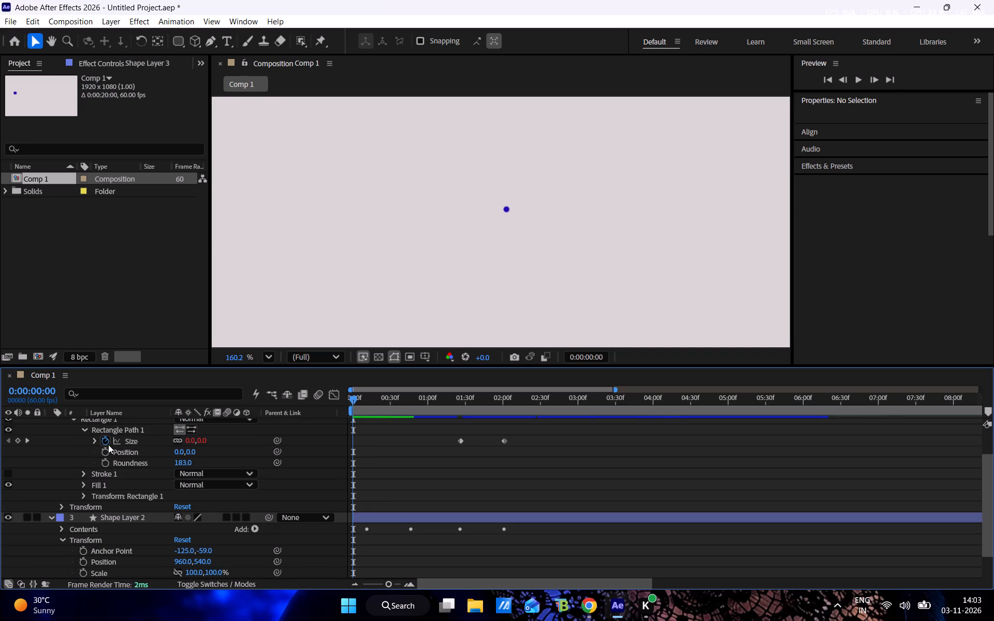
pyautogui.keyDown('alt'); pyautogui.click(106, 442); pyautogui.keyUp('alt')
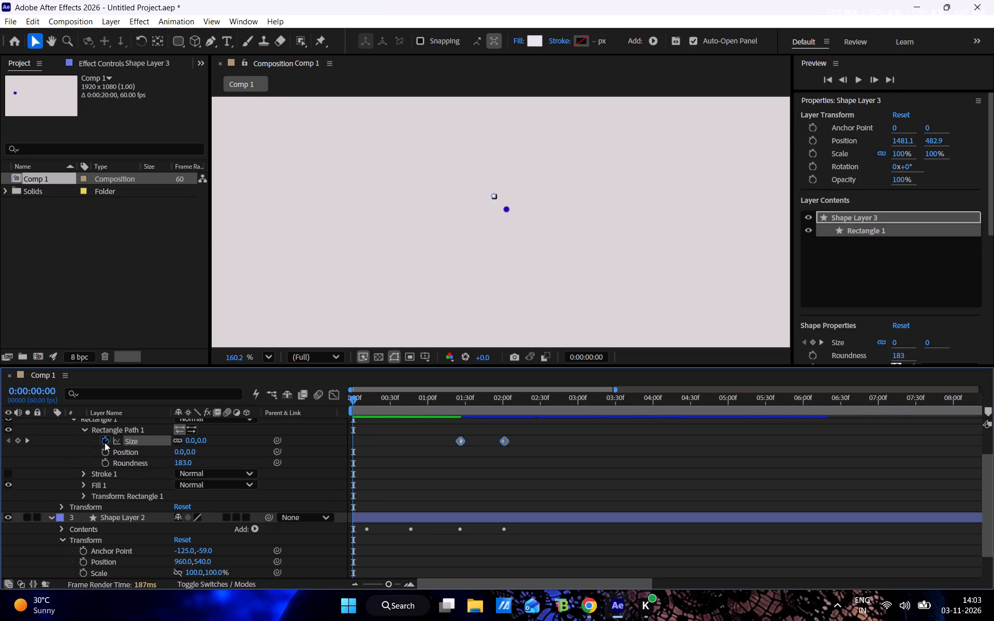
pyautogui.keyDown('alt'); pyautogui.click(103, 441); pyautogui.keyUp('alt')
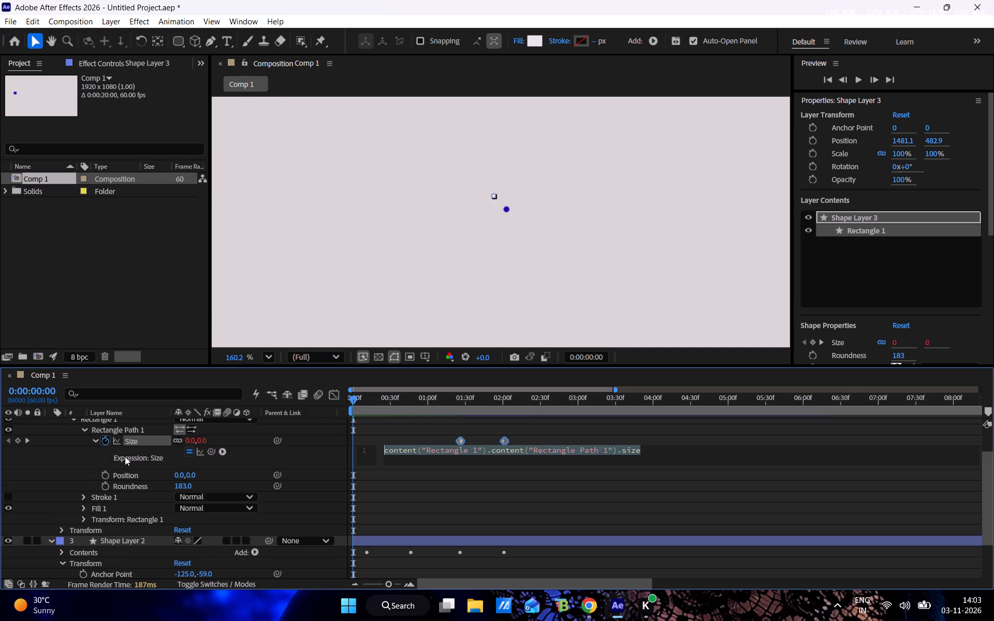
pyautogui.hotkey('ctrl', 'v')
# Play and scrub the animation from the start, then delete the old ellipse layer, Shape Layer 2.
pyautogui.moveTo(385, 404); pyautogui.dragTo(262, 420)
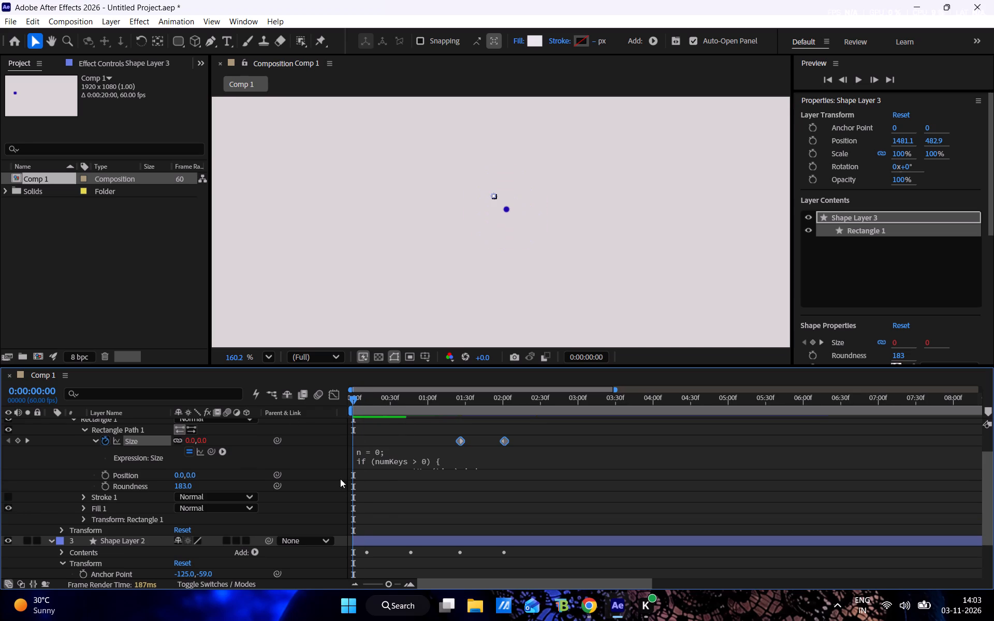
pyautogui.press('space')
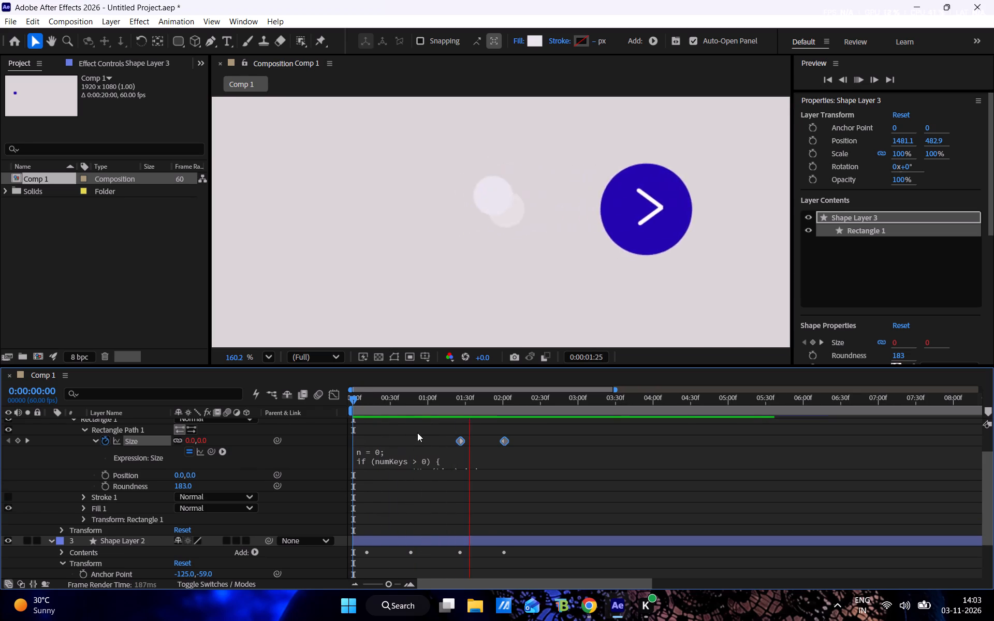
pyautogui.moveTo(422, 411); pyautogui.dragTo(519, 414)
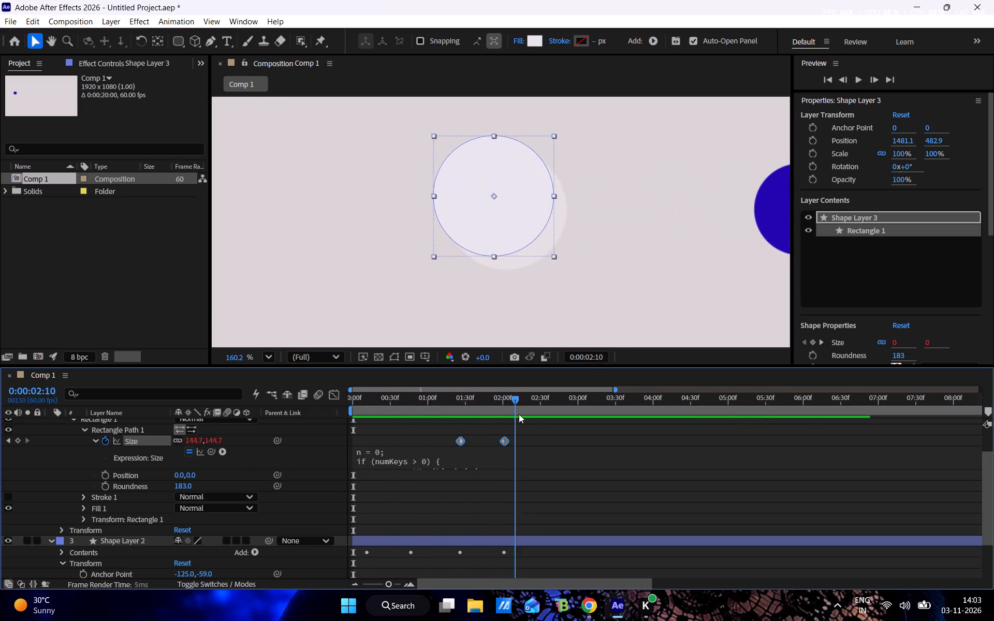
pyautogui.moveTo(519, 414); pyautogui.dragTo(350, 423)
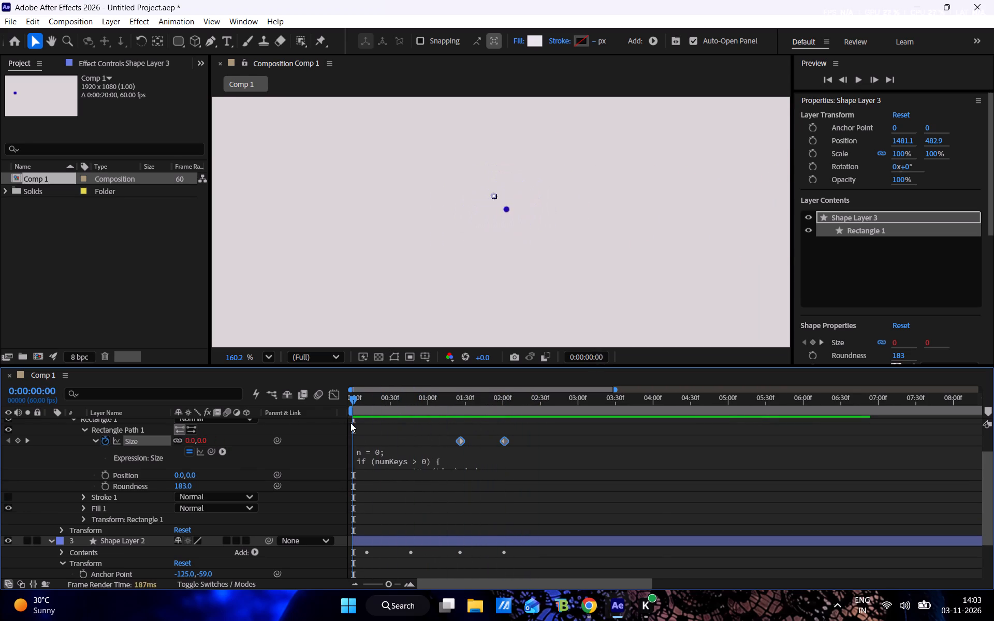
pyautogui.moveTo(350, 423); pyautogui.dragTo(477, 427)
pyautogui.scroll(-3, 39, 564)
pyautogui.click(112, 480)
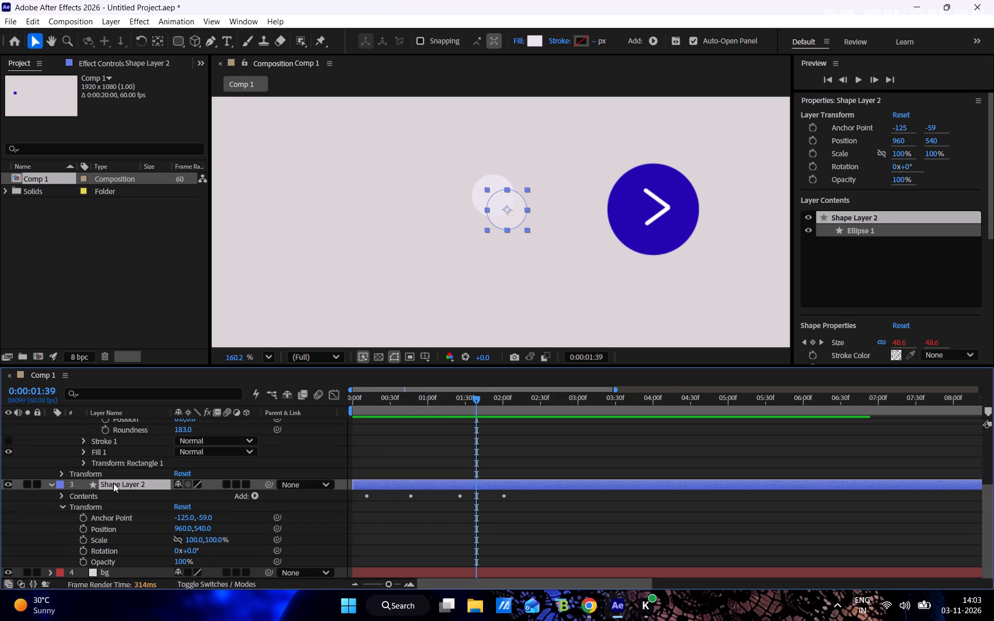
pyautogui.press('BackSpace')
# Move both Size keyframes of Shape Layer 3's Rectangle Path 1 earlier together, the first to about 0:00:00:15, and check the growth up to 0:00:01:01.
pyautogui.moveTo(417, 401); pyautogui.dragTo(140, 456)
pyautogui.press('space')
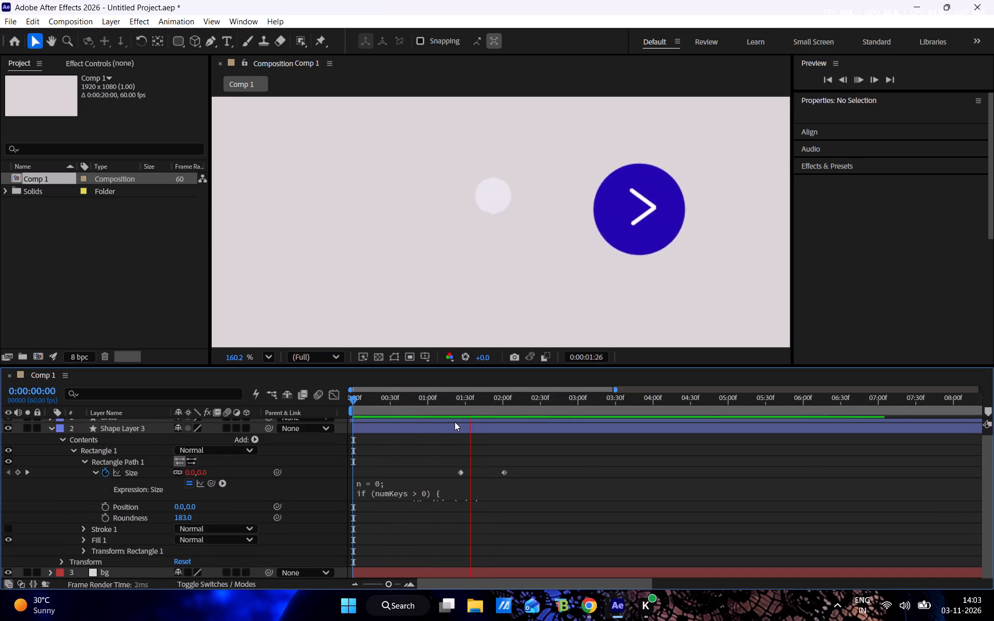
pyautogui.click(469, 401)
pyautogui.moveTo(534, 462); pyautogui.dragTo(471, 476)
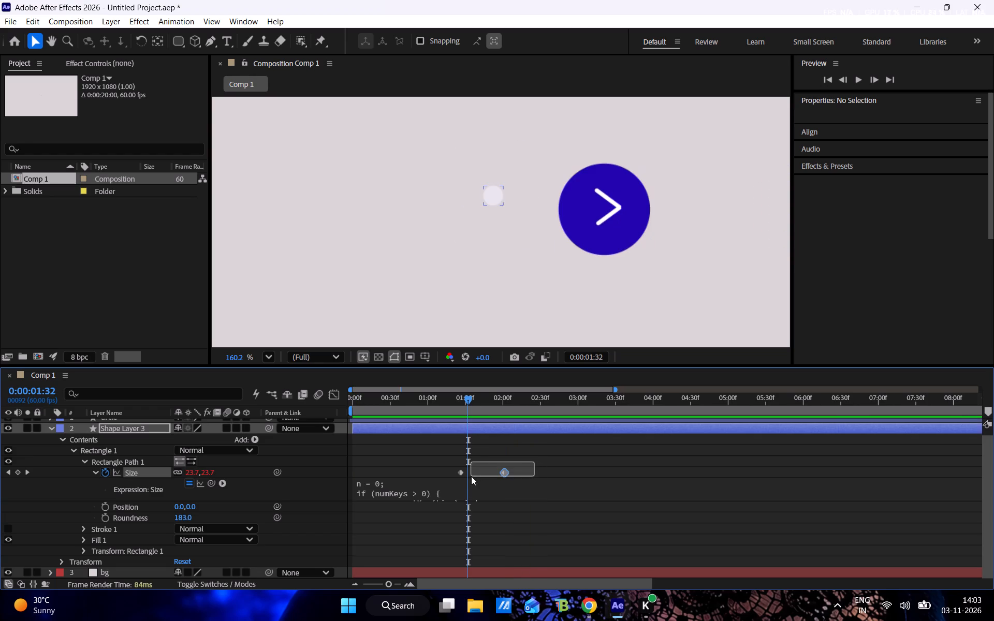
pyautogui.moveTo(471, 476); pyautogui.dragTo(428, 481)
pyautogui.scroll(-3, 458, 480)
pyautogui.moveTo(463, 469); pyautogui.dragTo(413, 470)
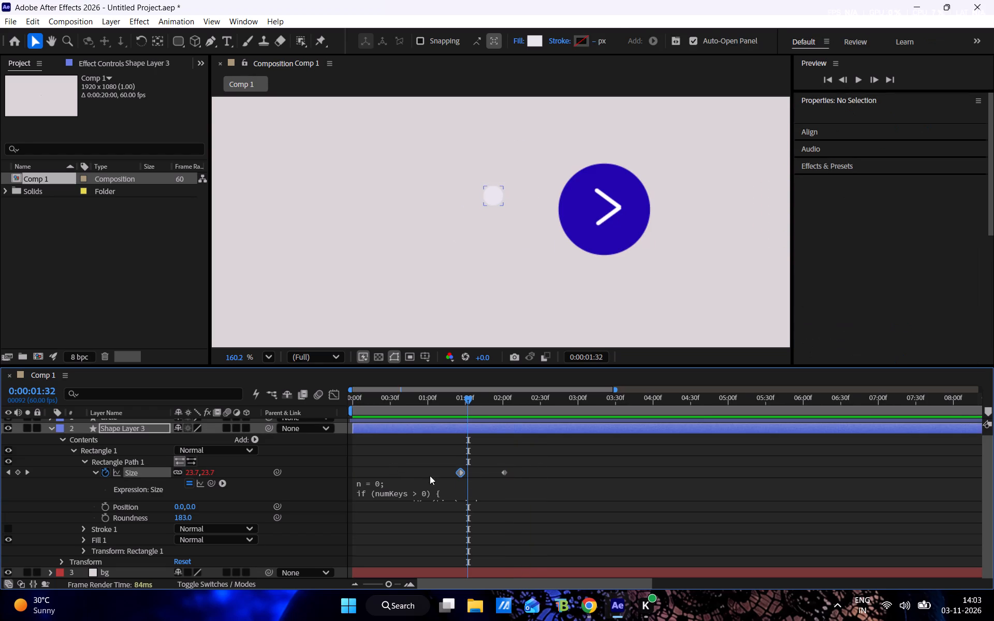
pyautogui.moveTo(522, 467); pyautogui.dragTo(350, 494)
pyautogui.moveTo(458, 471); pyautogui.dragTo(372, 466)
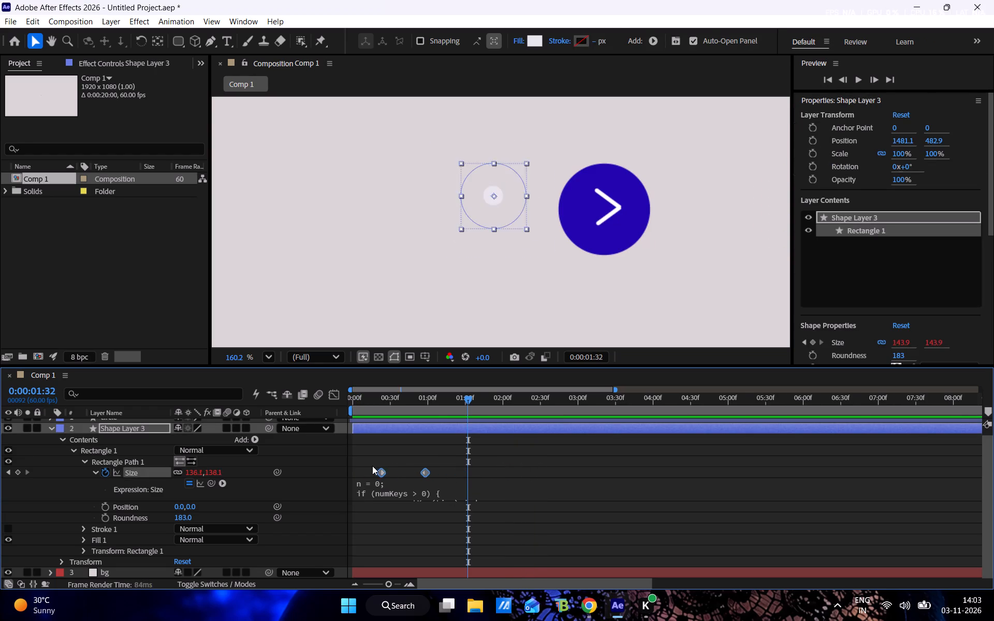
pyautogui.moveTo(372, 466); pyautogui.dragTo(369, 466)
pyautogui.moveTo(412, 395); pyautogui.dragTo(329, 391)
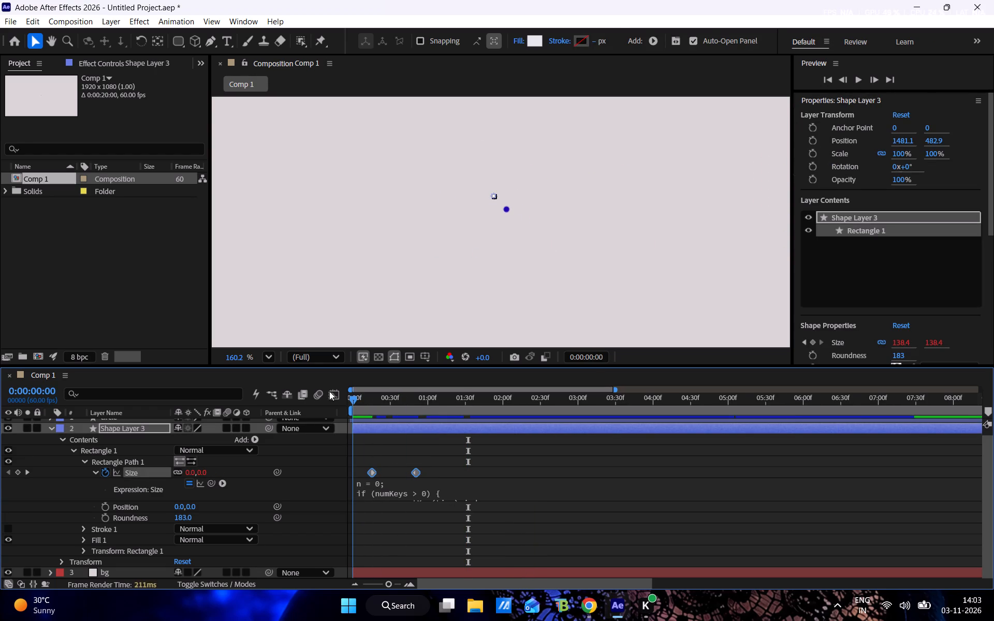
pyautogui.moveTo(329, 391); pyautogui.dragTo(393, 398)
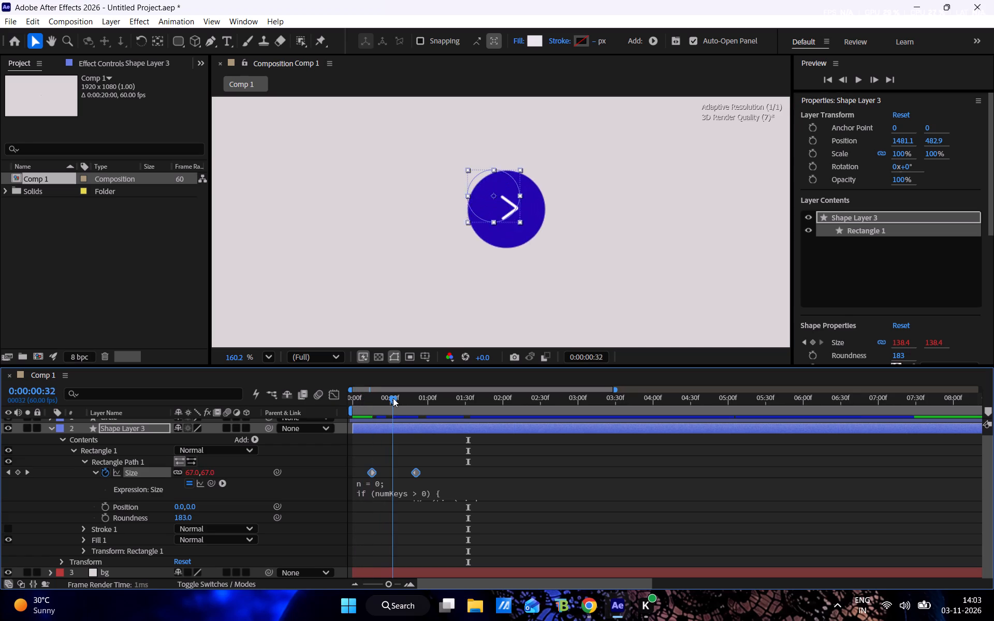
pyautogui.moveTo(393, 398); pyautogui.dragTo(429, 412)
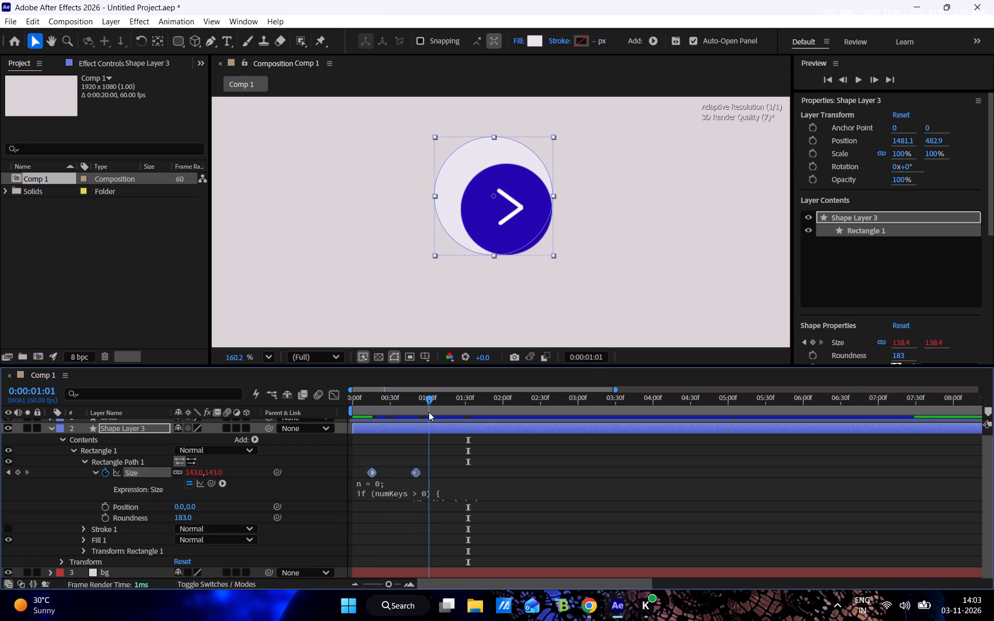
pyautogui.moveTo(429, 412); pyautogui.dragTo(429, 414)
# Collapse Shape Layer 3's properties and reveal only the Scale property of both Shape Layer 3 and the circle layer.
pyautogui.click(52, 429)
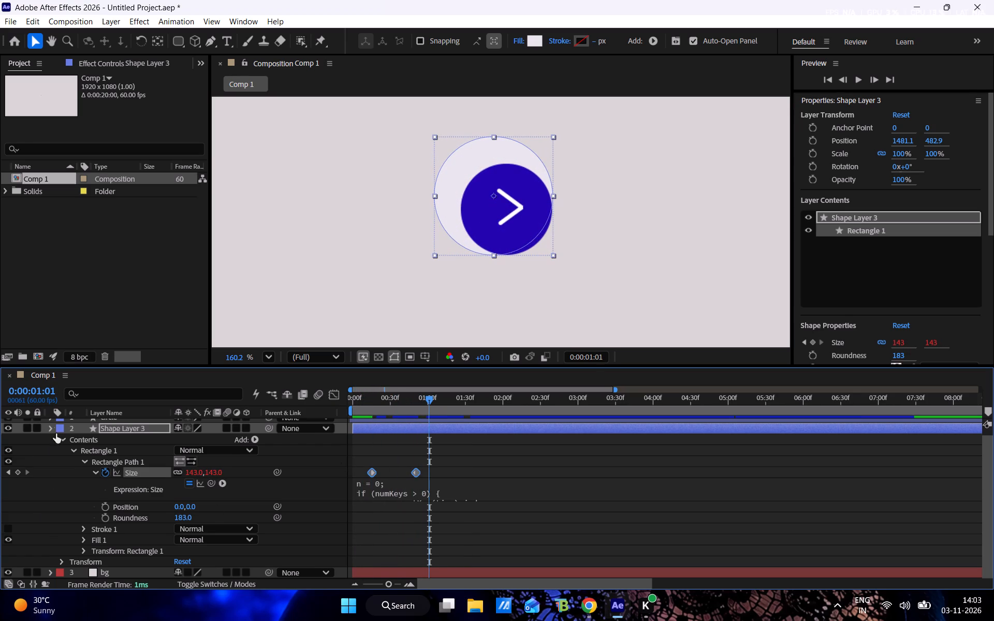
pyautogui.click(126, 433)
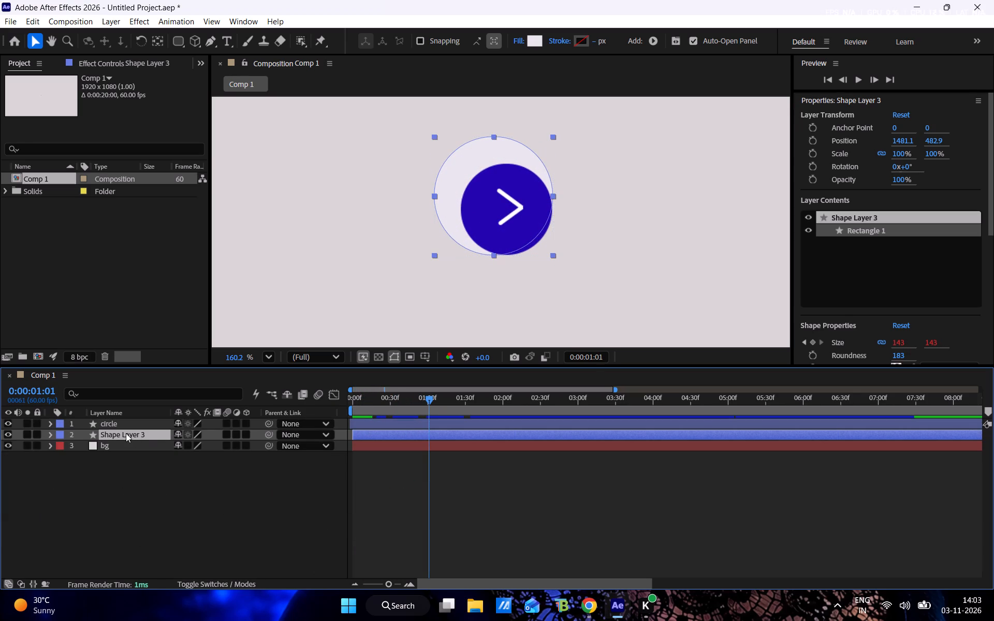
pyautogui.press('s')
pyautogui.click(129, 421)
pyautogui.press('s')
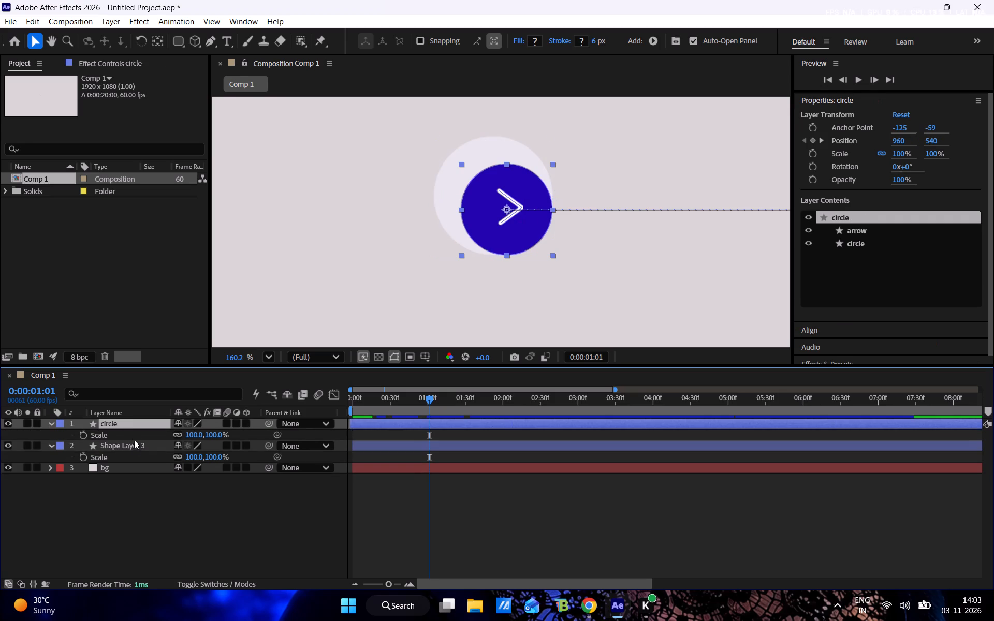
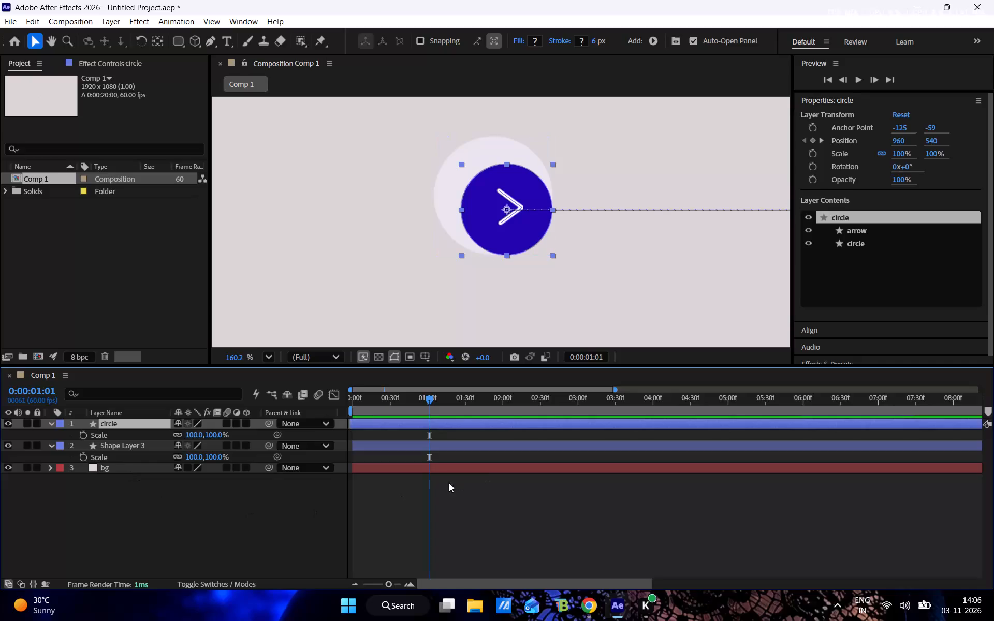
# Scrub the animation between 0:00:00:00 and 0:00:01:11, with the circle layer's properties expanded, to compare its growth timing with the pale shape behind it.
pyautogui.moveTo(411, 398); pyautogui.dragTo(298, 375)
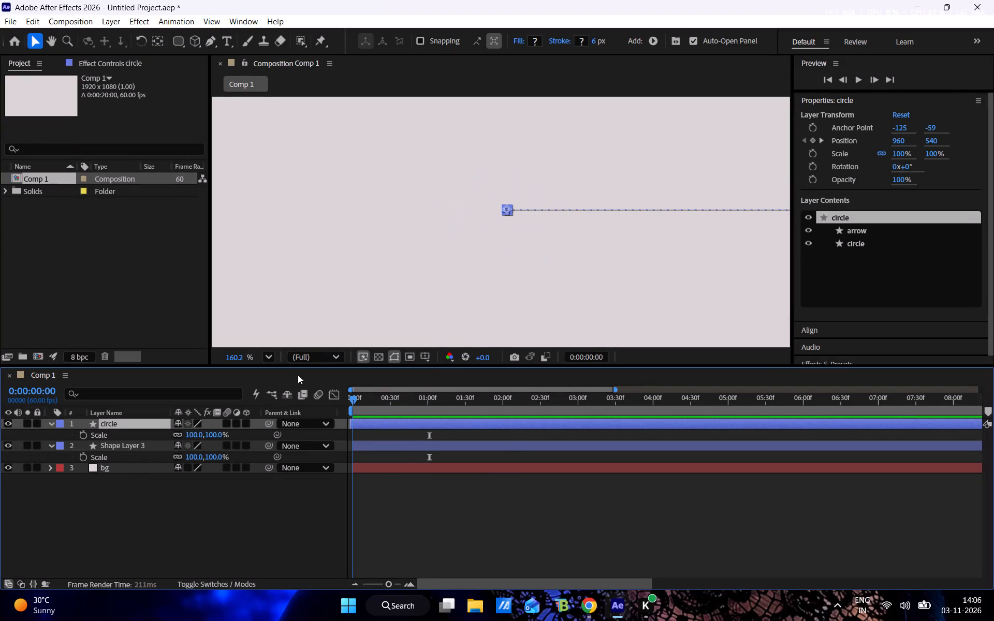
pyautogui.moveTo(298, 375); pyautogui.dragTo(441, 396)
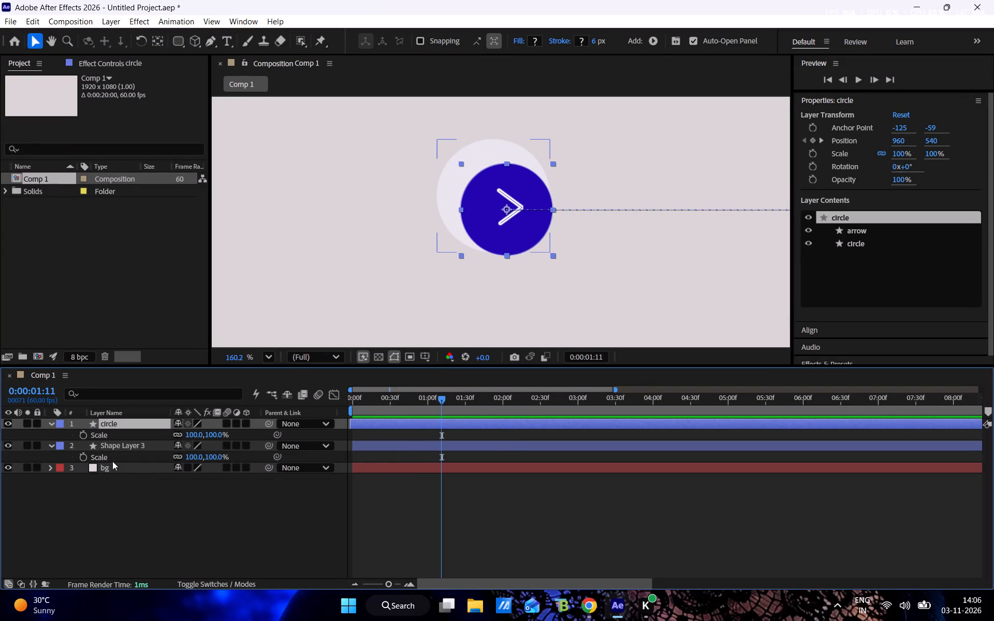
pyautogui.click(49, 424)
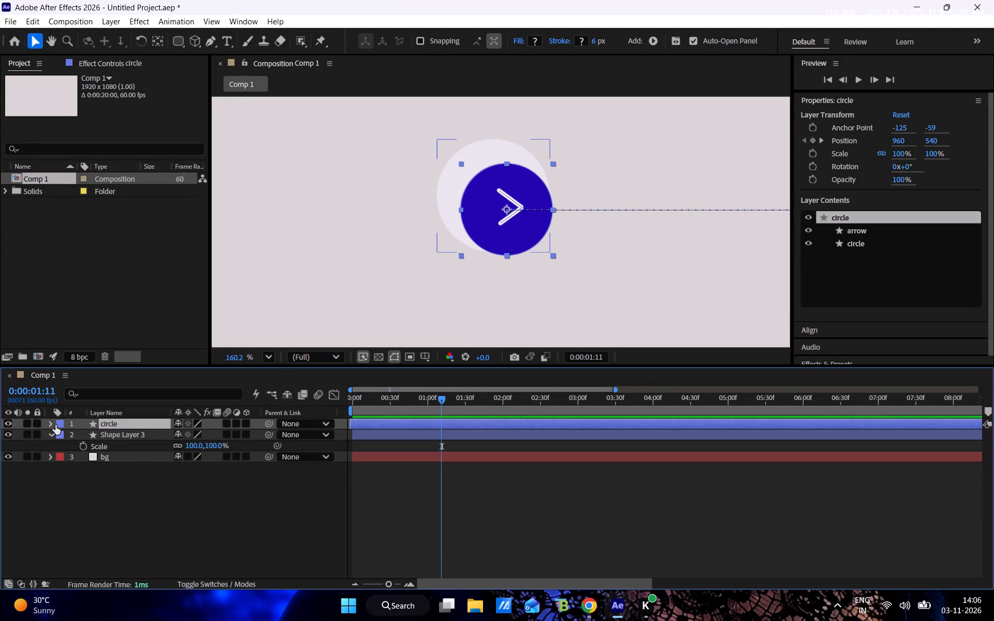
pyautogui.click(51, 433)
pyautogui.click(52, 422)
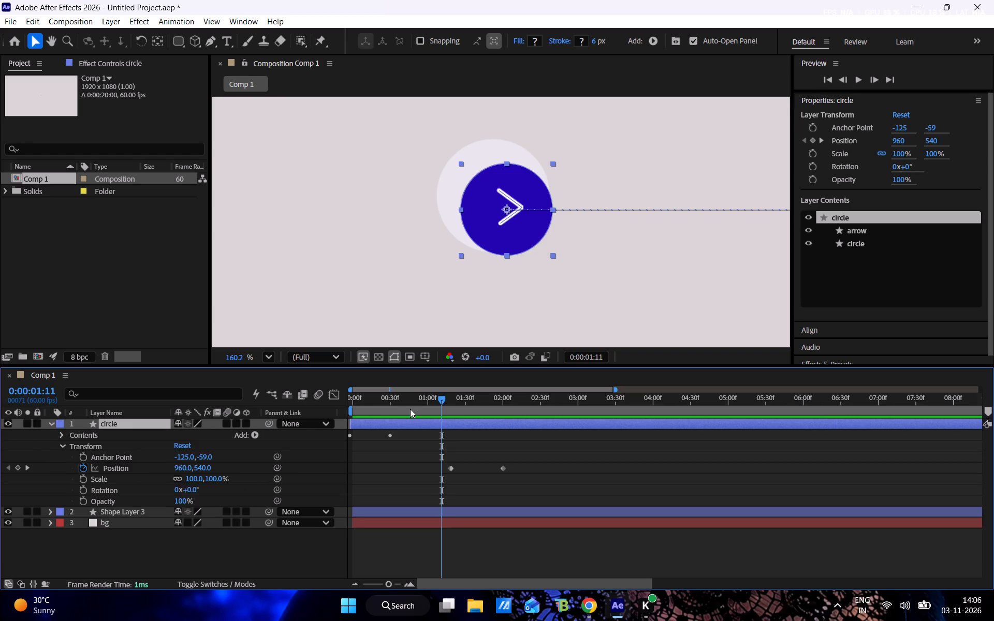
pyautogui.moveTo(431, 401); pyautogui.dragTo(414, 406)
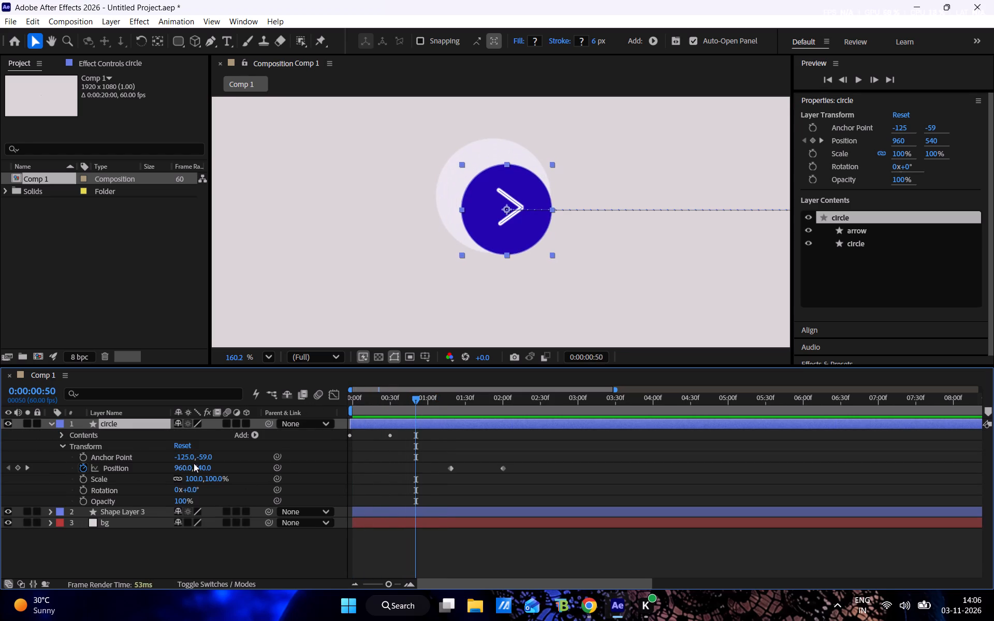
pyautogui.moveTo(409, 403); pyautogui.dragTo(368, 403)
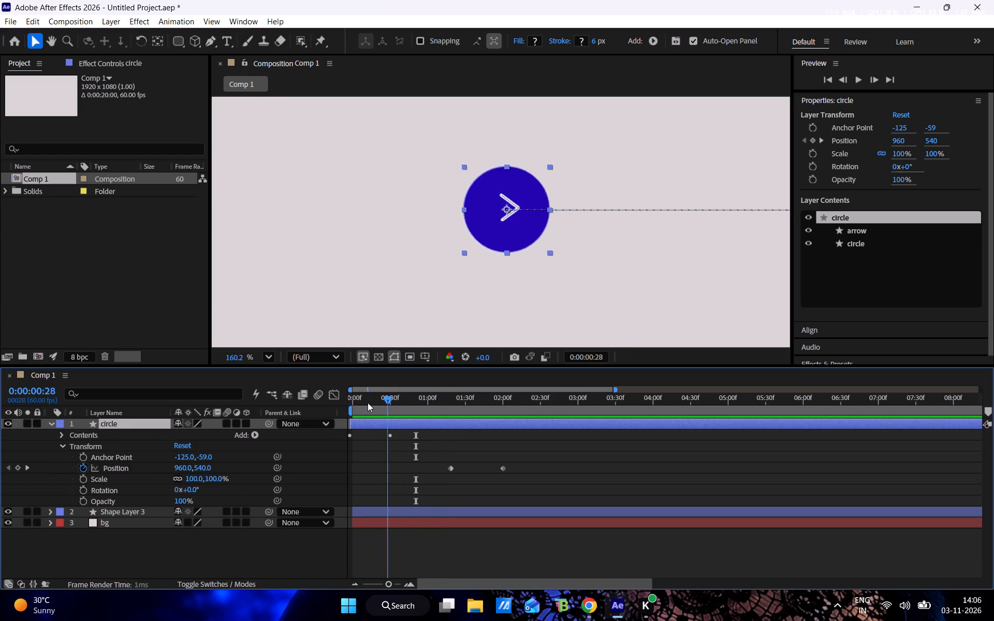
pyautogui.moveTo(368, 403); pyautogui.dragTo(392, 400)
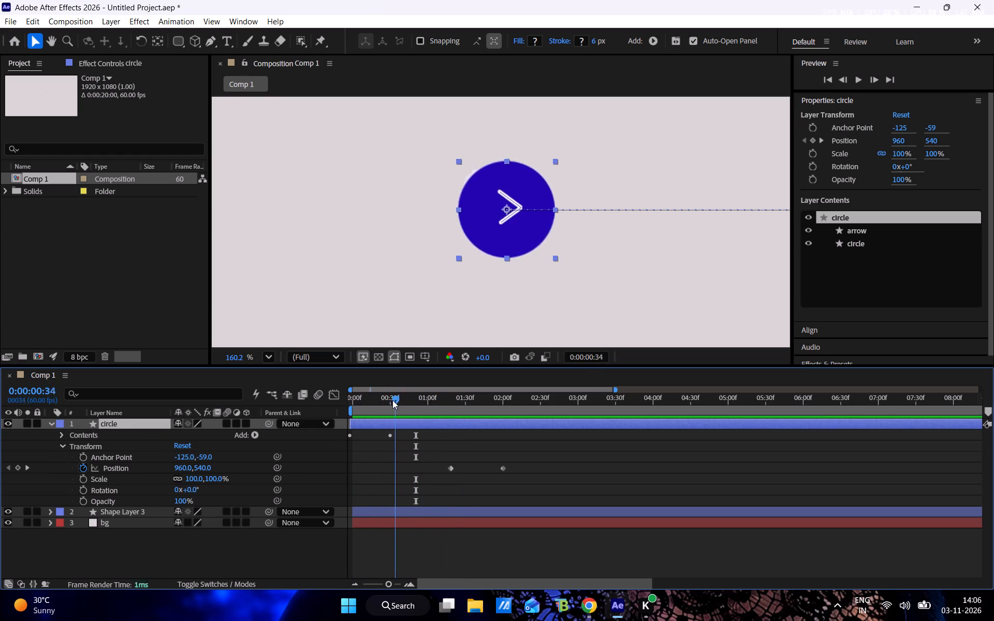
pyautogui.moveTo(392, 400); pyautogui.dragTo(388, 407)
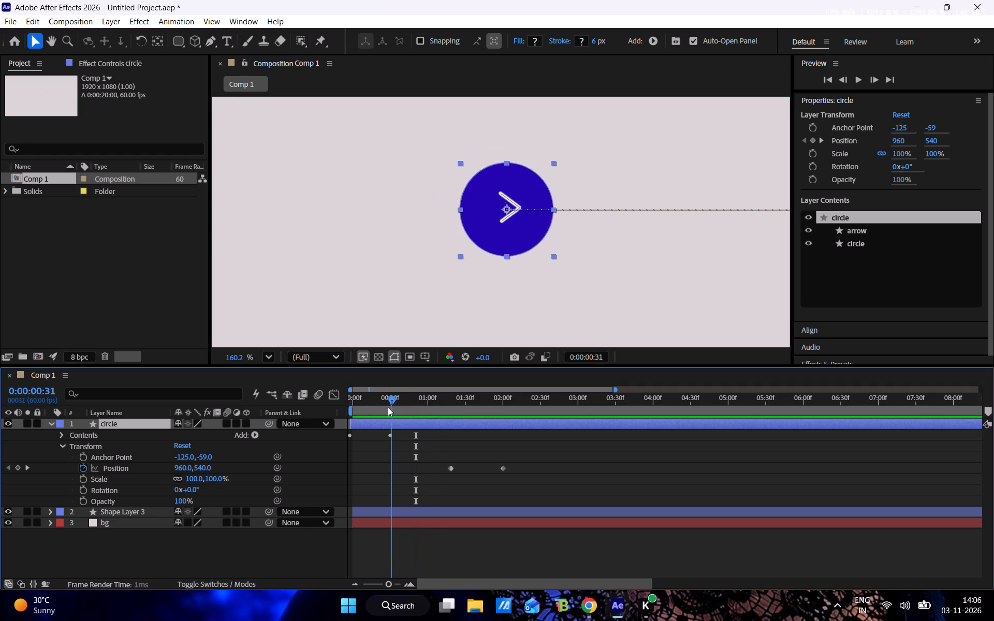
pyautogui.moveTo(388, 407); pyautogui.dragTo(339, 416)
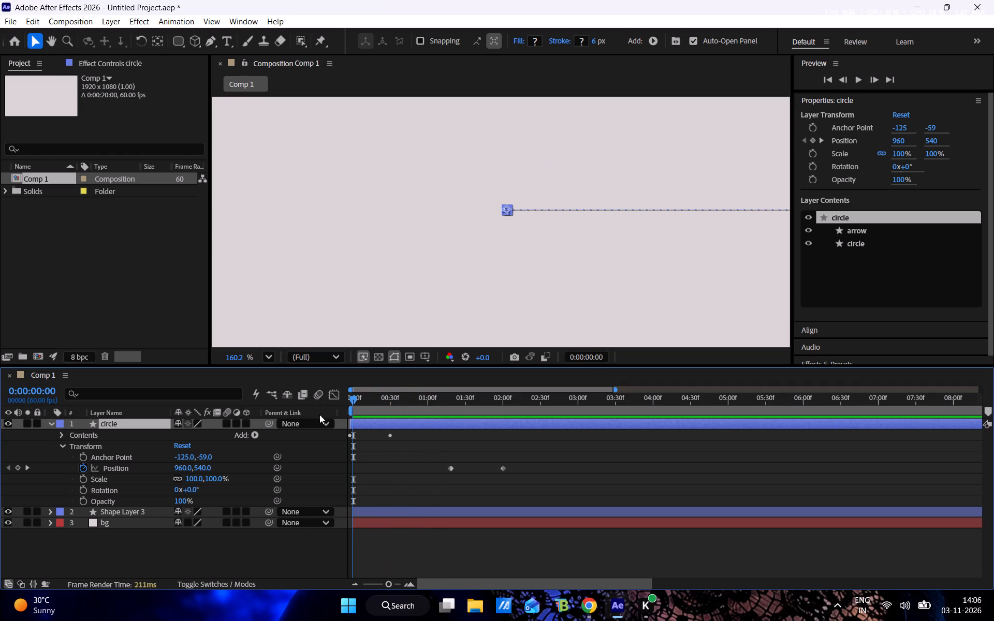
# Move both Size keyframes of Shape Layer 3's Rectangle Path 1 earlier together so that the first sits at 0:00:00:00.
pyautogui.click(60, 446)
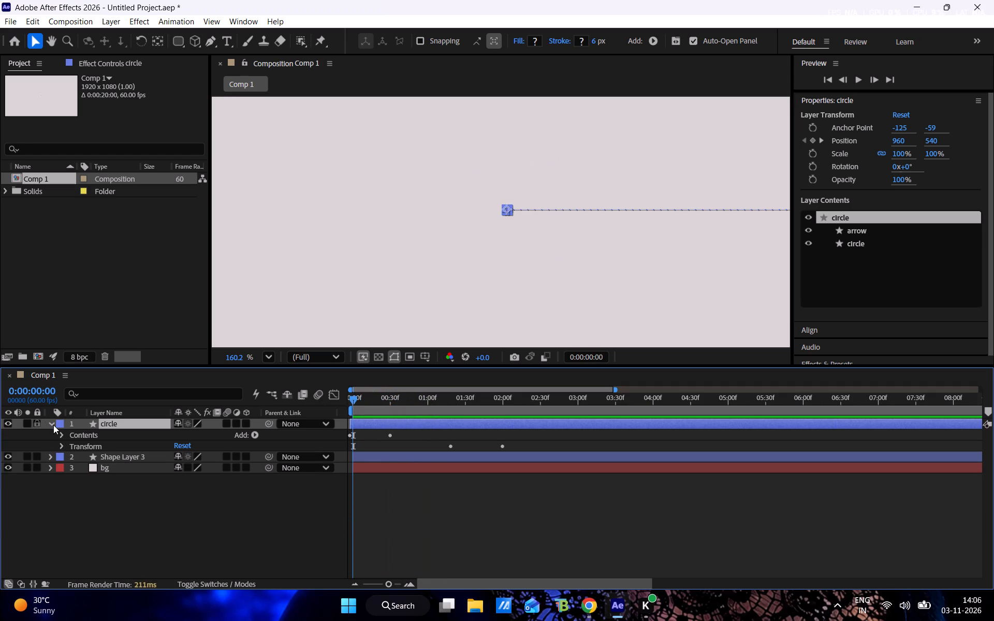
pyautogui.click(53, 425)
pyautogui.click(51, 453)
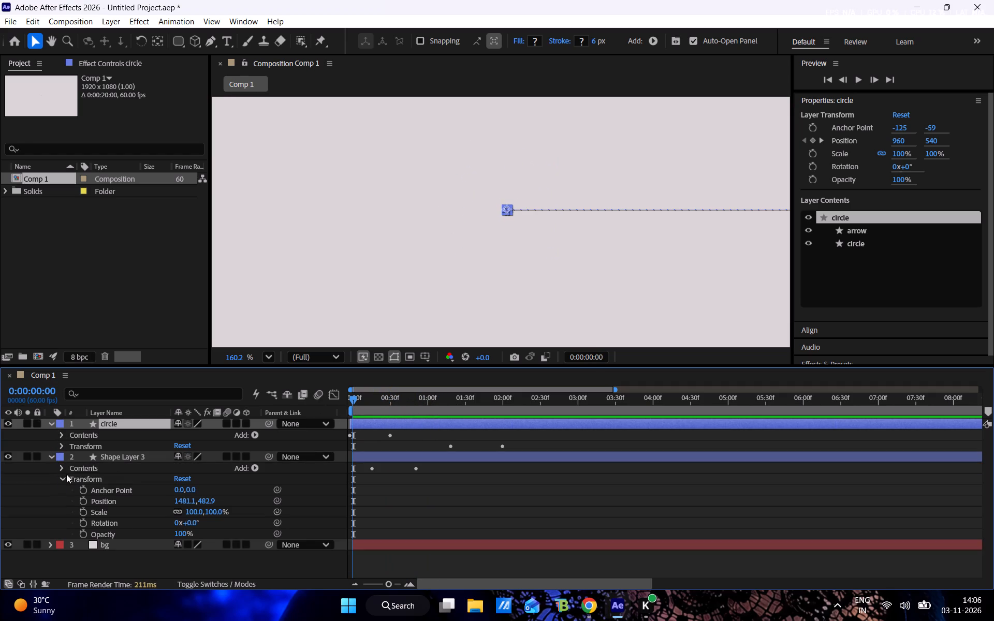
pyautogui.click(60, 470)
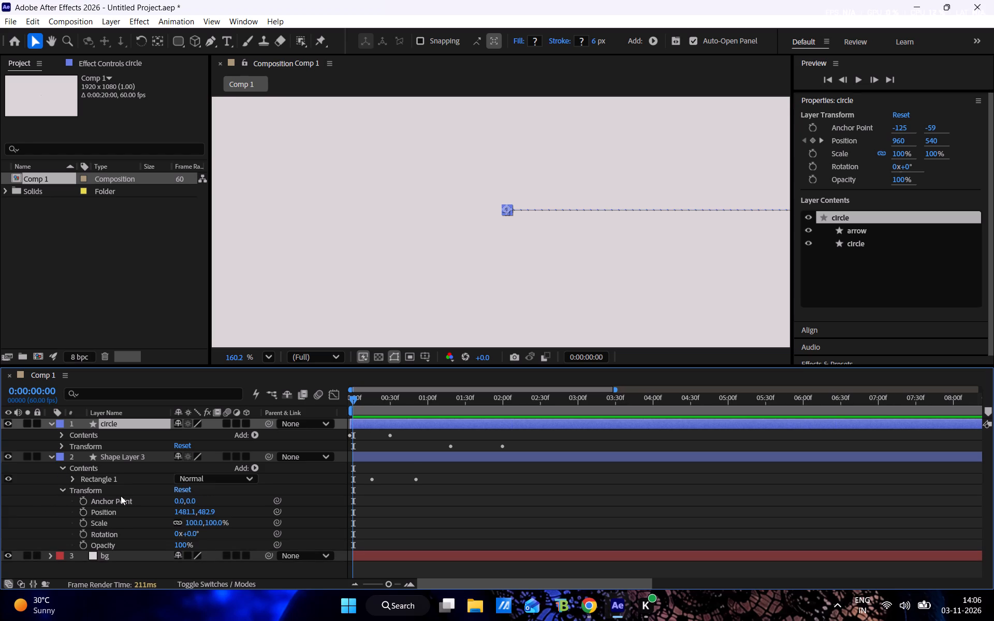
pyautogui.click(71, 481)
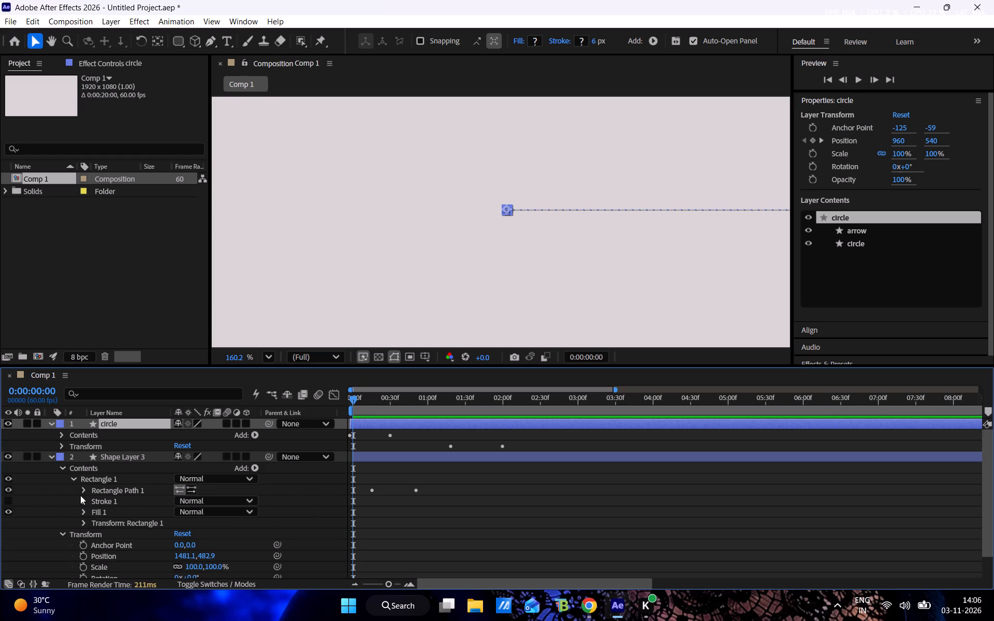
pyautogui.click(82, 501)
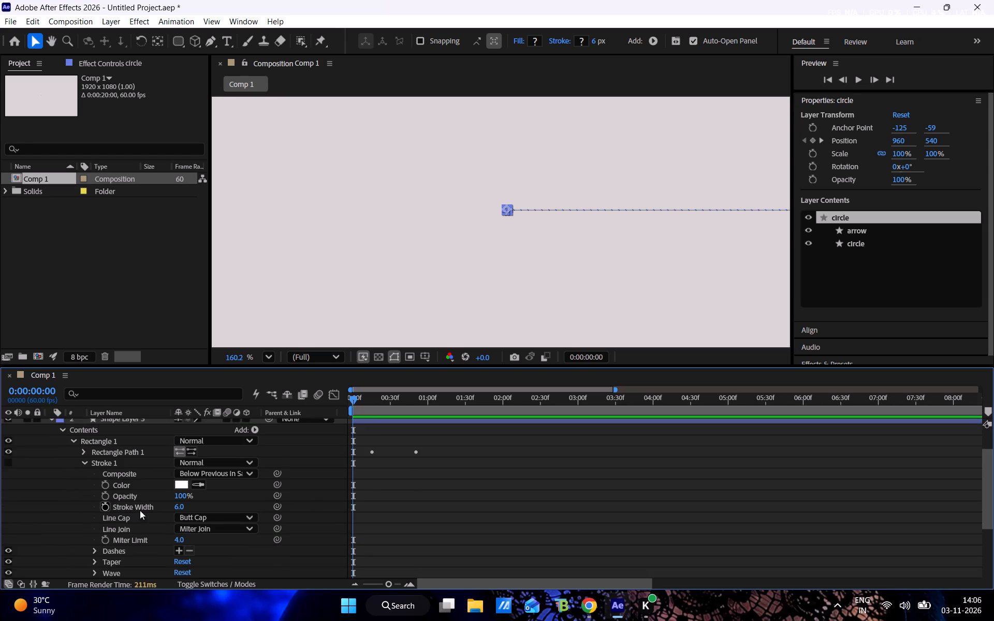
pyautogui.click(86, 463)
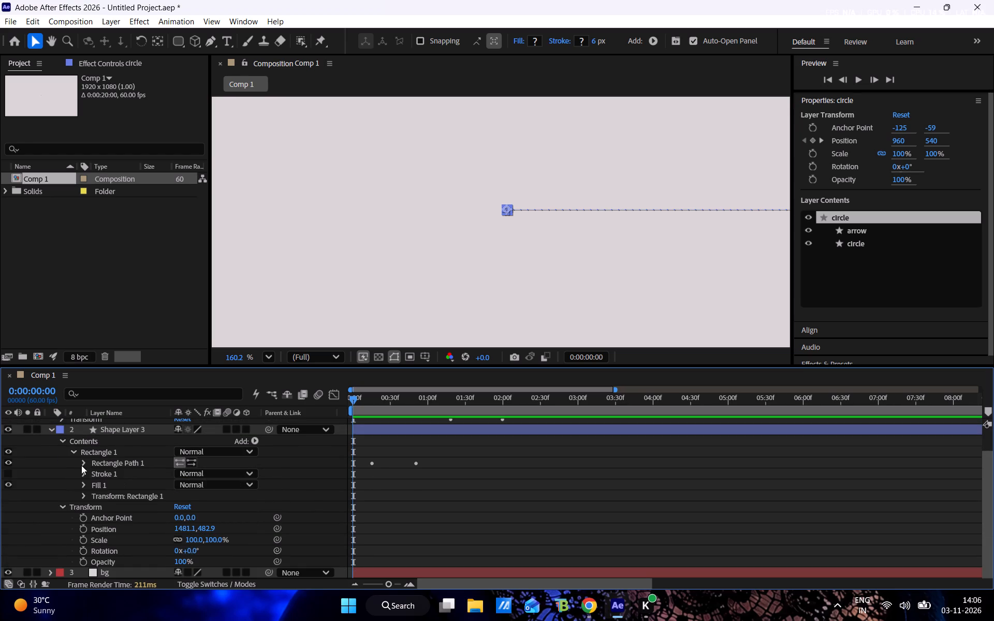
pyautogui.click(81, 465)
pyautogui.moveTo(421, 468); pyautogui.dragTo(358, 478)
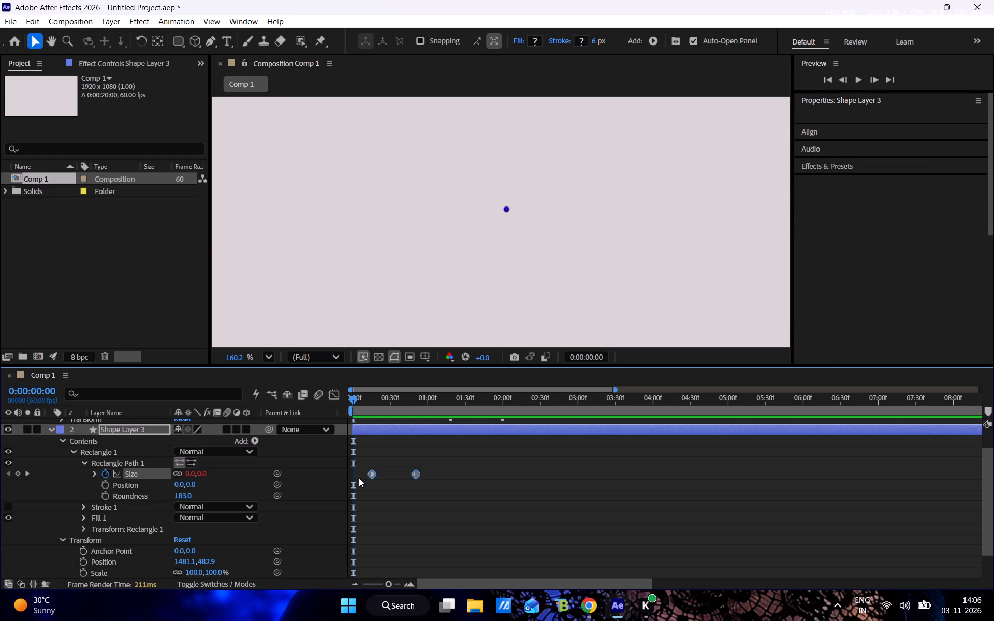
pyautogui.moveTo(372, 472); pyautogui.dragTo(351, 477)
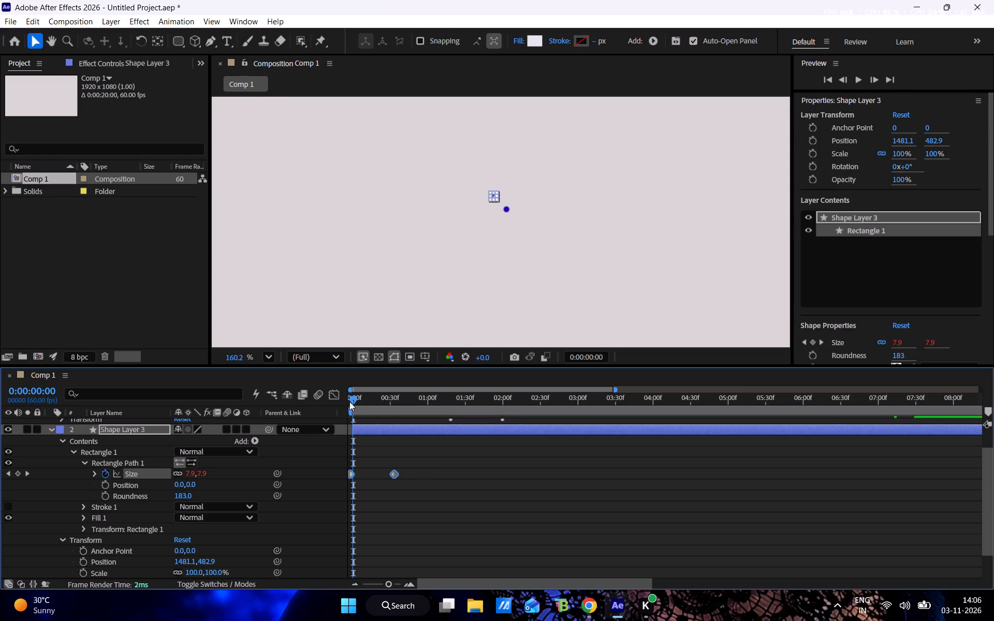
pyautogui.moveTo(349, 402); pyautogui.dragTo(345, 420)
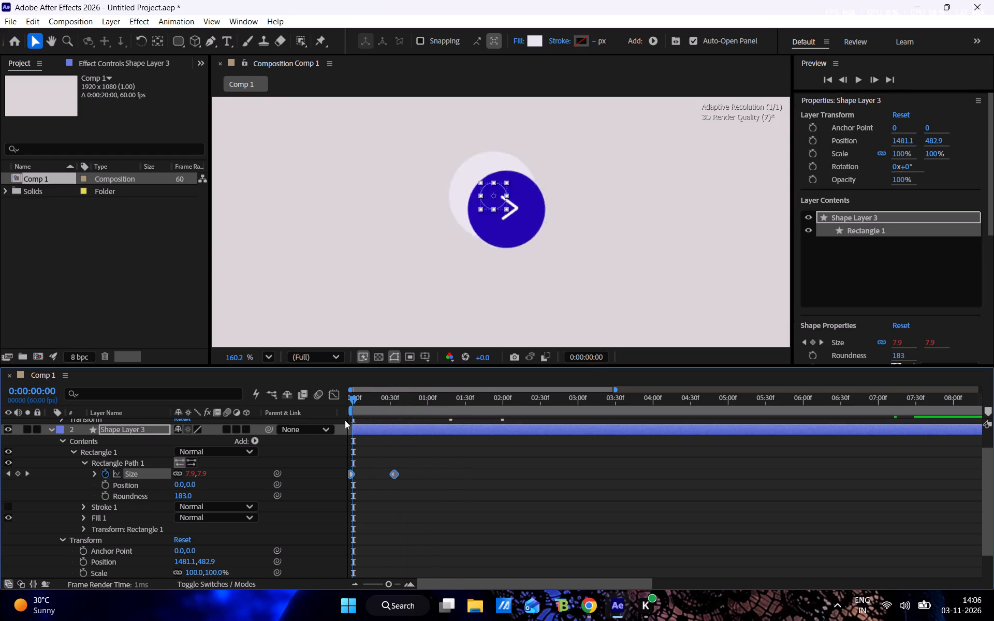
pyautogui.moveTo(345, 420); pyautogui.dragTo(343, 420)
pyautogui.click(352, 478)
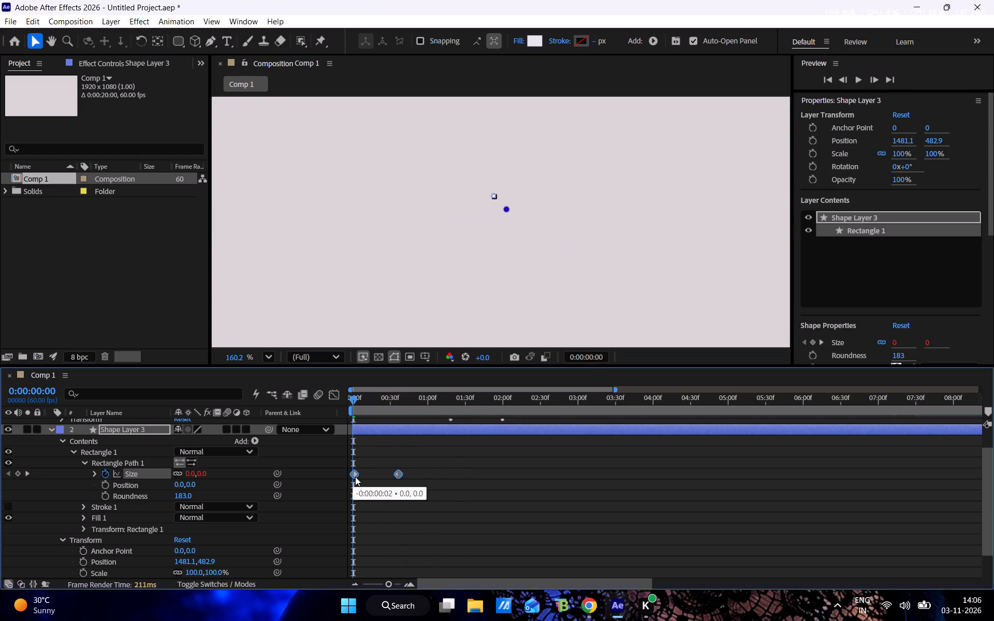
# Scrub and play the opening of the animation to check that the pale shape and the circle grow together.
pyautogui.moveTo(357, 400); pyautogui.dragTo(411, 406)
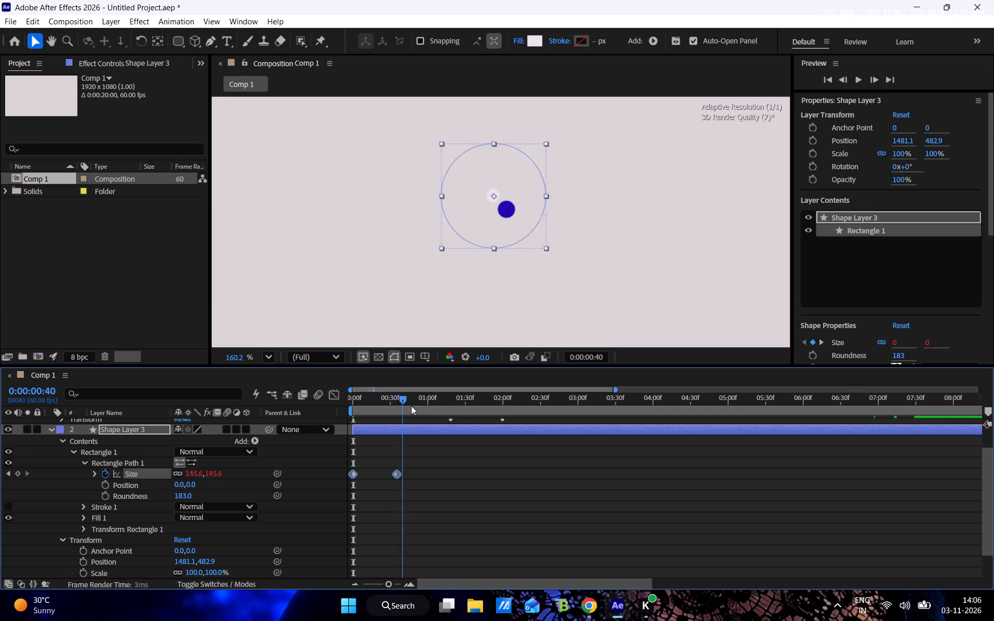
pyautogui.moveTo(411, 406); pyautogui.dragTo(453, 415)
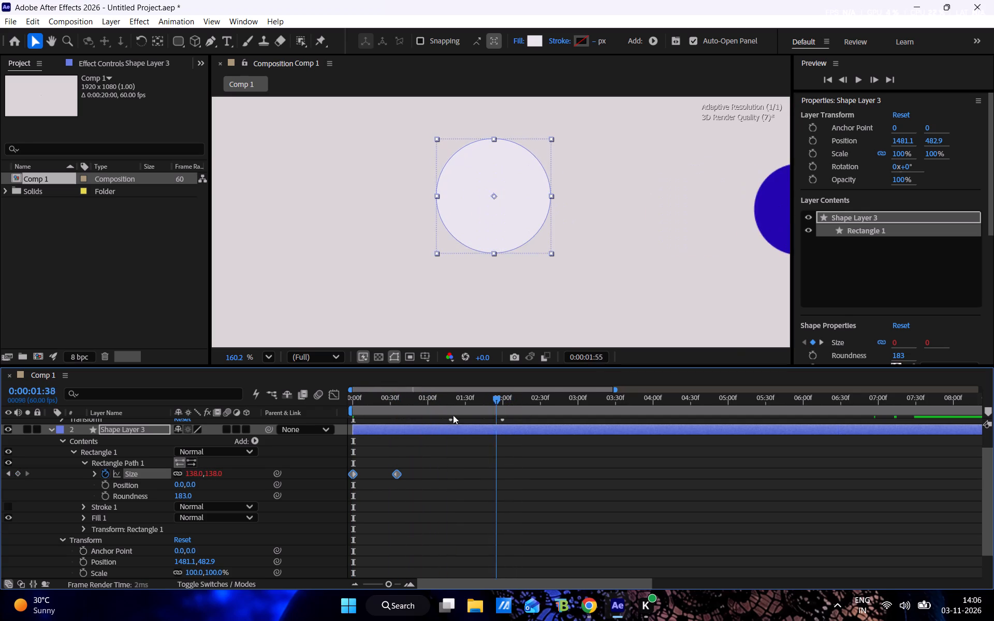
pyautogui.moveTo(453, 415); pyautogui.dragTo(374, 406)
pyautogui.click(374, 406)
pyautogui.press('space')
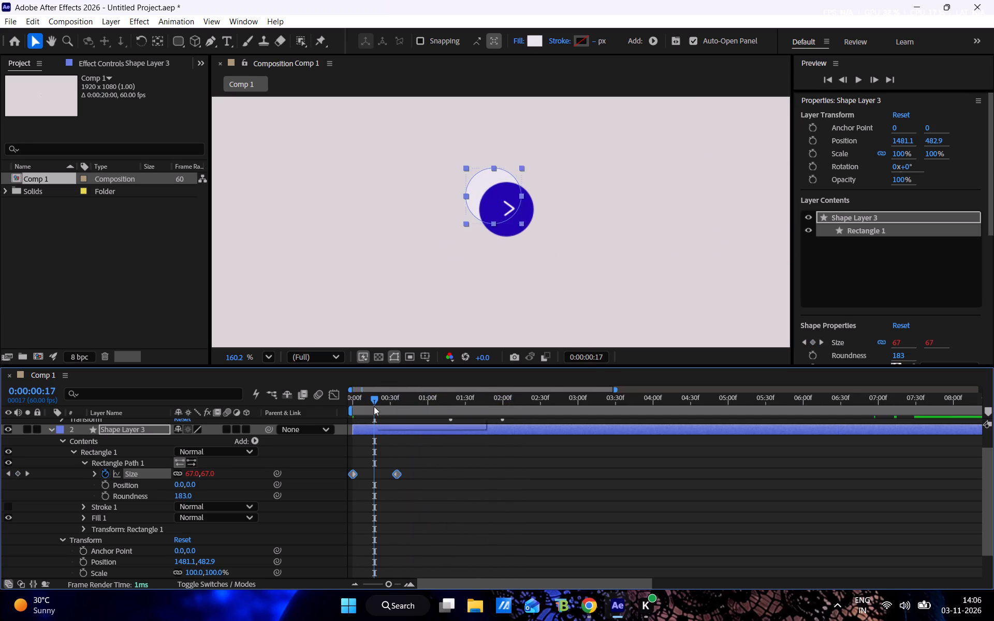
pyautogui.press('space')
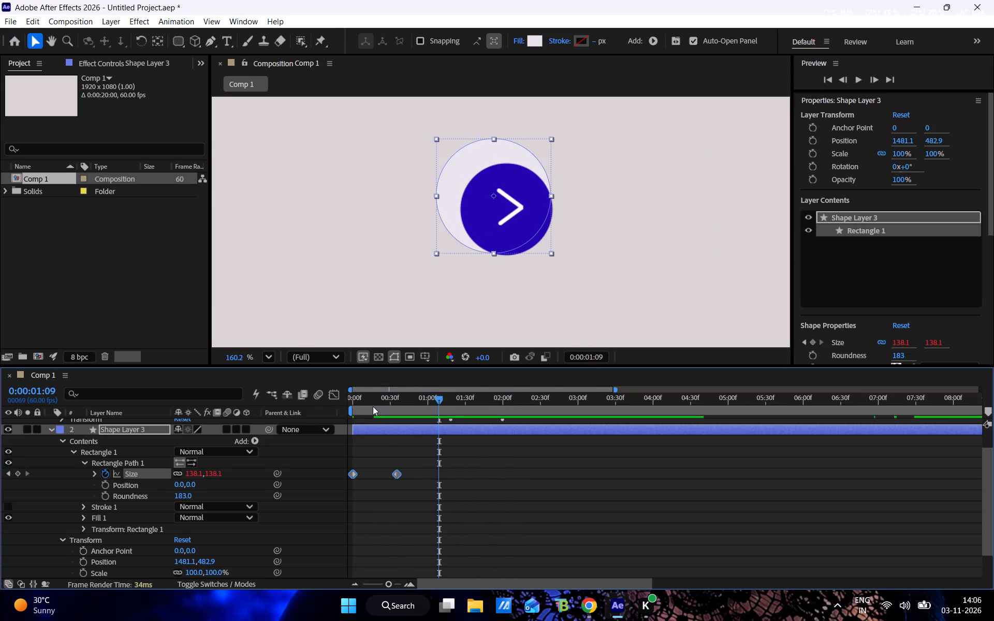
pyautogui.moveTo(375, 405); pyautogui.dragTo(308, 394)
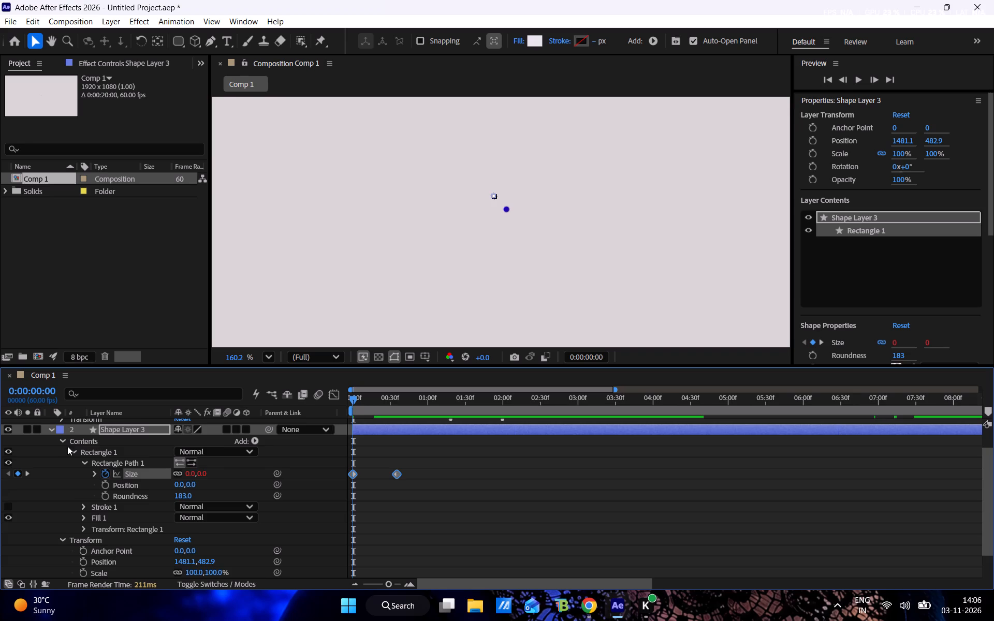
# Collapse the properties of the circle layer and Shape Layer 3, and clear the layer selection.
pyautogui.click(63, 443)
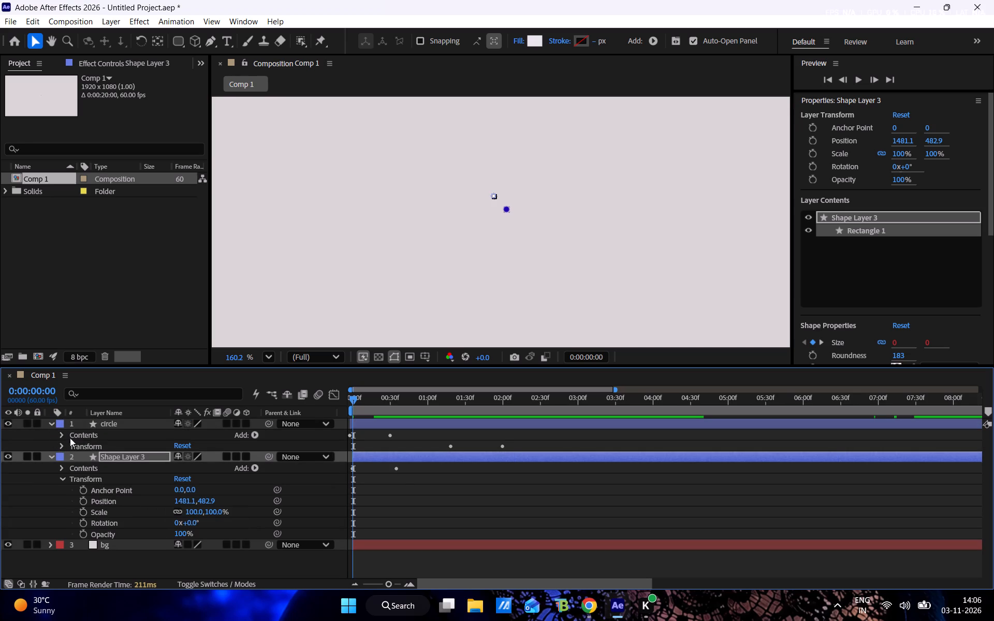
pyautogui.click(51, 426)
pyautogui.click(51, 430)
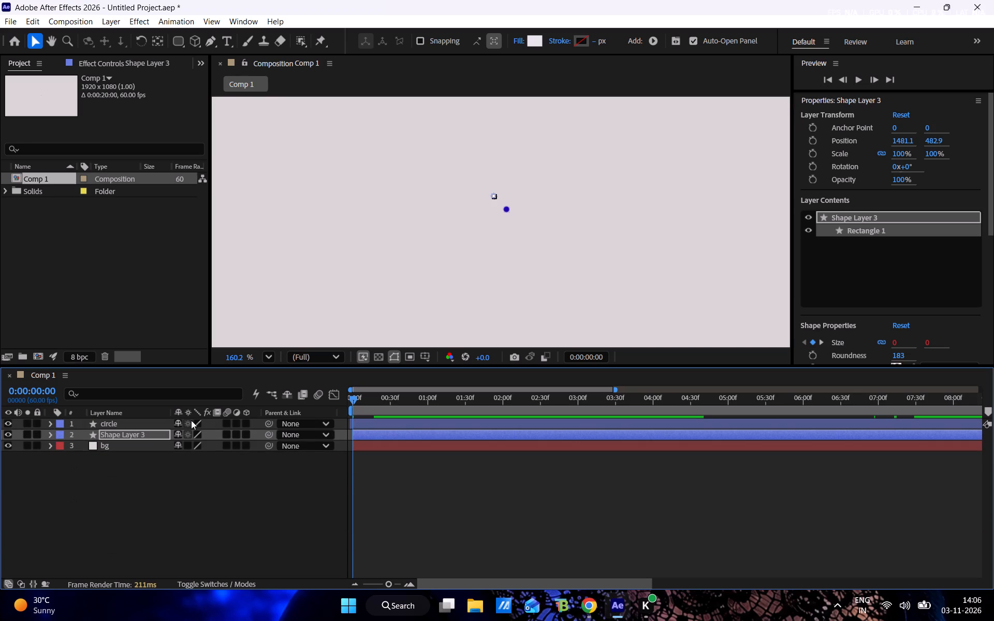
pyautogui.click(165, 475)
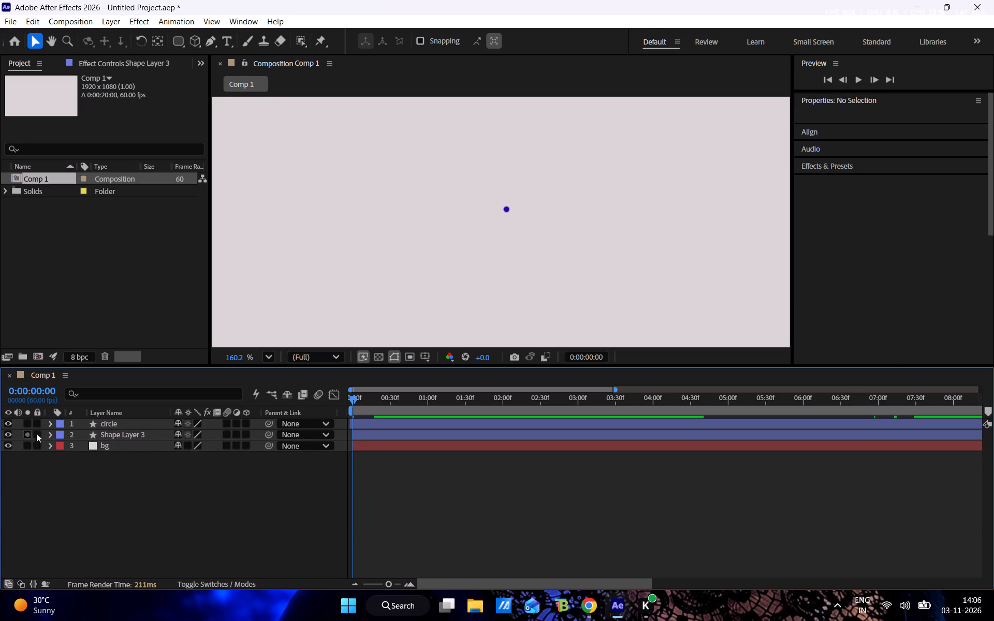
pyautogui.click(50, 434)
pyautogui.click(50, 434)
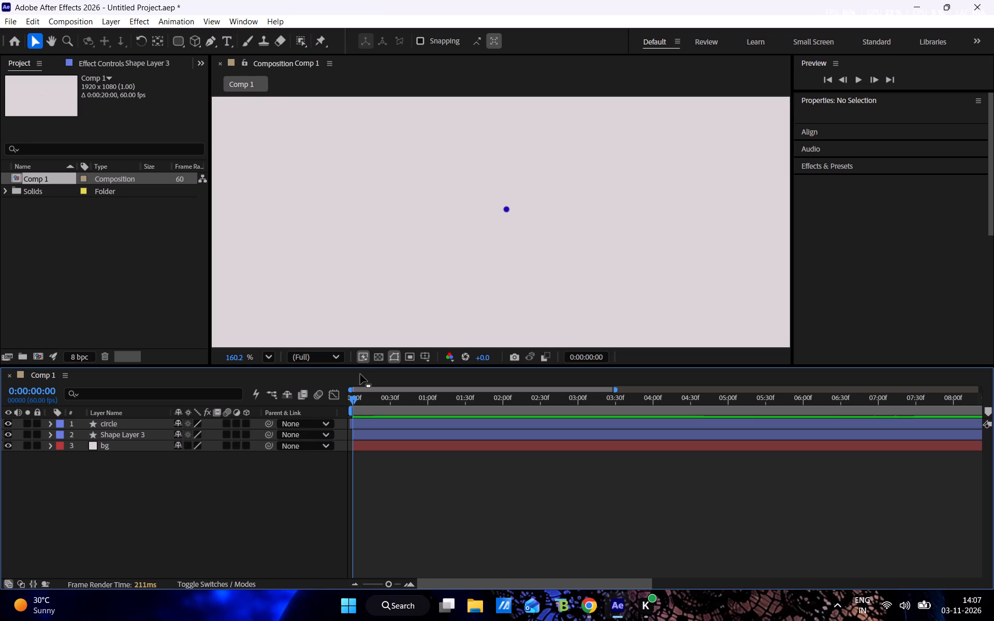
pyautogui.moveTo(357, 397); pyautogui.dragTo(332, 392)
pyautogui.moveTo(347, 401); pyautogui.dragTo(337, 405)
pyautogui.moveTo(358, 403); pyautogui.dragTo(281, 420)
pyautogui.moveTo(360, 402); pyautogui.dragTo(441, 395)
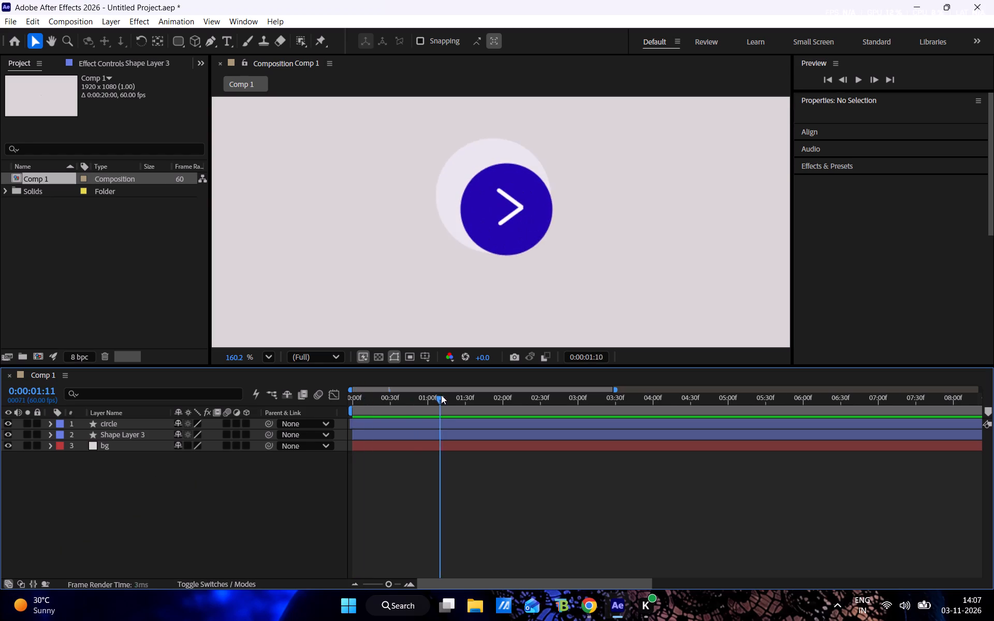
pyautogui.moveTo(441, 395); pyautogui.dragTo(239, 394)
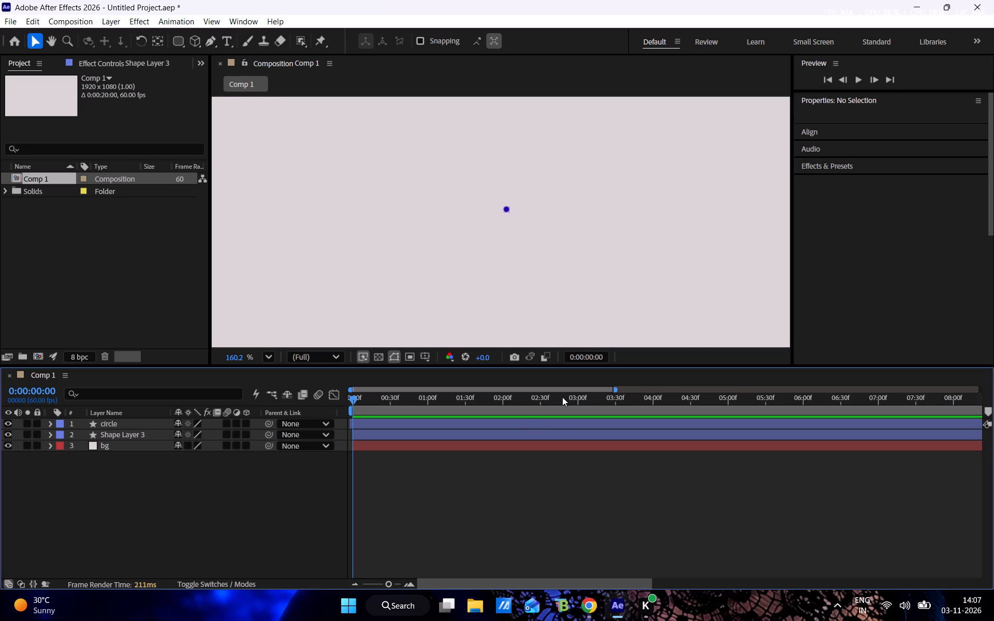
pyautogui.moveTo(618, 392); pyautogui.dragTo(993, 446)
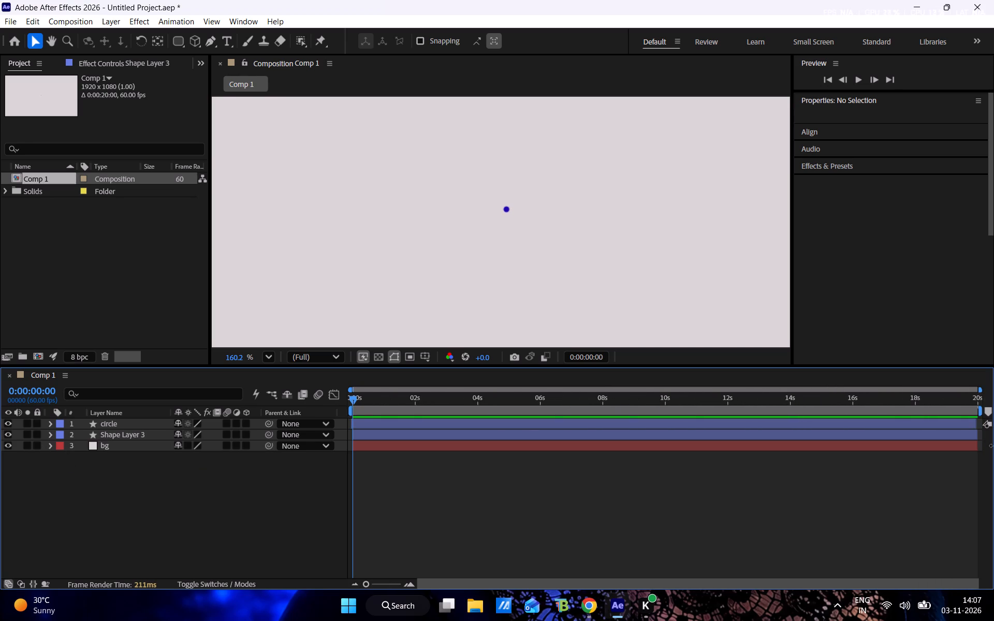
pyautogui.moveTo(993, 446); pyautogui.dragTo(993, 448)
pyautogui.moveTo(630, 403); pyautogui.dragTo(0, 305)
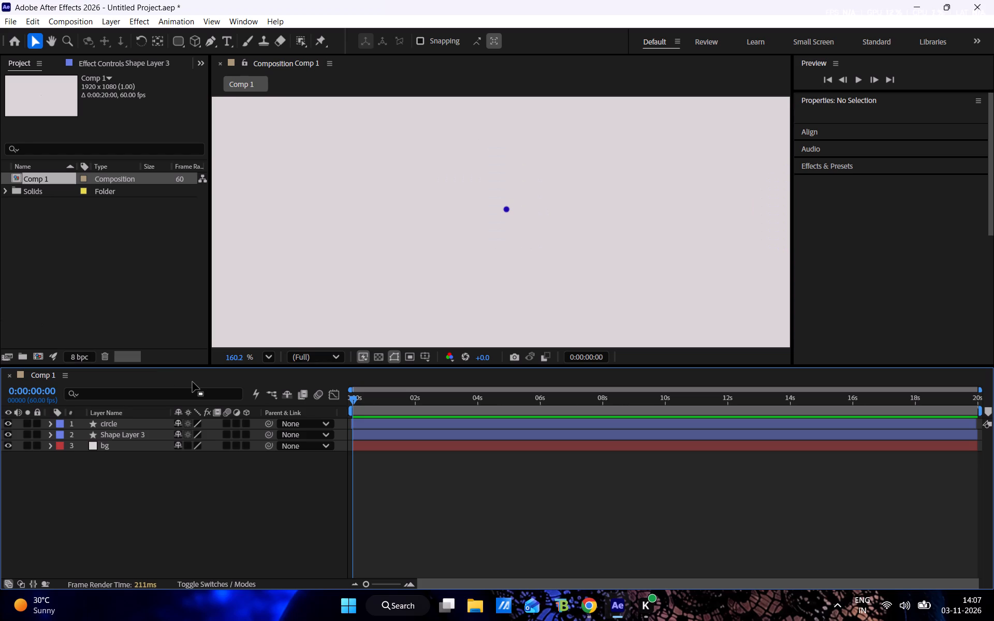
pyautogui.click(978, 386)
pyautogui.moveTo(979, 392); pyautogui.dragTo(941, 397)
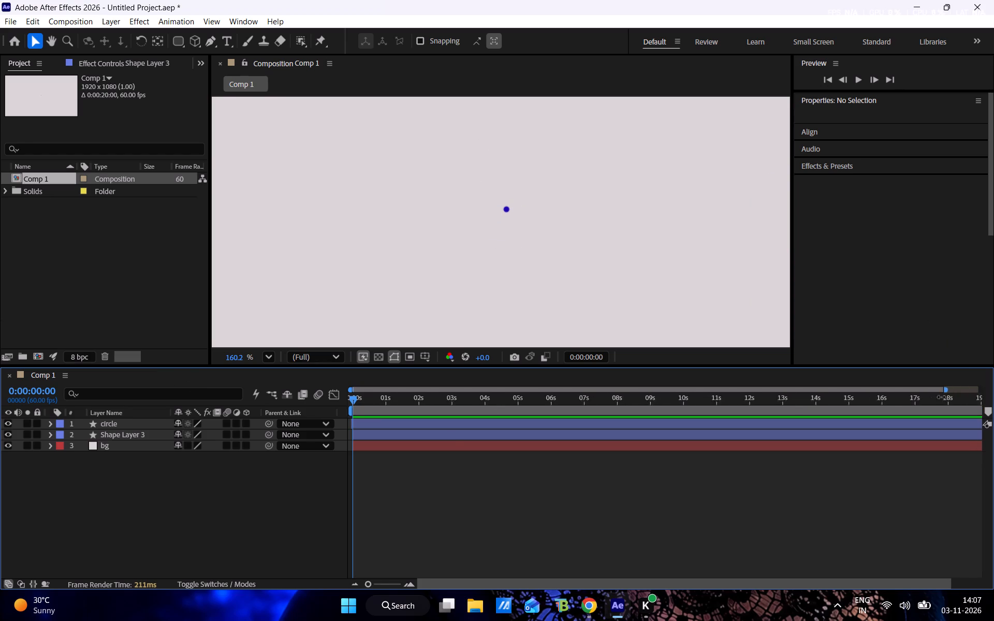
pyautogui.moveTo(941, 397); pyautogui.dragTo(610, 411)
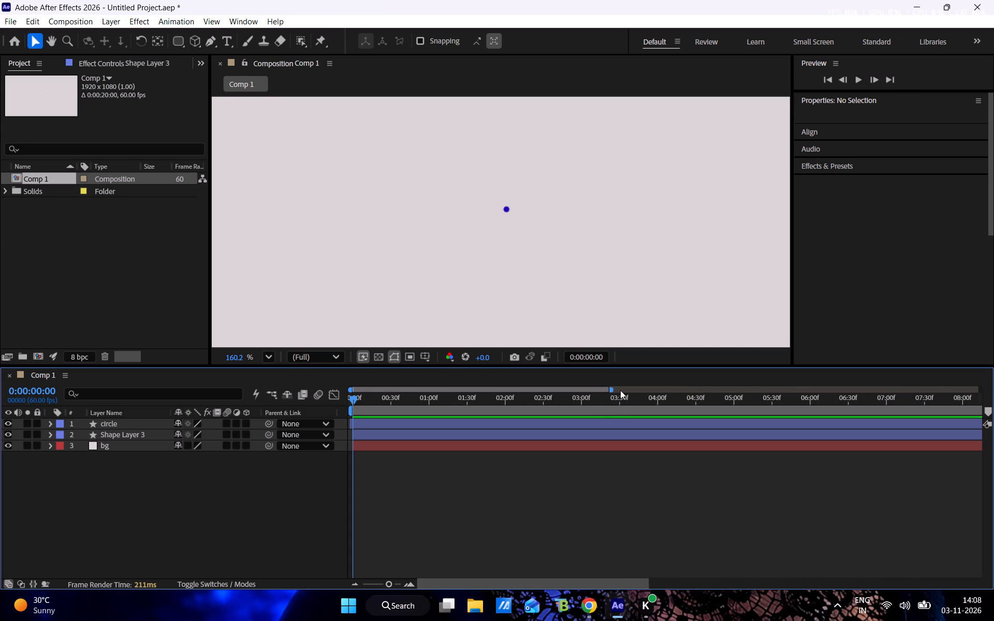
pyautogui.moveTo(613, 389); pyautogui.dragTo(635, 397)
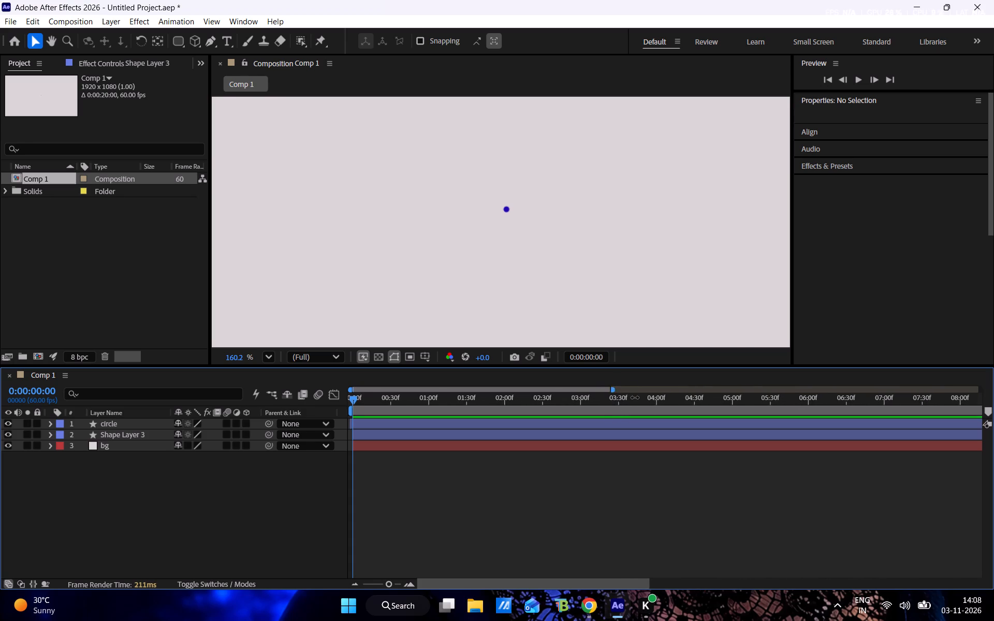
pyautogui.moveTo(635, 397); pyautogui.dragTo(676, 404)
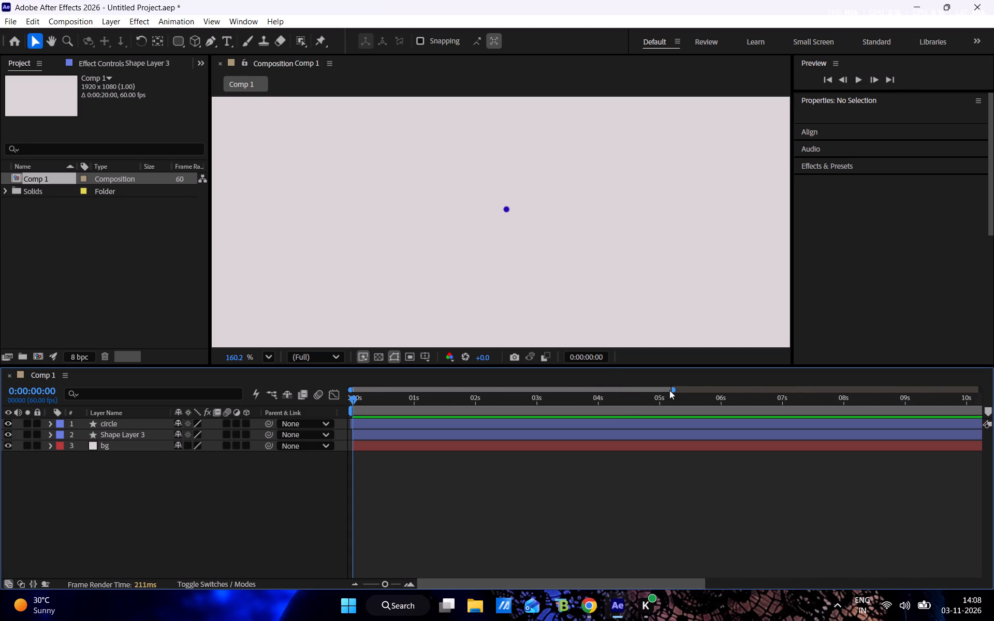
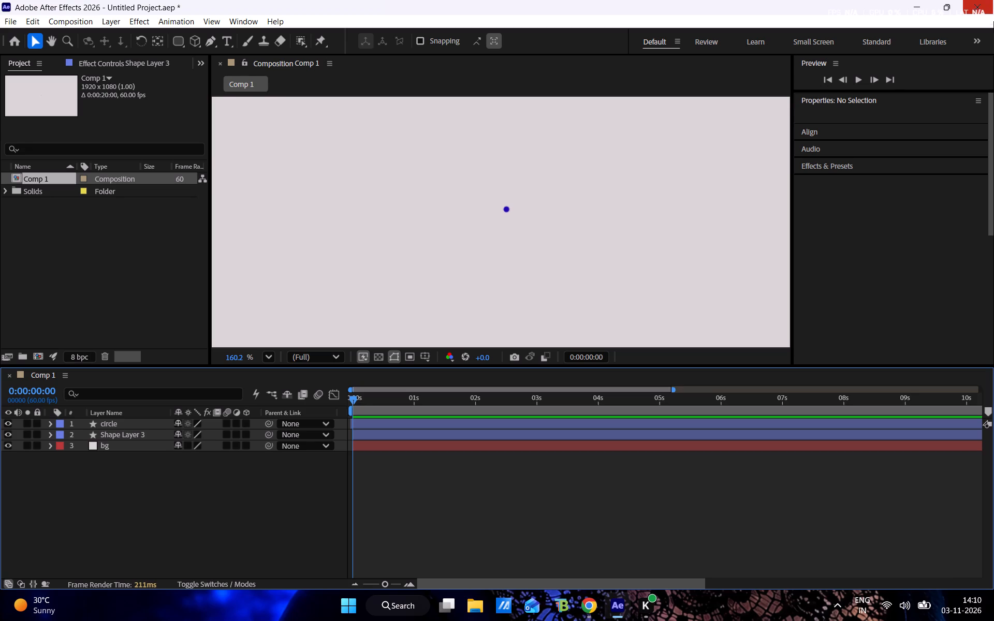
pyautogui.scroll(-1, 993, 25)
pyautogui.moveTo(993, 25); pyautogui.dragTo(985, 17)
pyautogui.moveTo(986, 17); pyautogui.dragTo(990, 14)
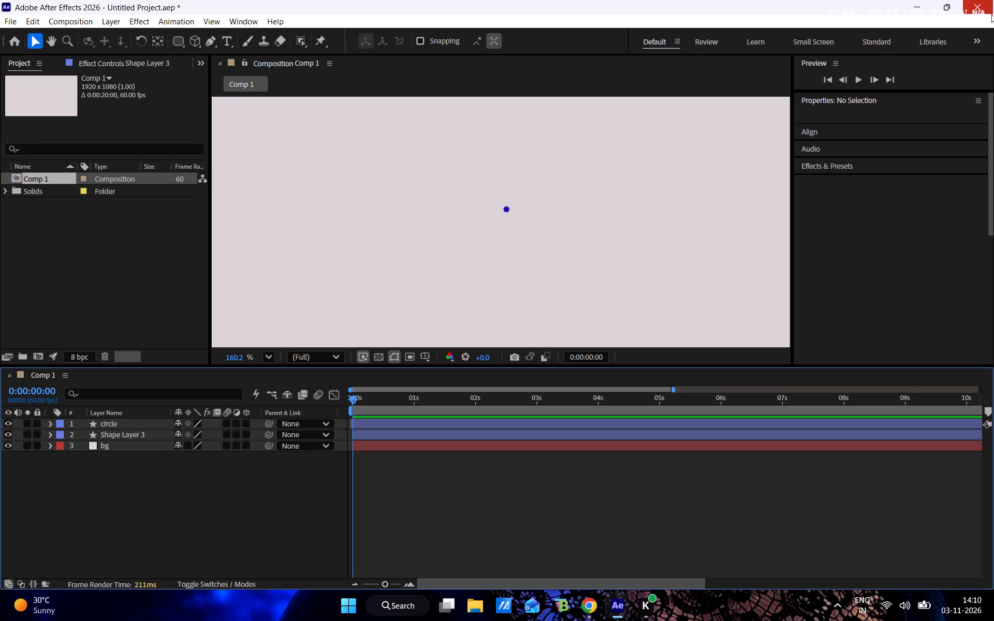